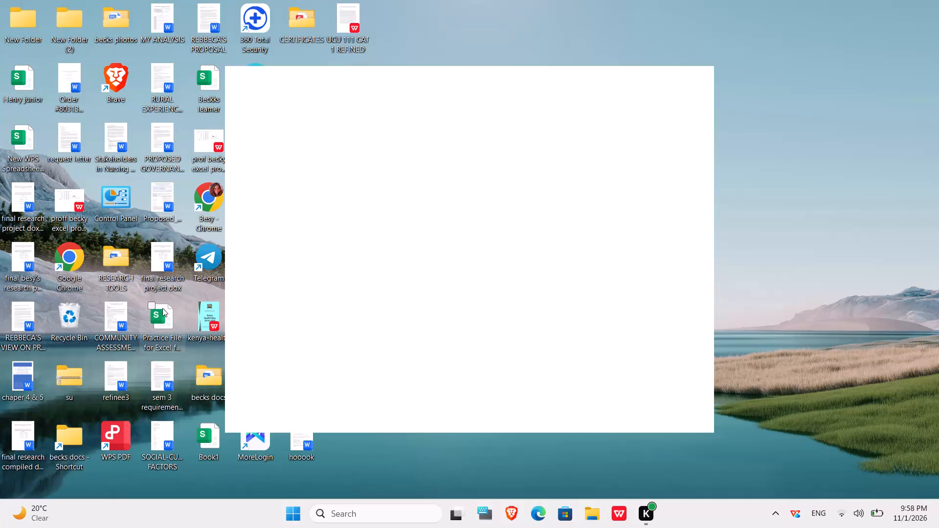
Open Google Chrome with the Dexter profile and restore the pages from the previous session.
double_click(75, 253)
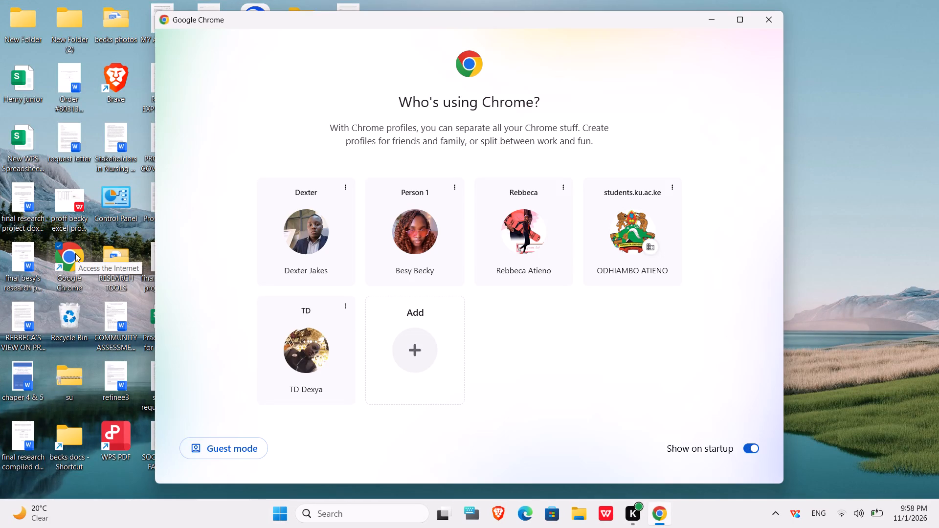
double_click(290, 242)
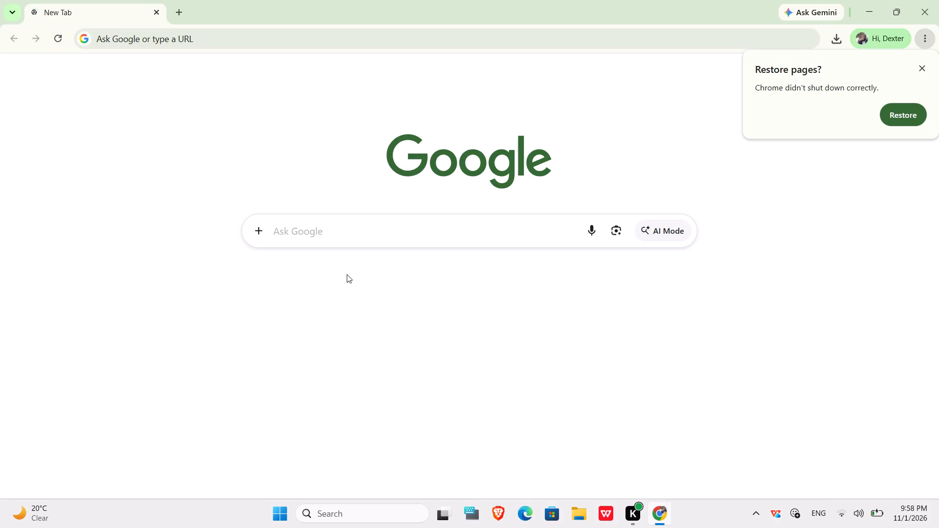
click(898, 115)
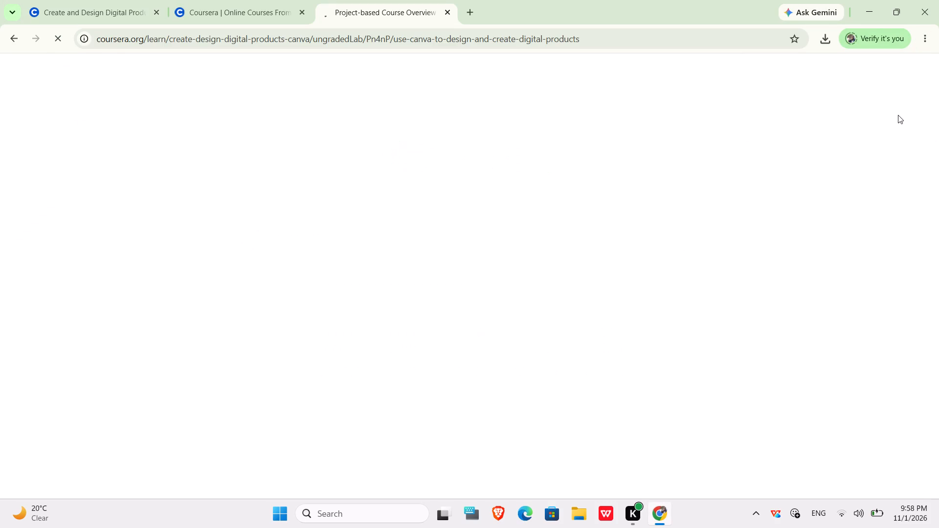
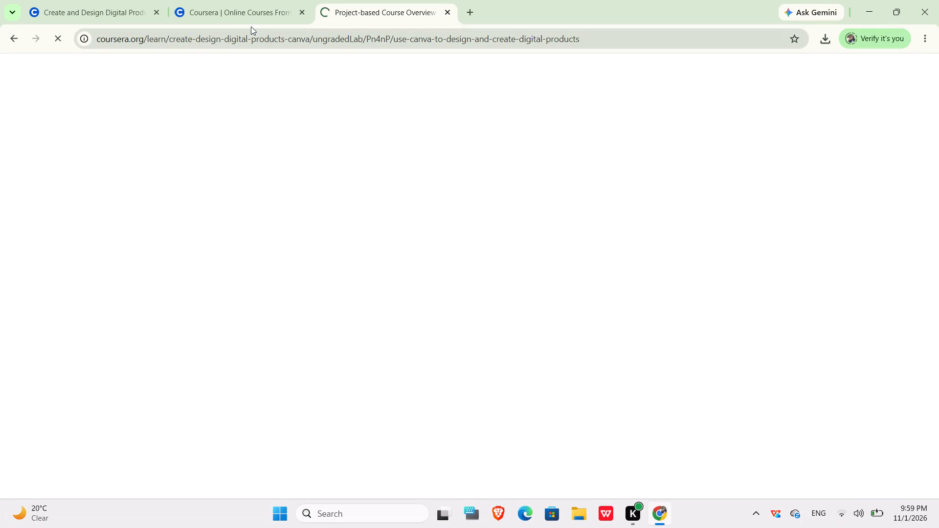
Close the restored Project-based Course Overview and Coursera Online Courses pages, leaving the Create and Design Digital Products page open.
click(247, 8)
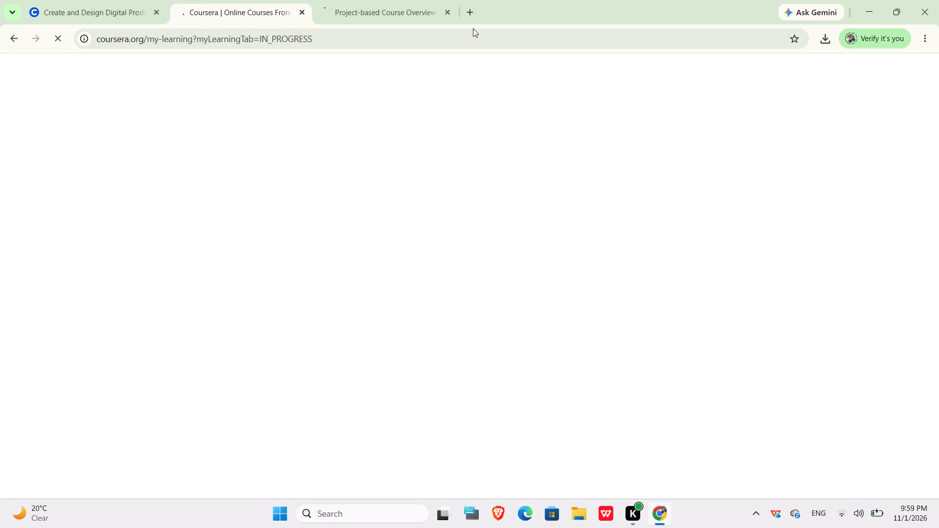
click(447, 16)
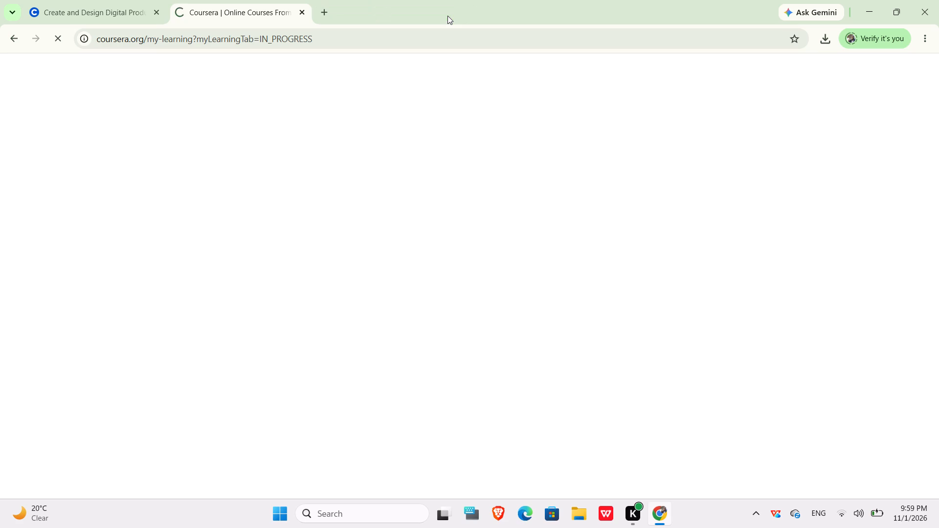
click(304, 13)
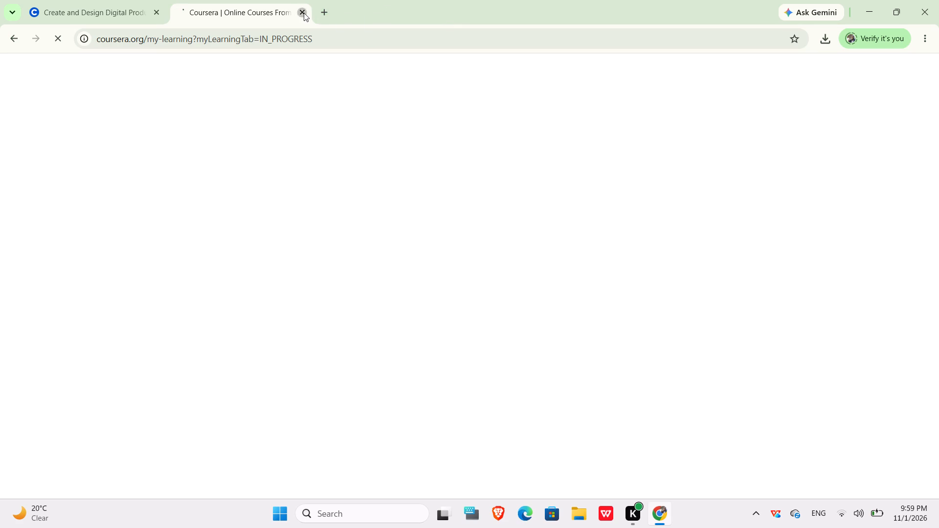
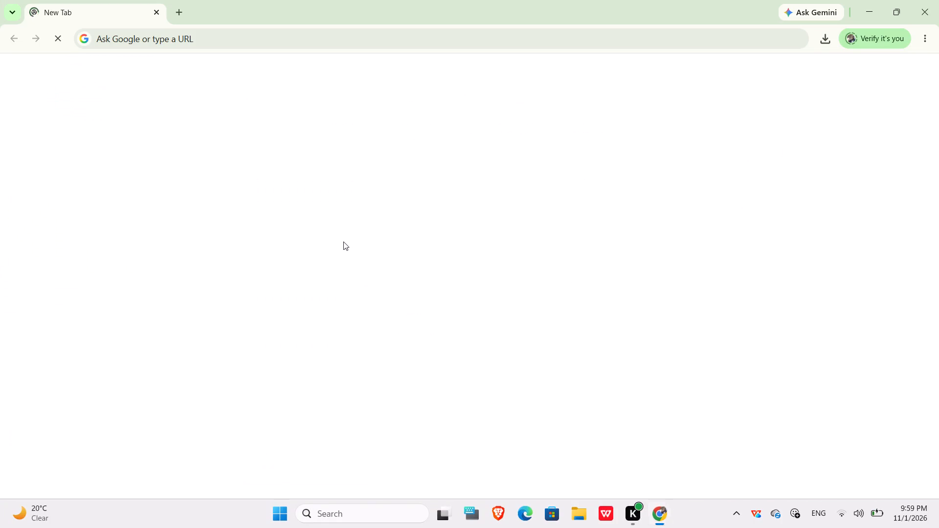
Look up "course" from the new tab page and open the suggested Coursera page Create and Design Digital Products using Canva.
click(277, 227)
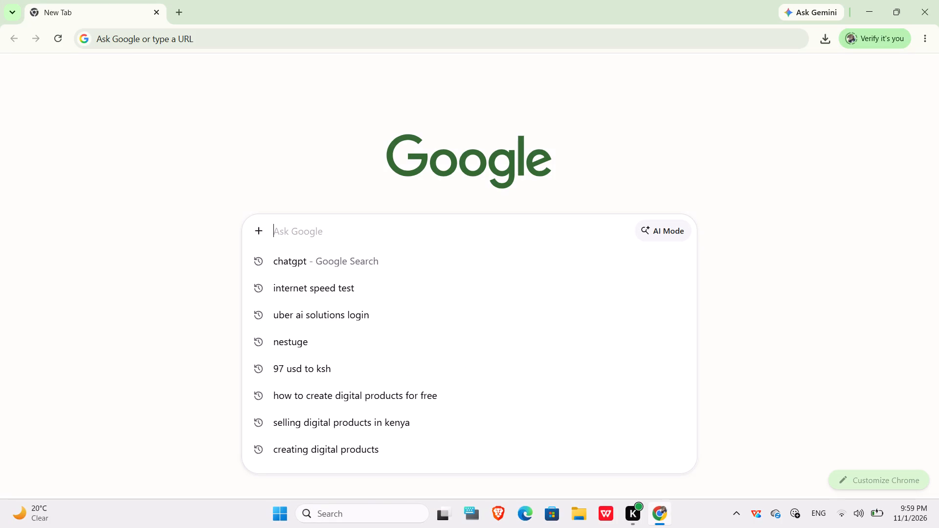
key(c)
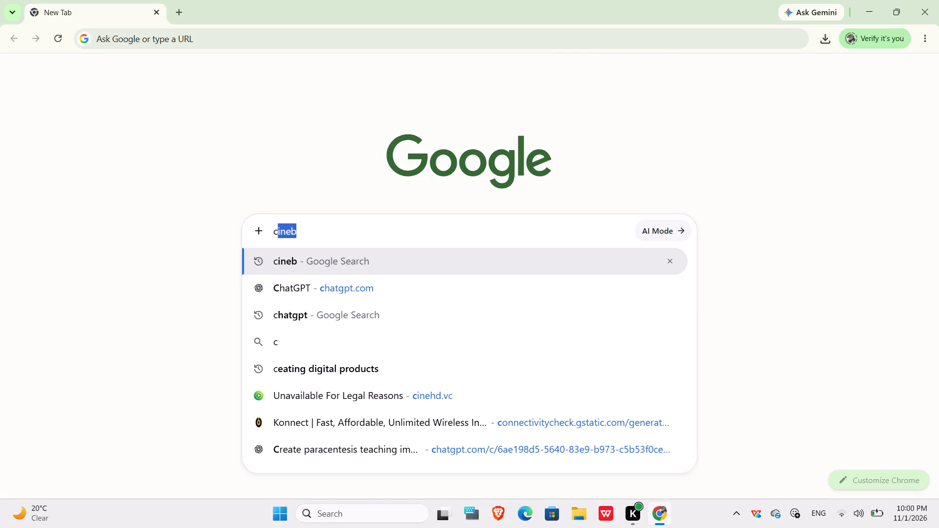
text(ou)
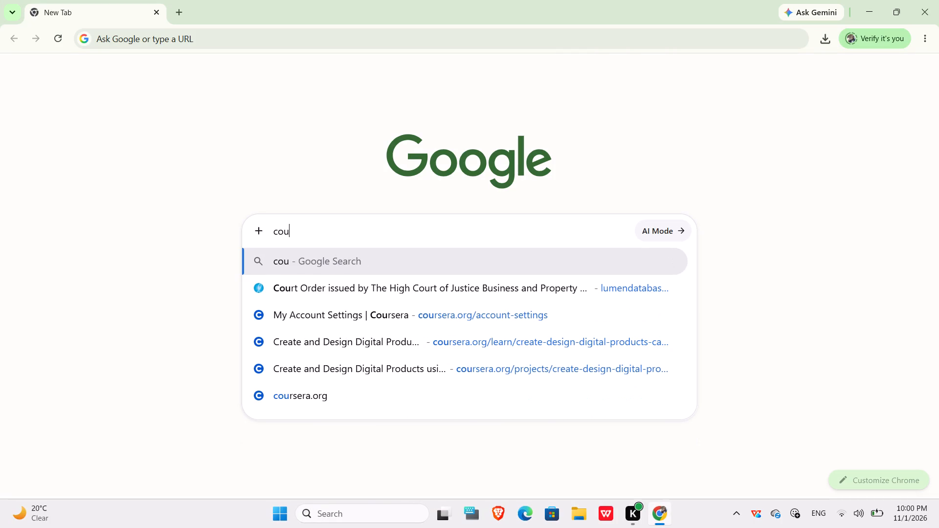
text(rse)
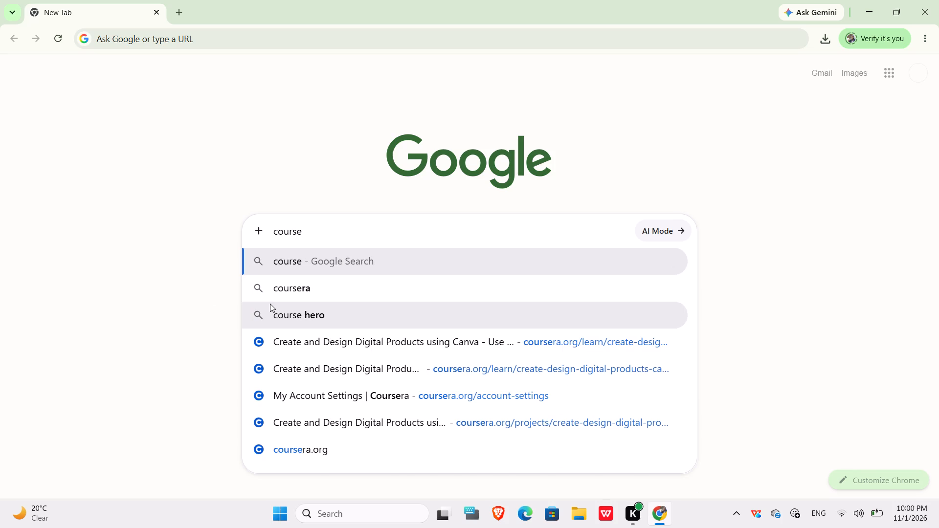
click(320, 341)
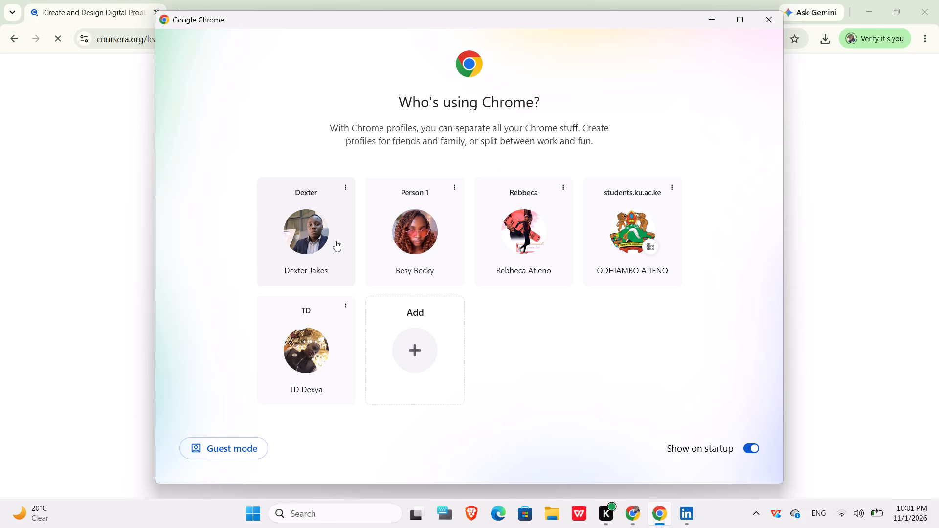
Choose the first listed Chrome profile in the profile picker and bring up the browser window with the Coursera course page.
double_click(326, 233)
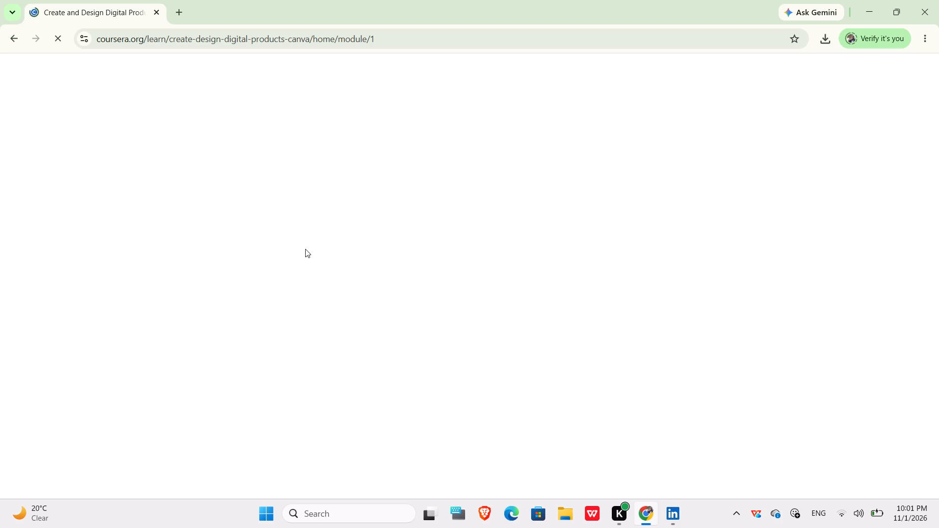
click(648, 506)
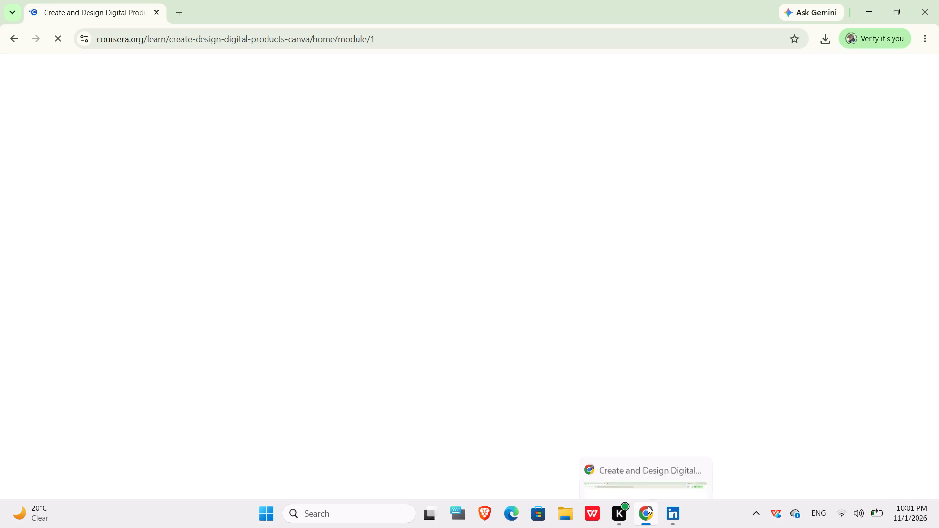
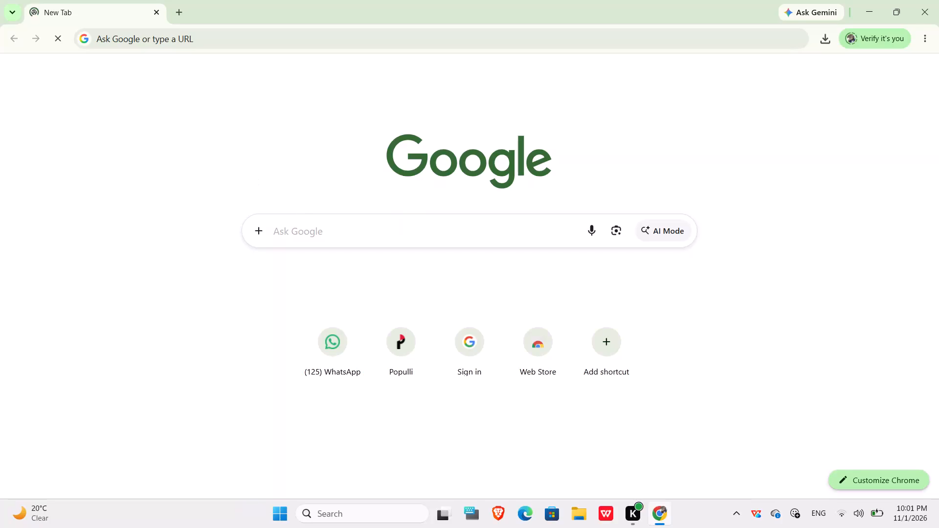
Look up "cou" from the new tab page and open the suggested coursera.org site.
click(302, 237)
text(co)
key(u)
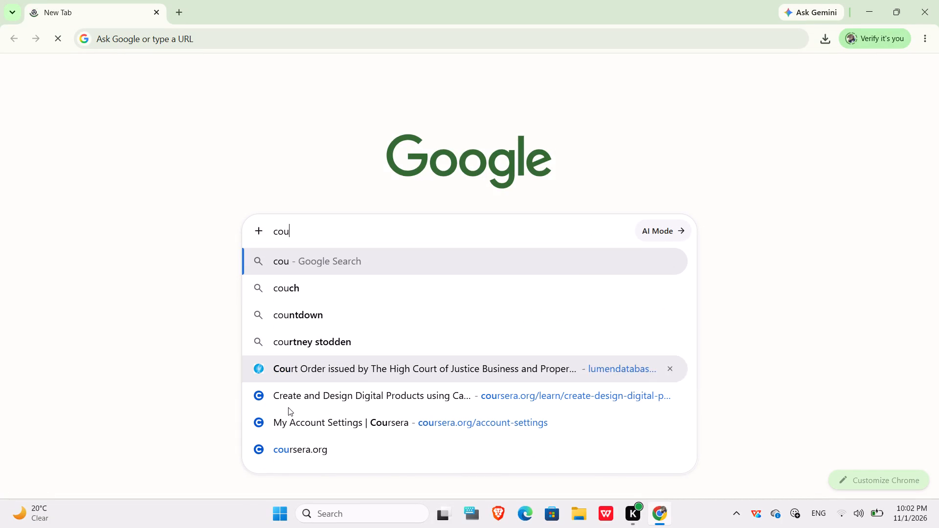
click(312, 449)
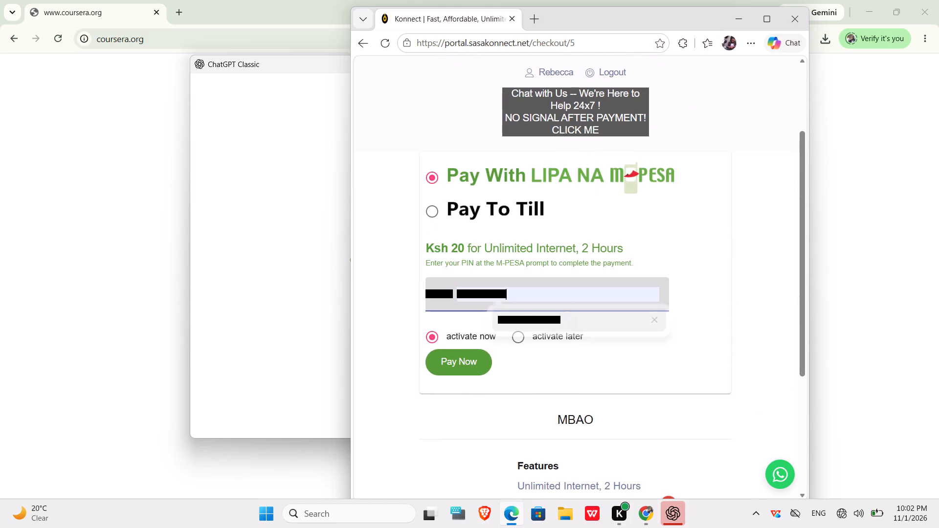
Replace the ending of the M-PESA phone number on the Konnect checkout page for the Ksh 20, 2-hour unlimited internet package.
key(BackSpace)
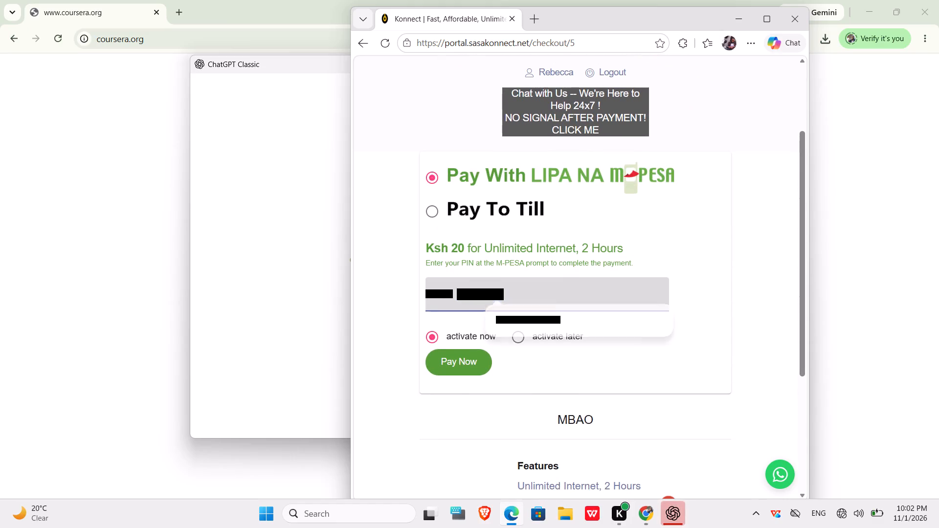
key(BackSpace)
key(BackSpace)
key(BackSpace)
key(BackSpace)
key(BackSpace)
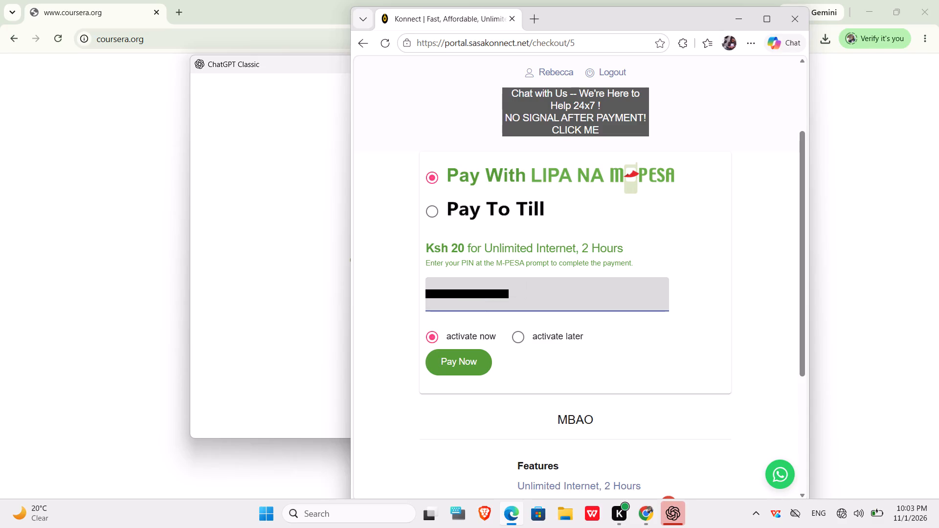
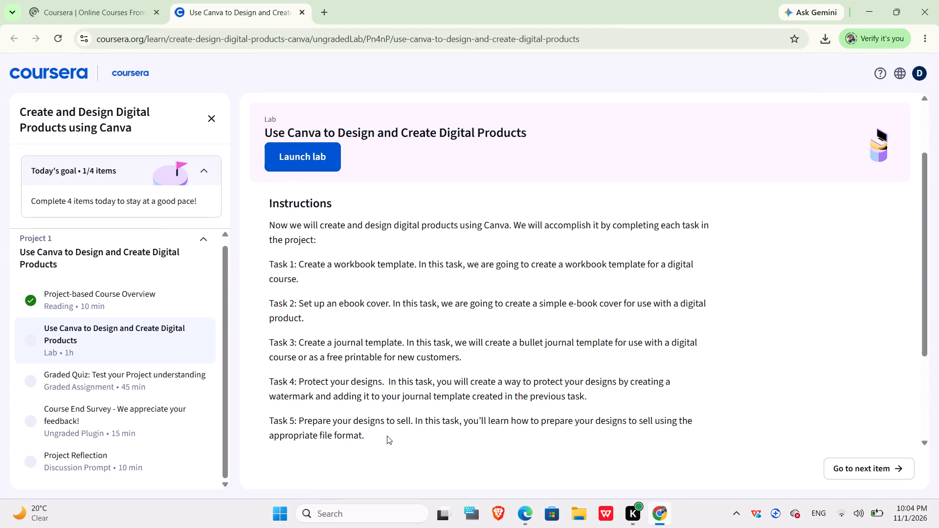
Find the Canva app in Microsoft Store with the search text "ca" and start installing it.
click(541, 510)
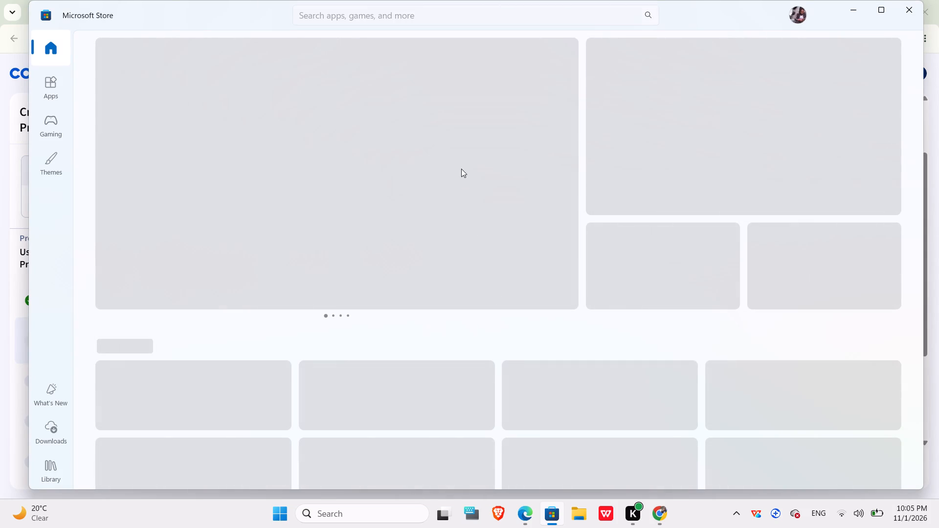
click(386, 13)
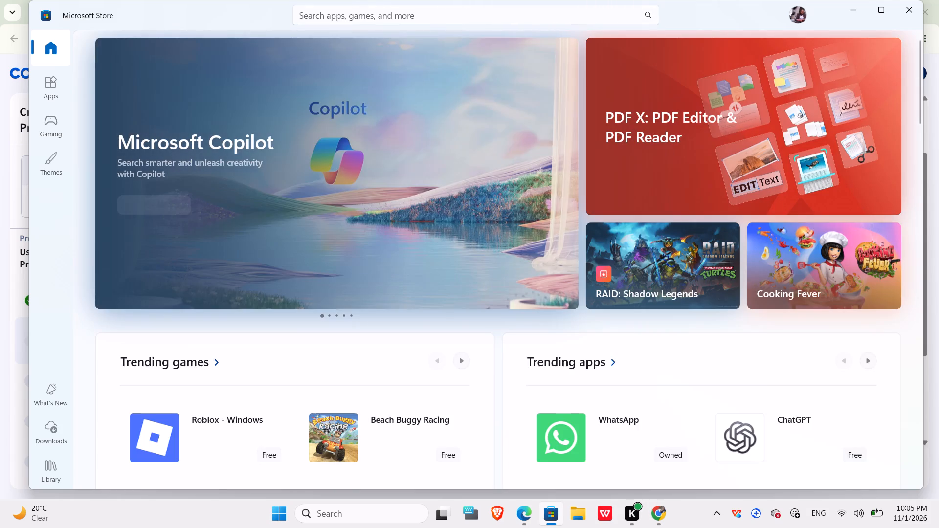
click(386, 13)
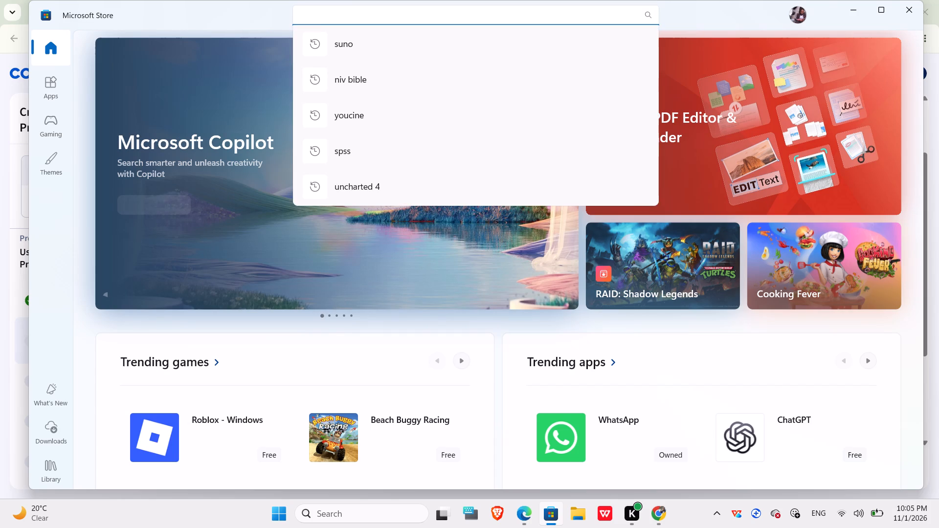
key(c)
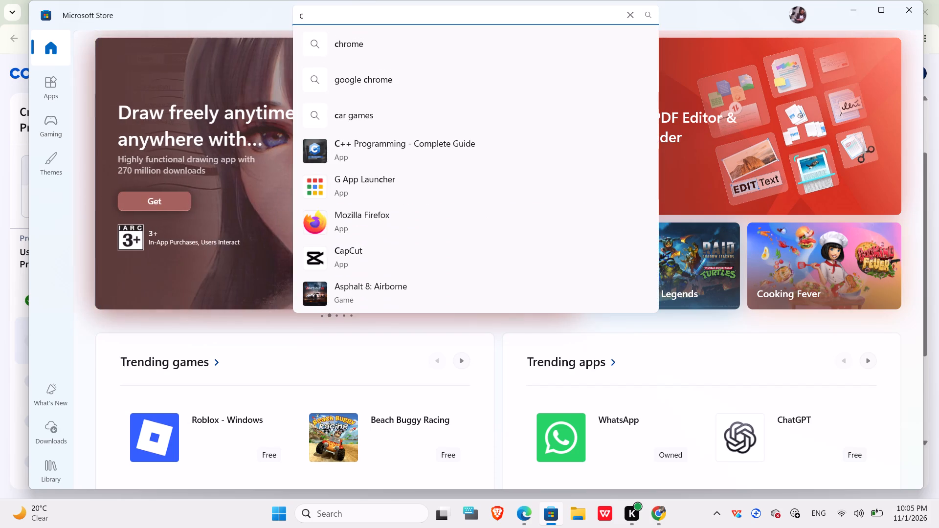
key(a)
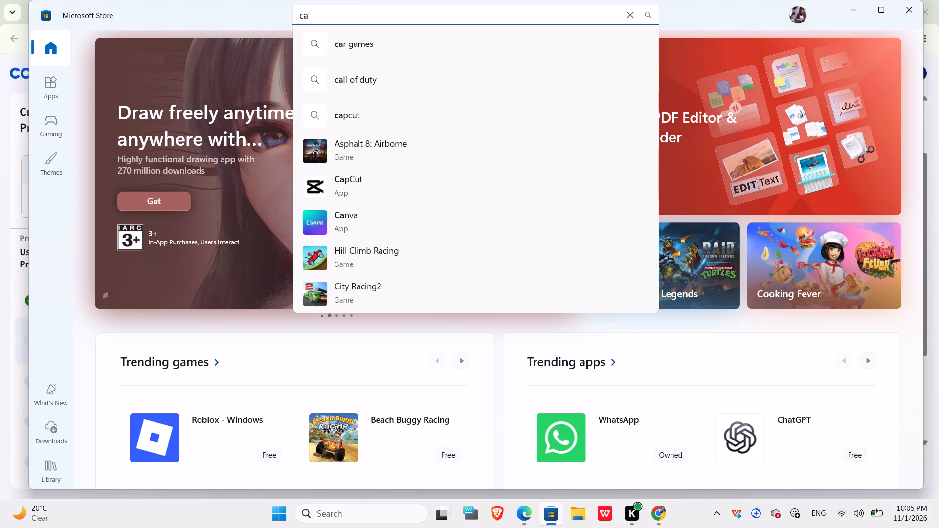
click(338, 219)
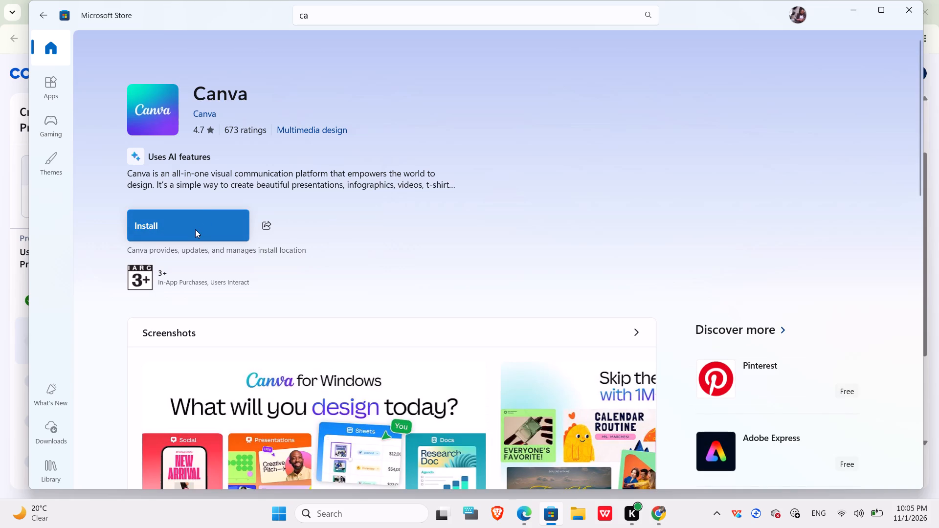
click(192, 229)
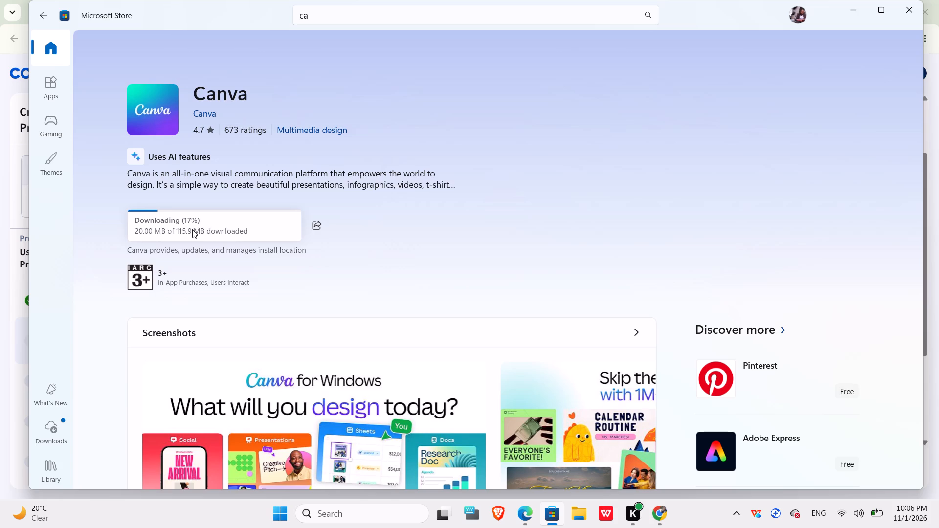
Return to Coursera in Chrome and launch the lab Use Canva to Design and Create Digital Products.
click(13, 216)
click(306, 164)
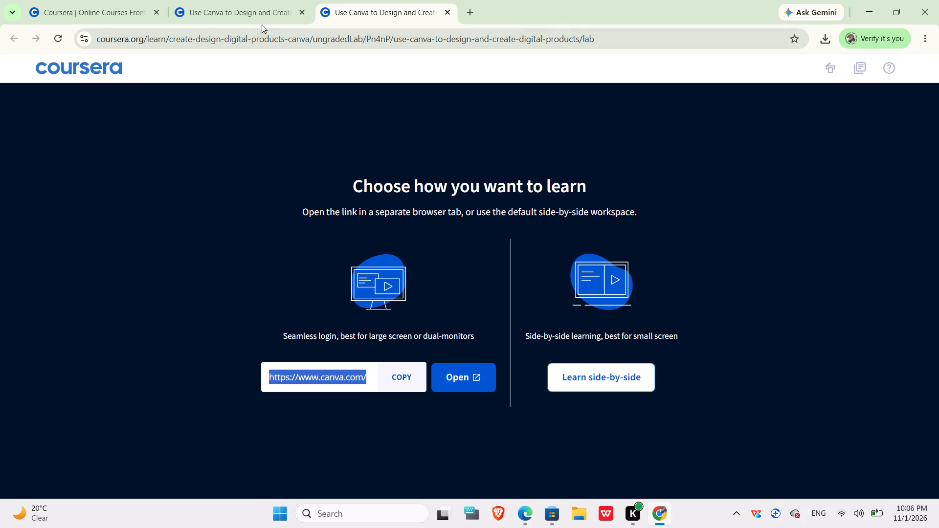
Read the lab's instructions and its five tasks on the Coursera course page, briefly visiting the Project-based Course Overview.
click(256, 9)
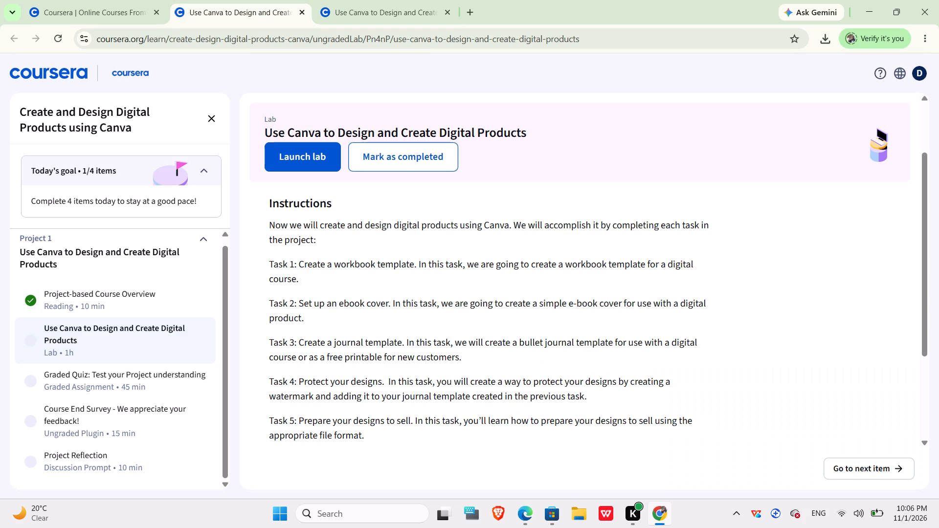
scroll(371, 270, down, 1)
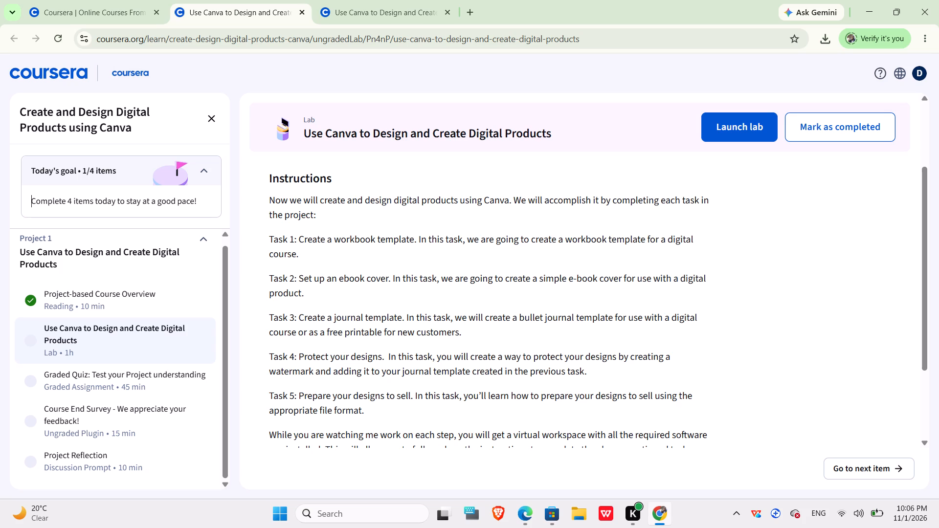
scroll(480, 333, down, 2)
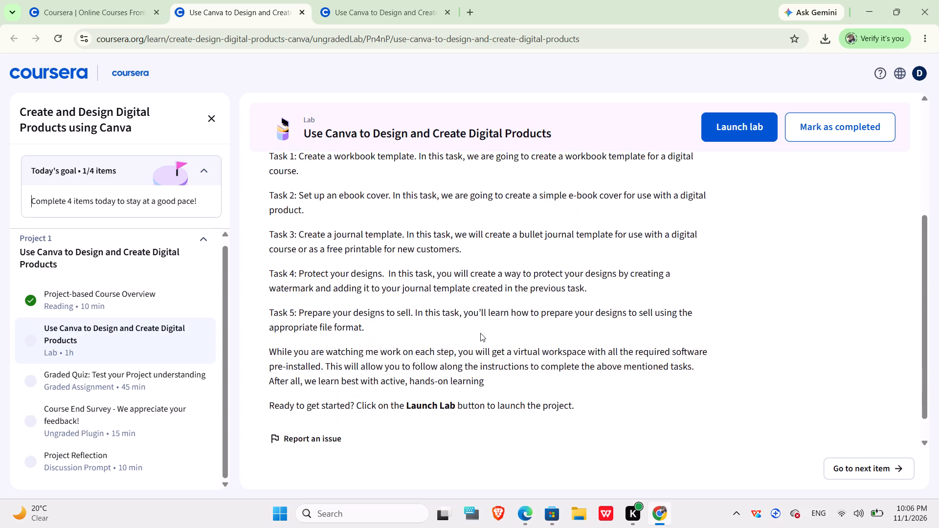
scroll(480, 333, down, 1)
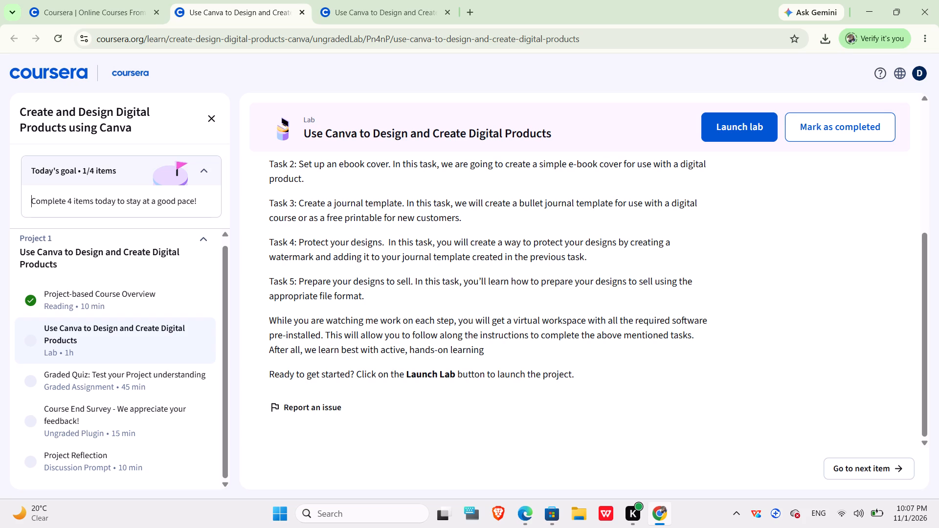
click(106, 299)
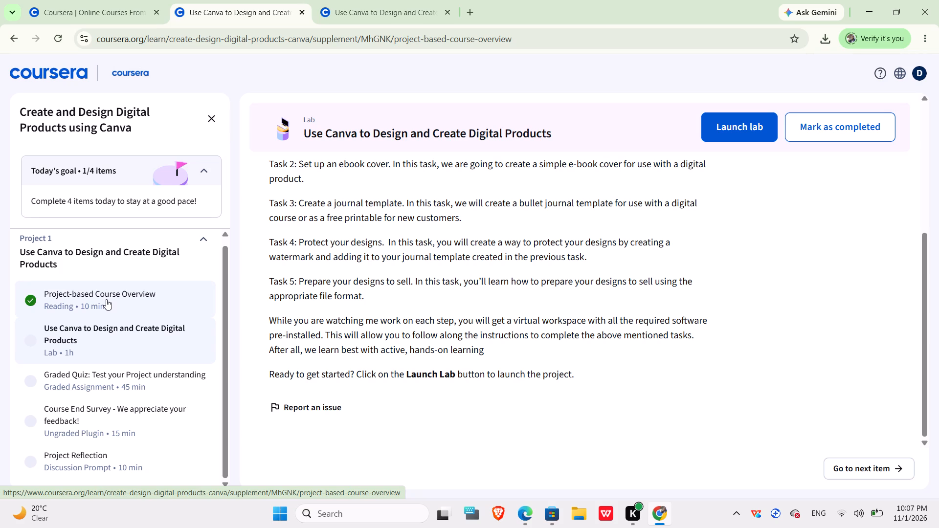
click(60, 348)
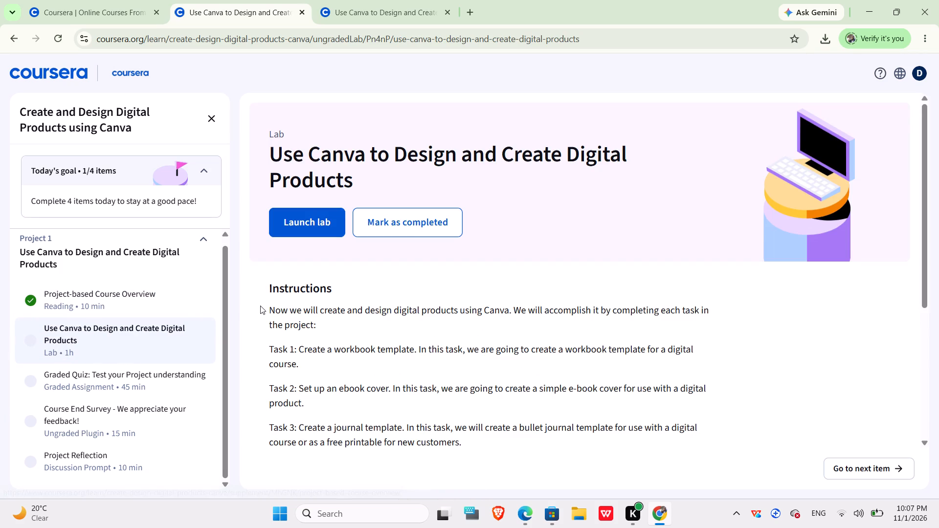
scroll(334, 301, down, 2)
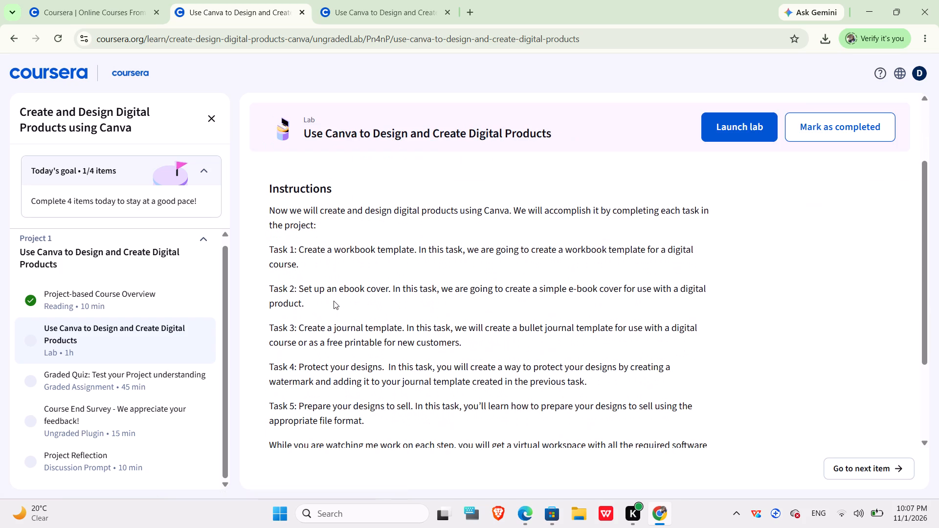
scroll(334, 301, up, 2)
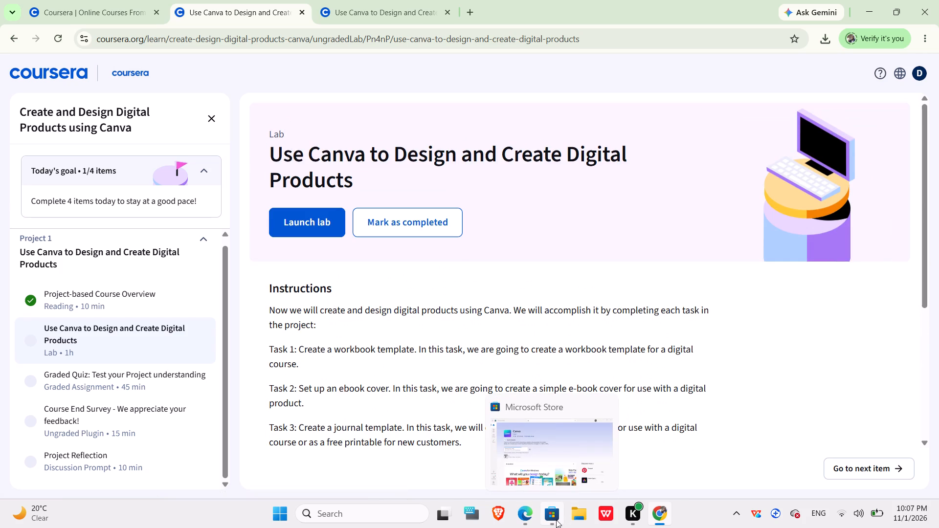
Check the Canva download progress in Microsoft Store, and return to the Coursera lab page in Chrome.
click(539, 441)
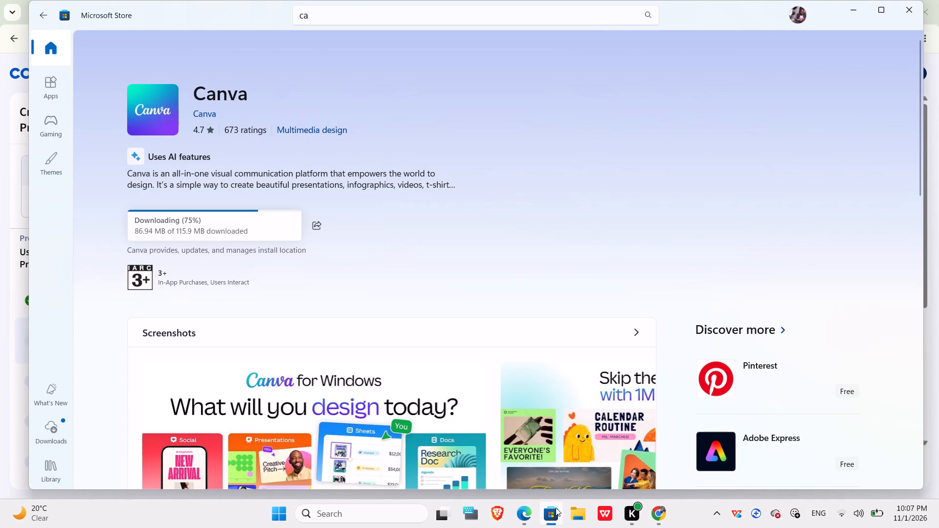
click(651, 514)
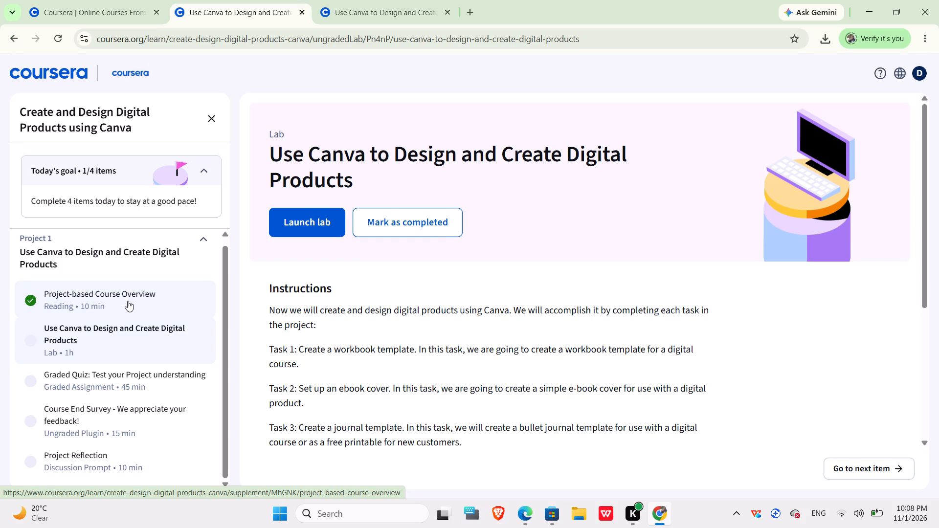
scroll(87, 377, down, 2)
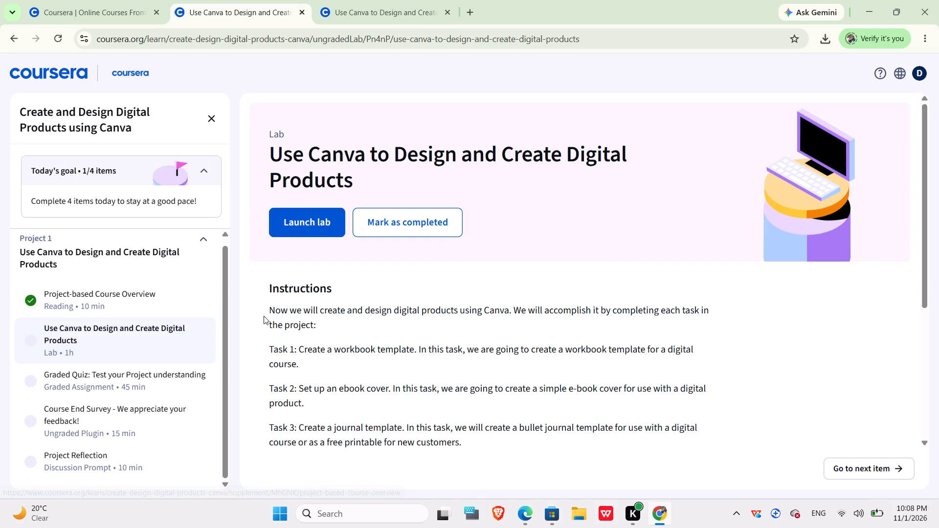
Switch to Microsoft Edge and close its Karibu Konnect window.
click(523, 515)
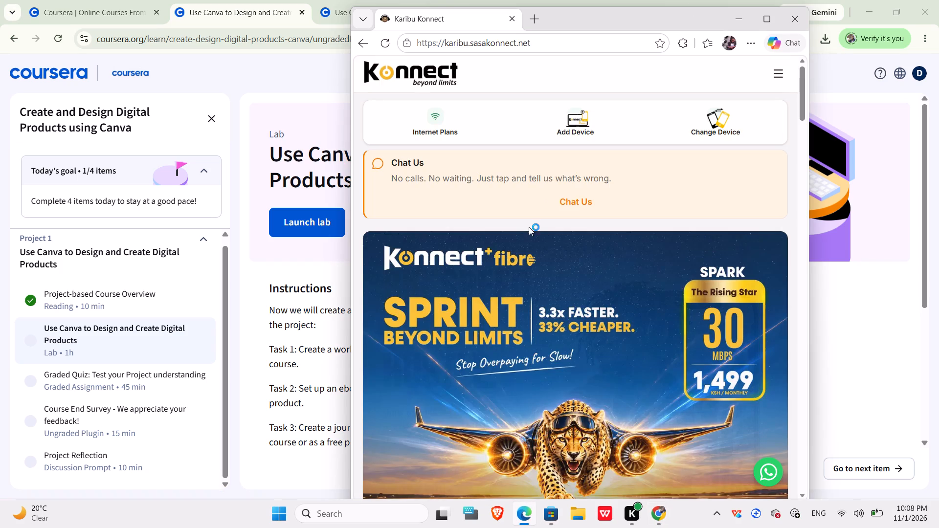
click(793, 9)
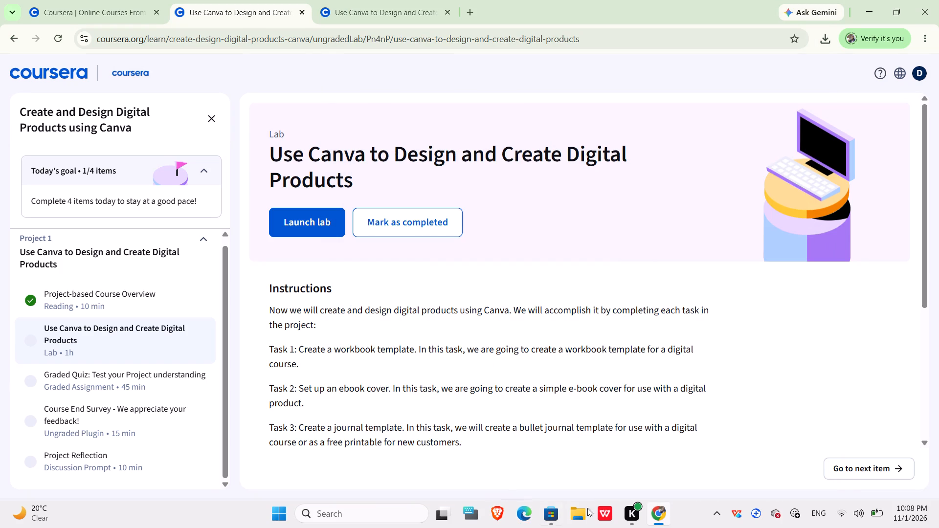
Monitor the Canva installation in Microsoft Store while looking through the app's screenshots, ratings, features and additional information.
click(552, 517)
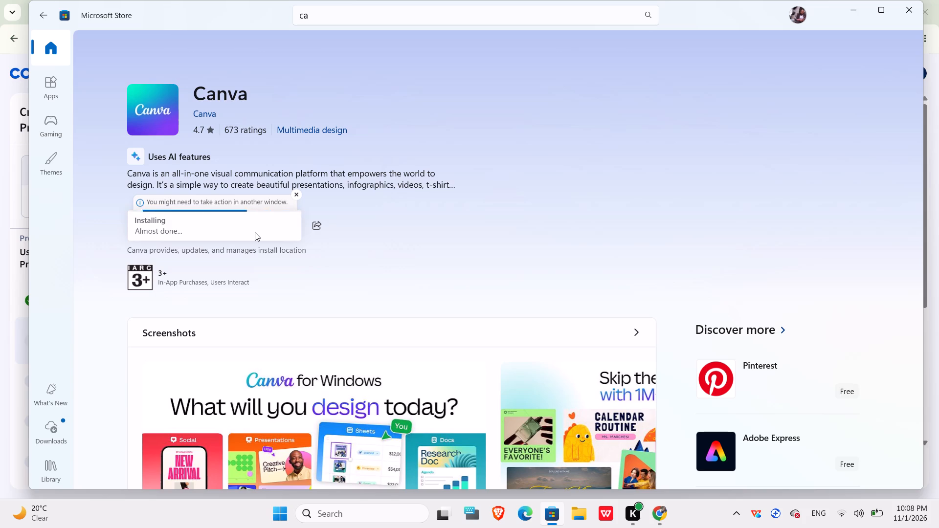
scroll(255, 232, down, 2)
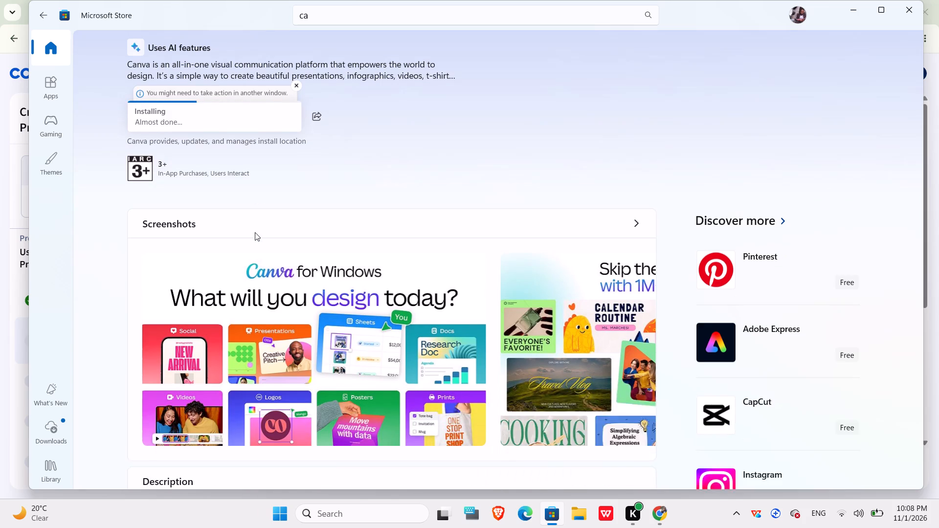
scroll(255, 232, down, 4)
scroll(255, 232, up, 1)
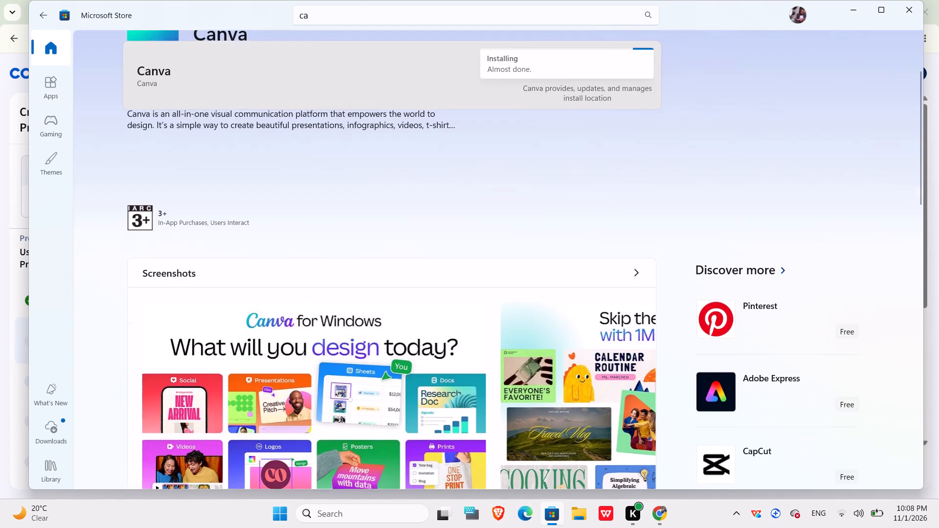
scroll(255, 232, up, 3)
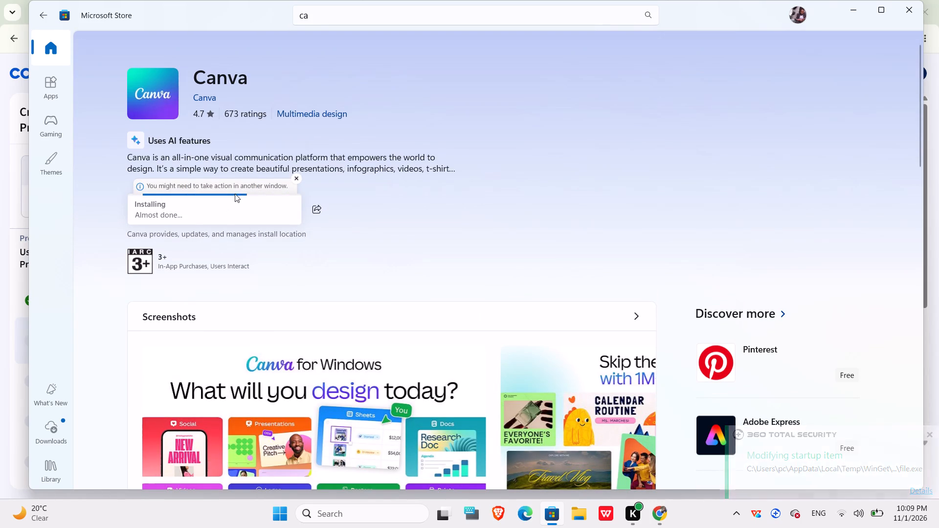
double_click(230, 198)
scroll(230, 198, down, 4)
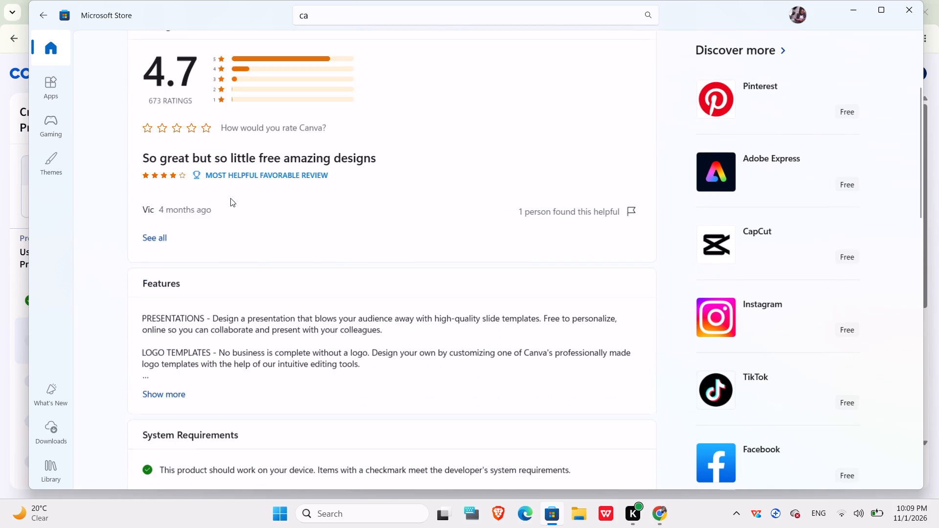
scroll(230, 198, down, 2)
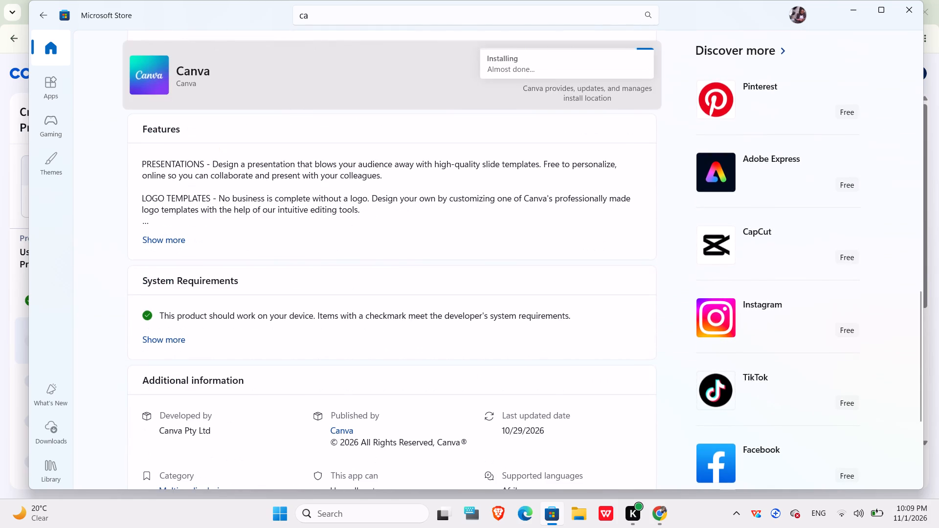
scroll(230, 198, down, 2)
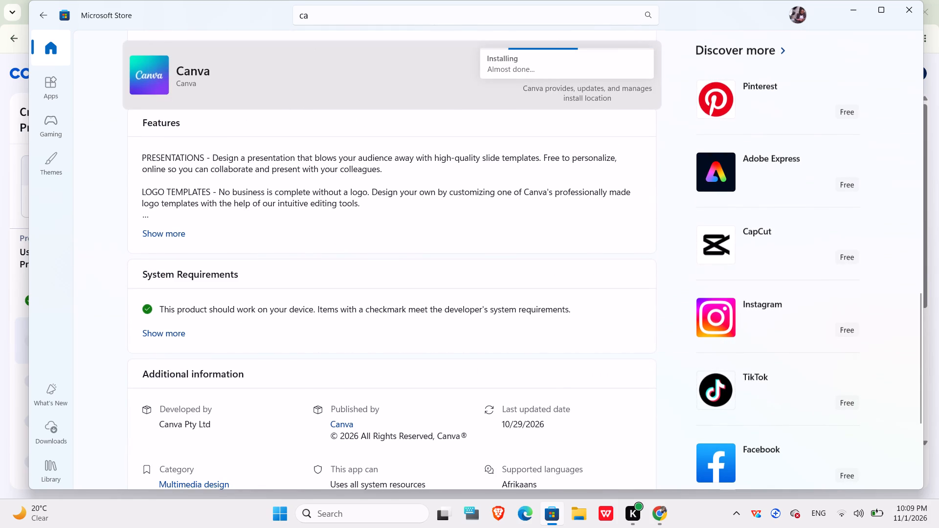
scroll(230, 198, down, 3)
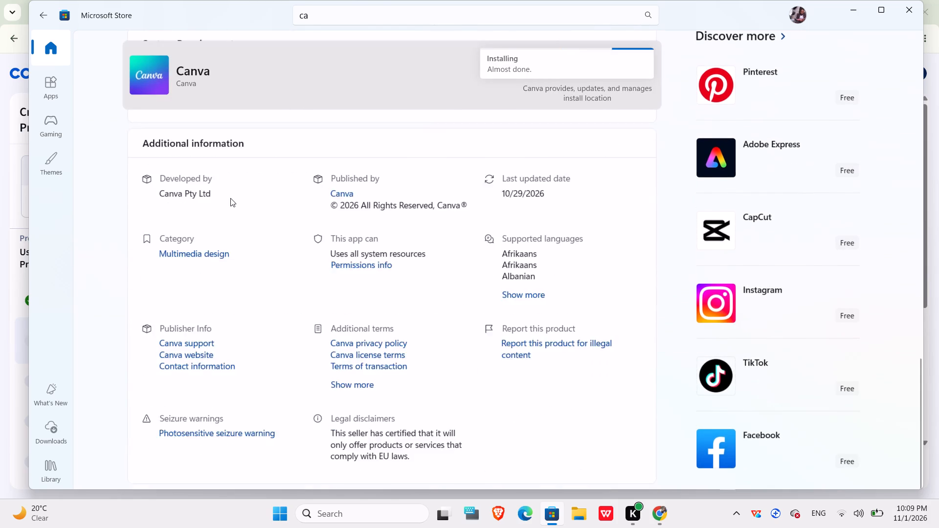
scroll(230, 198, down, 1)
scroll(230, 198, up, 9)
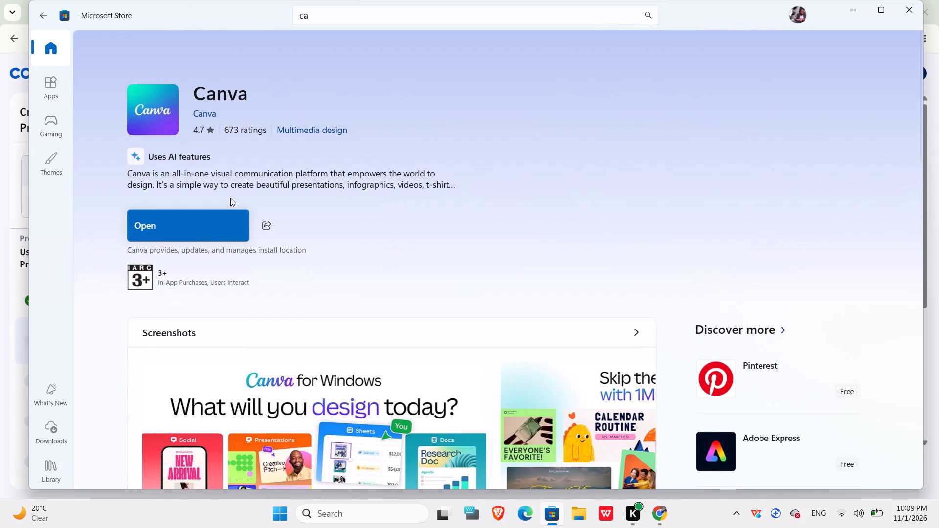
Launch the newly installed Canva app, using its recently added entry in Windows if the store page does not open it.
click(209, 229)
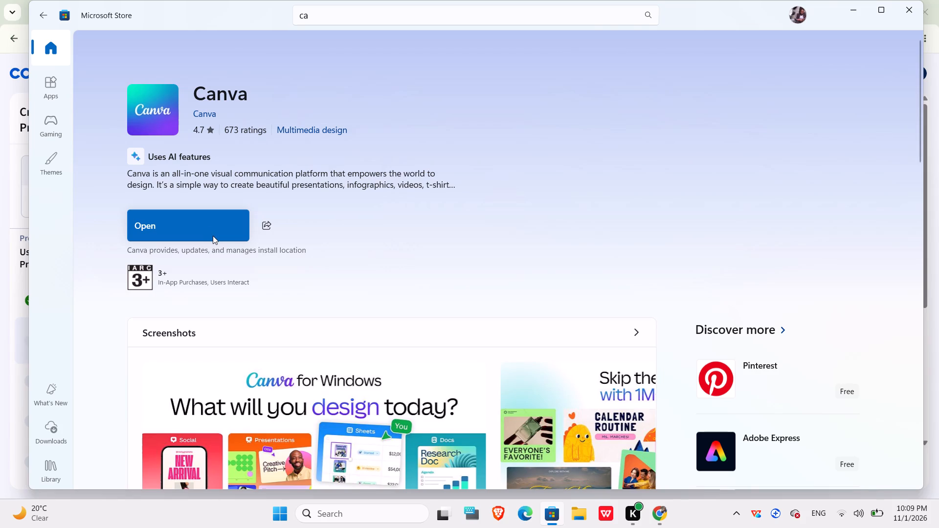
click(214, 230)
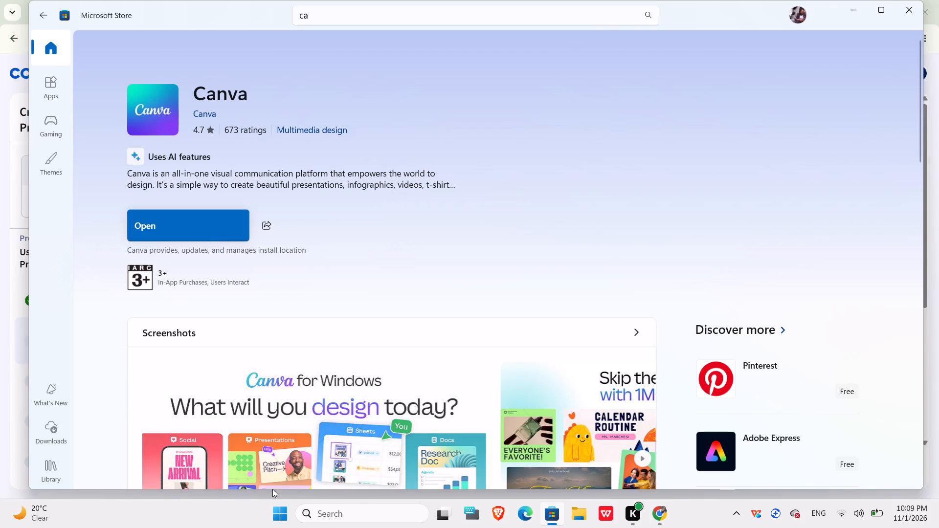
click(283, 516)
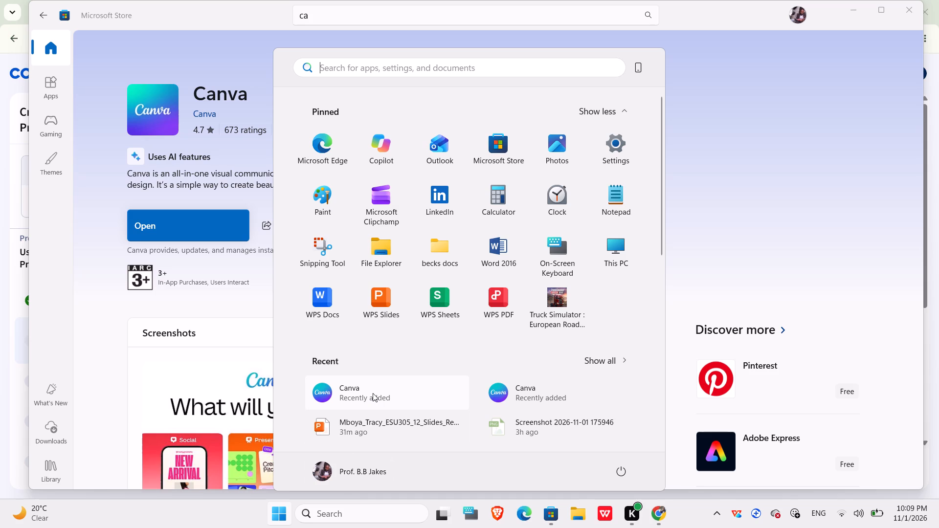
double_click(373, 393)
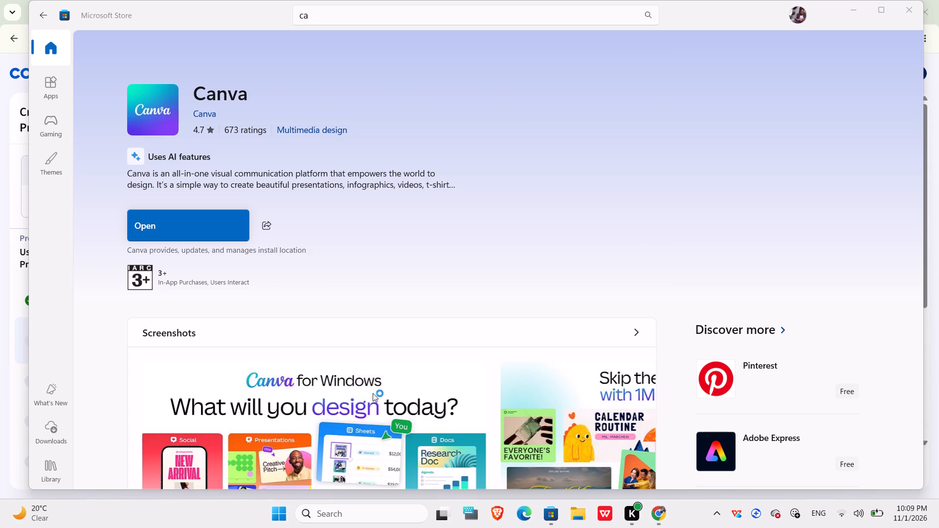
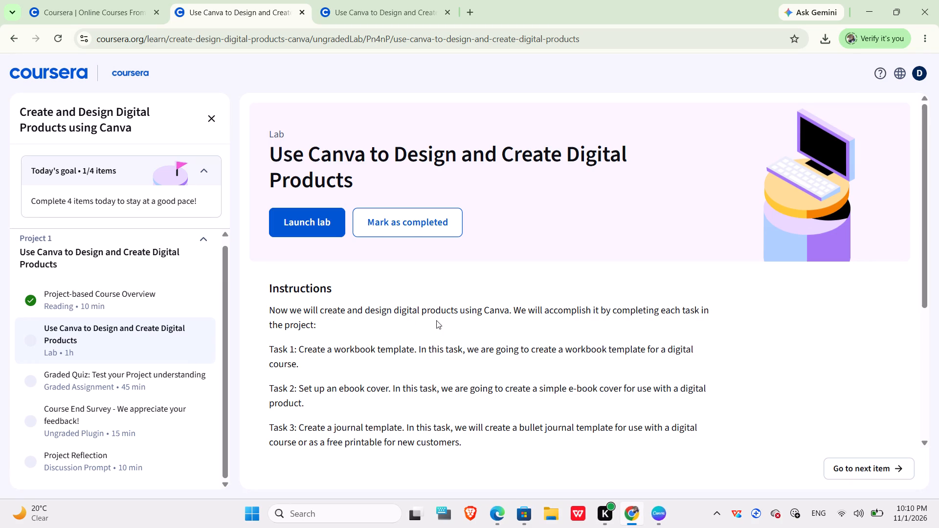
Review the lab's task instructions, launch the lab and open it in the side-by-side workspace.
scroll(408, 272, down, 1)
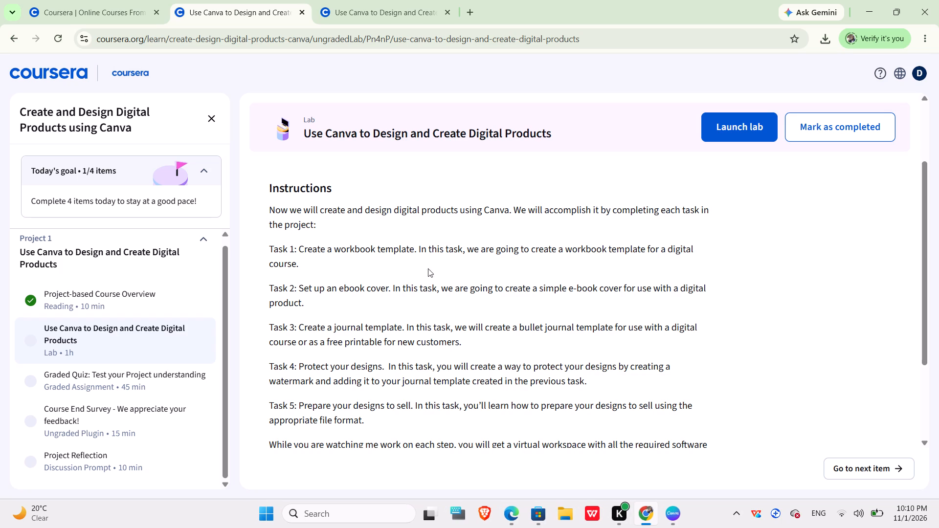
scroll(399, 245, up, 3)
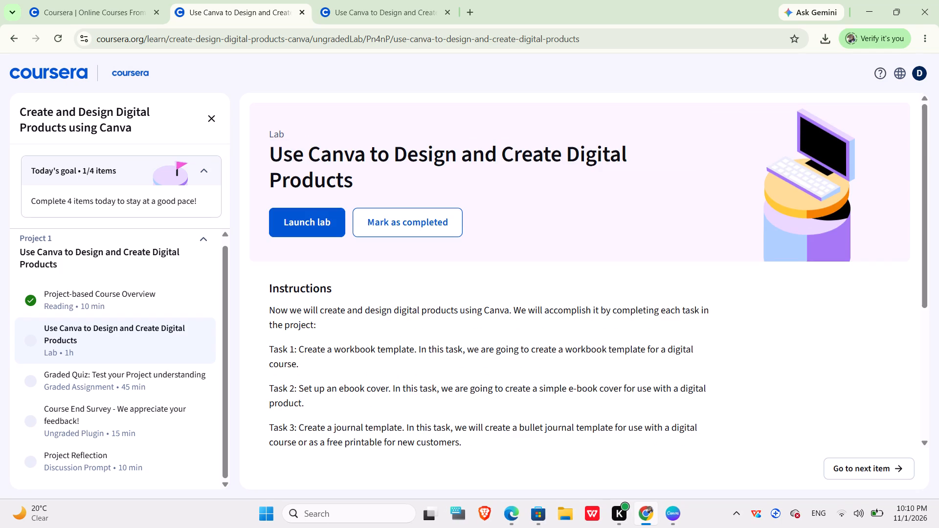
click(392, 13)
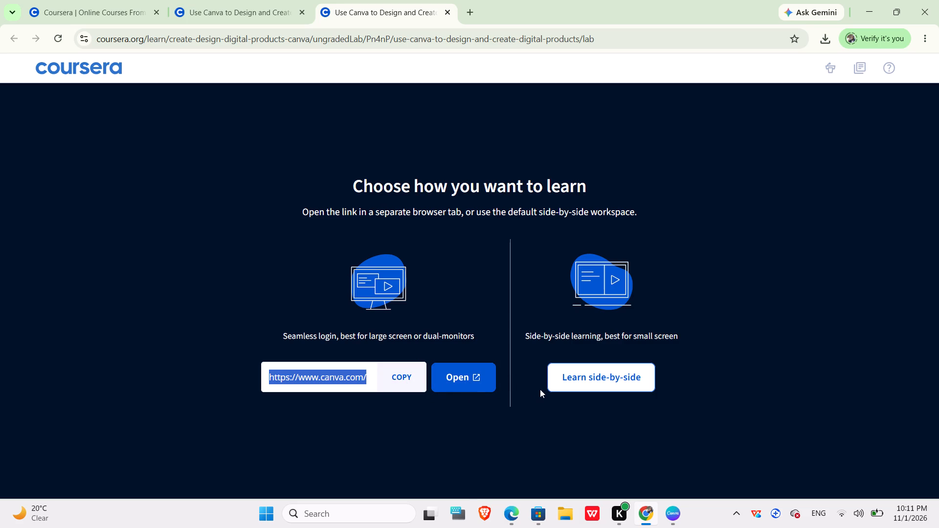
click(254, 12)
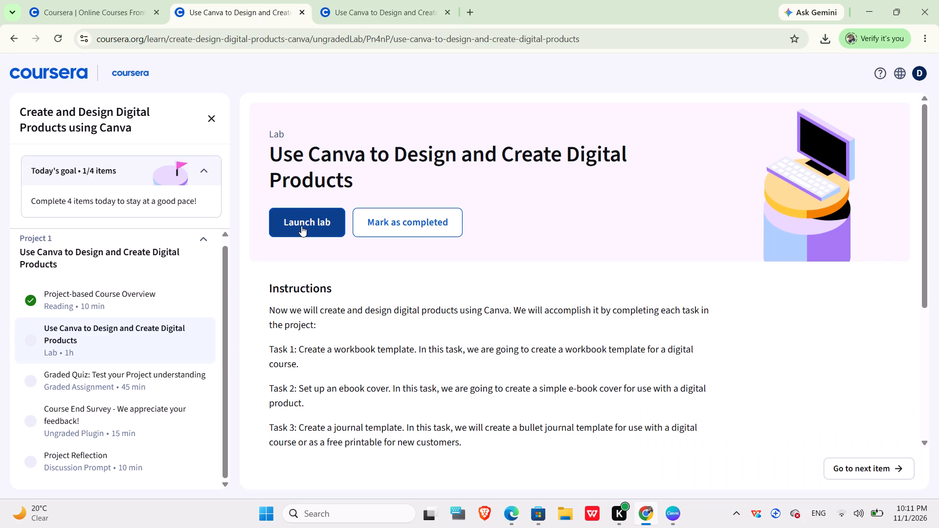
click(301, 226)
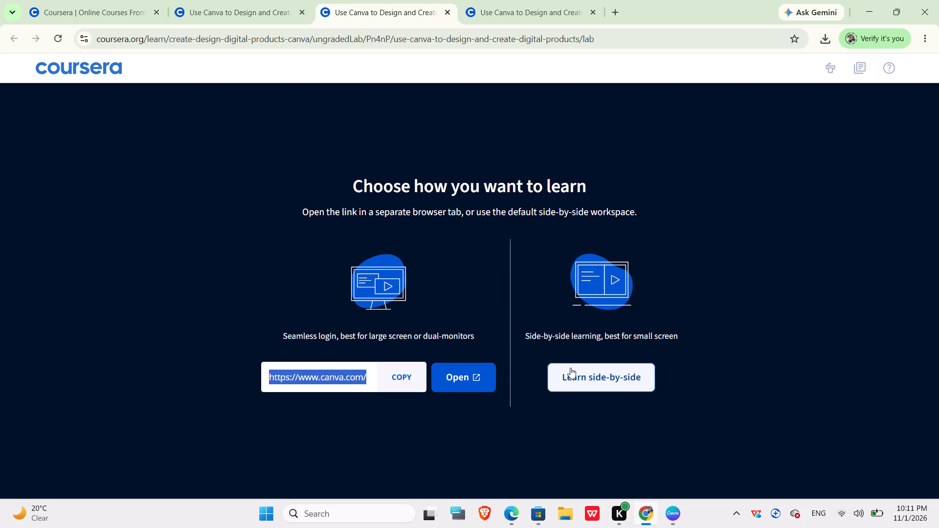
click(581, 378)
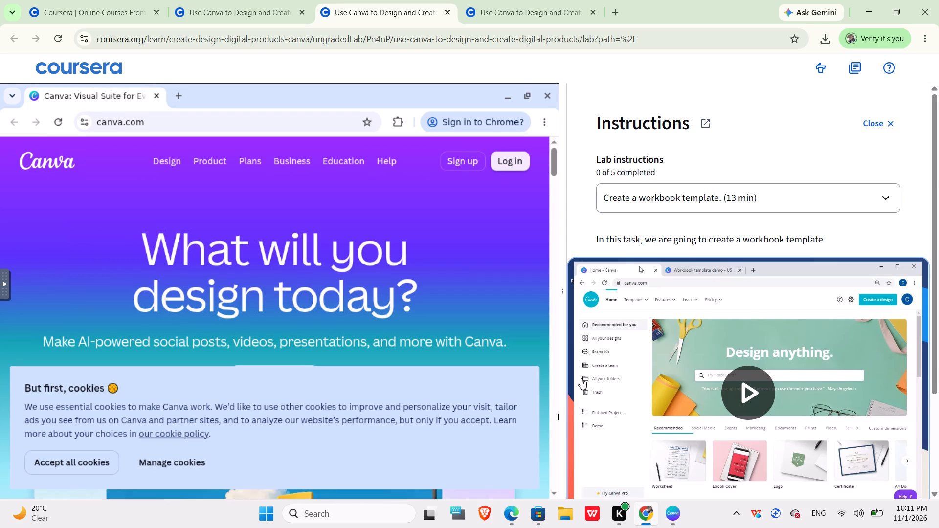
Look over the Canva home page in the lab workspace and the list of lab instruction tasks.
scroll(448, 328, down, 1)
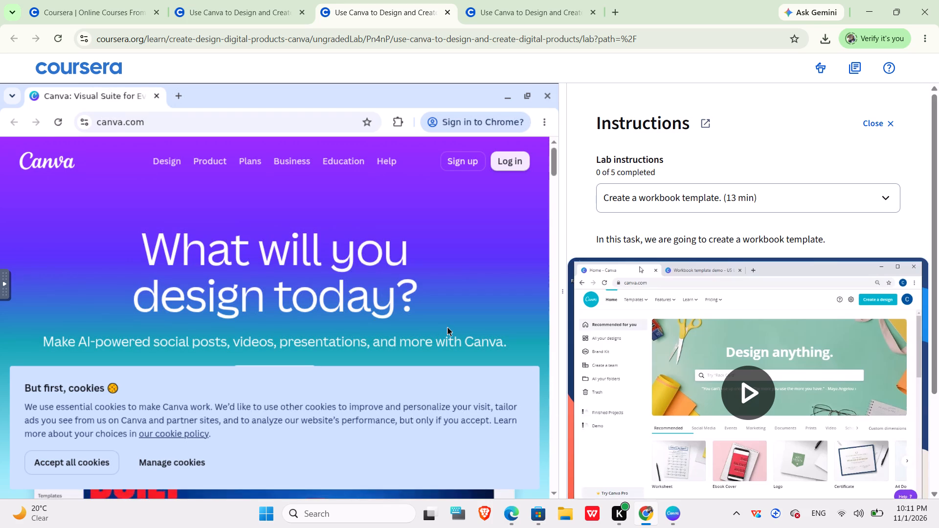
scroll(448, 328, down, 2)
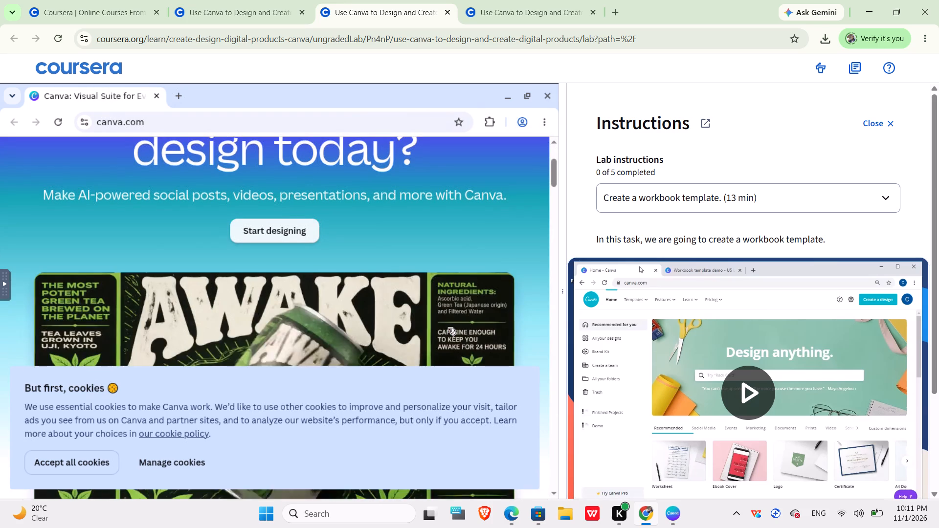
scroll(448, 328, down, 1)
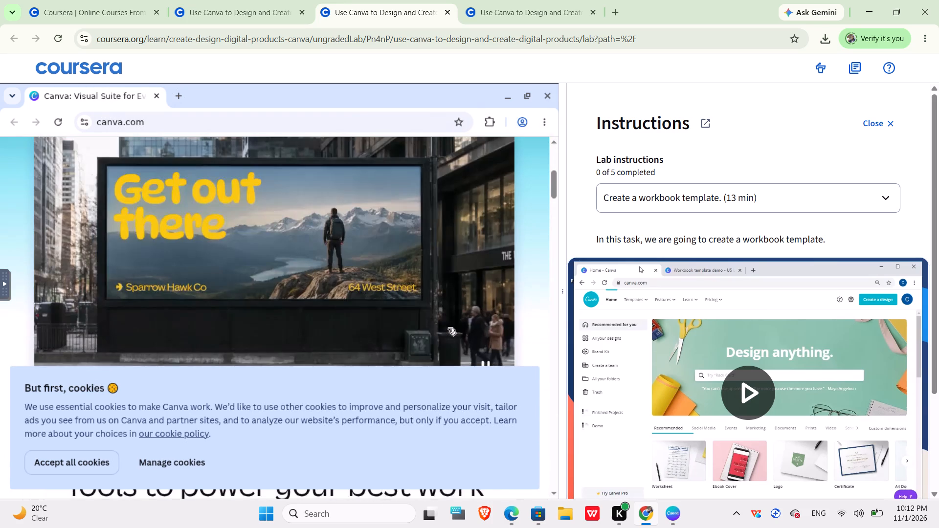
scroll(448, 328, down, 1)
scroll(448, 328, up, 1)
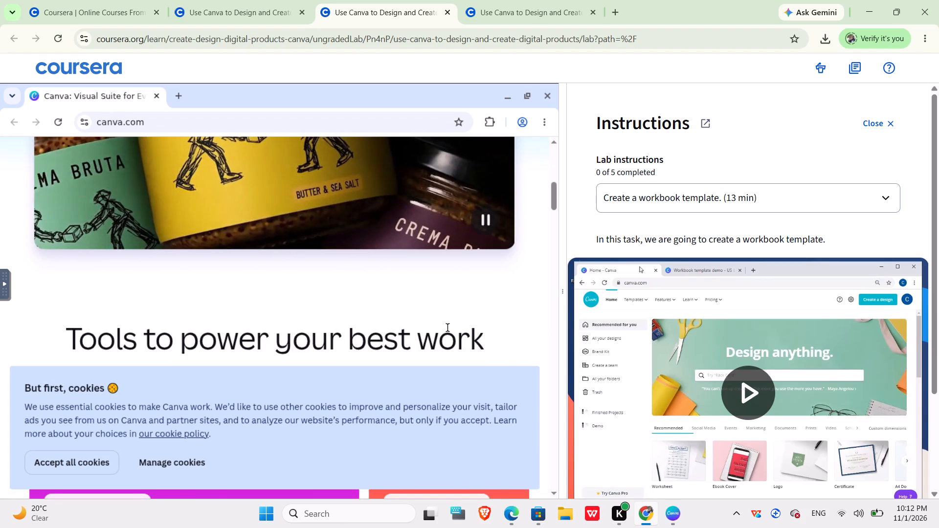
scroll(448, 328, up, 2)
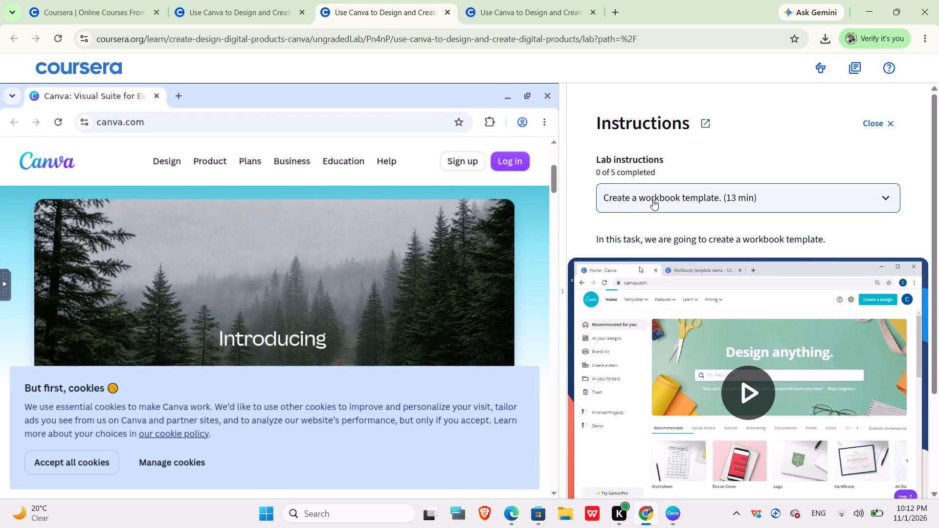
click(653, 199)
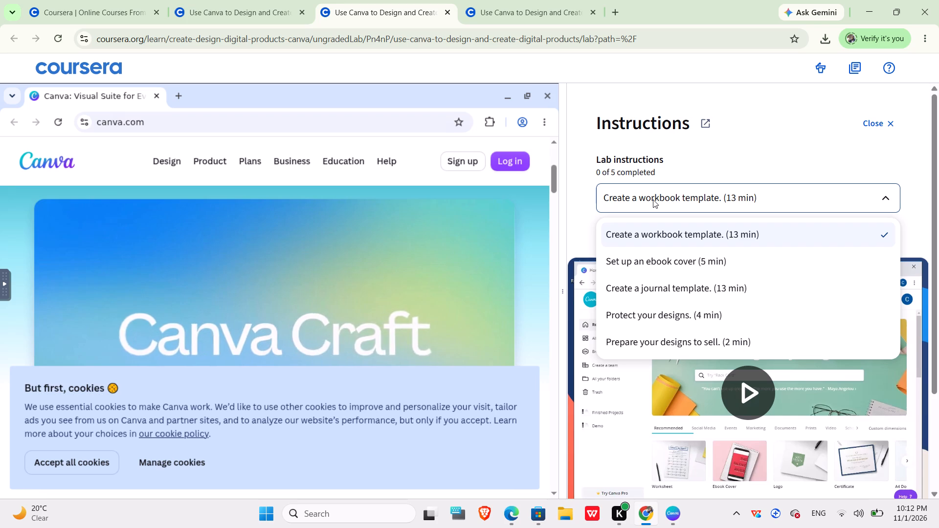
click(653, 199)
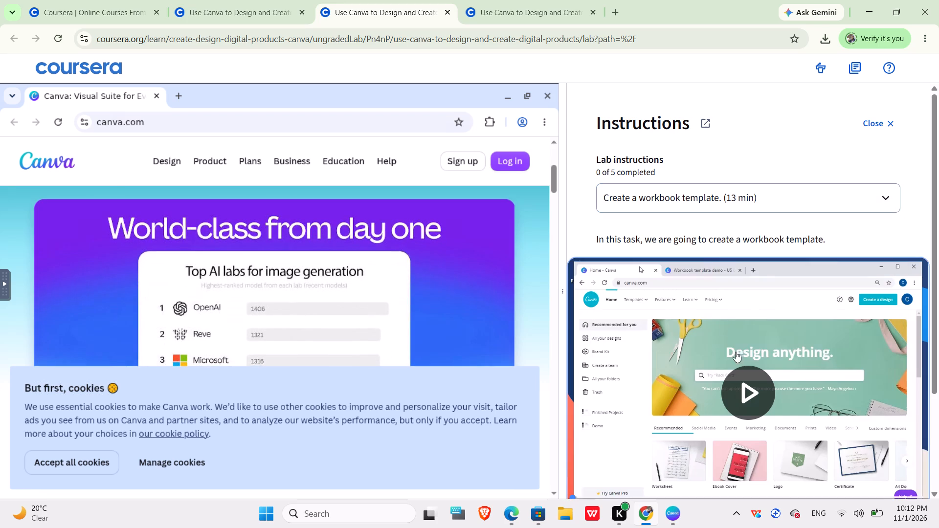
Play the instruction video for the "Create a workbook template" lab task.
click(743, 383)
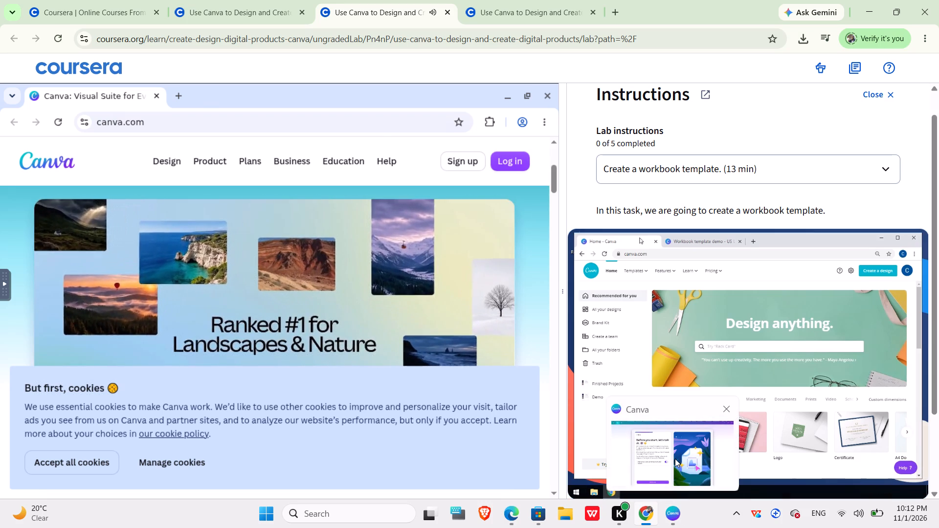
Switch to the Canva app, reduce it from full screen to a floating window, and accept the AI introduction with its content setting on.
click(675, 459)
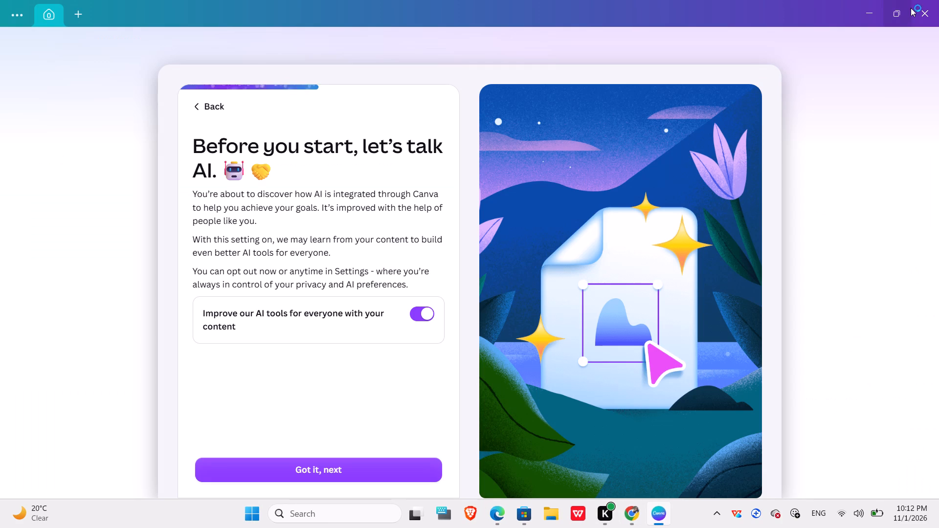
click(899, 15)
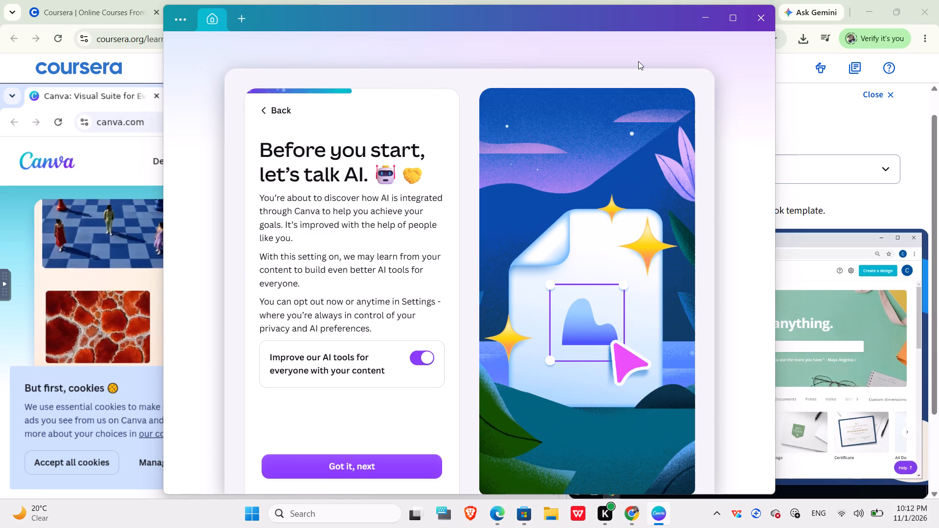
click(335, 465)
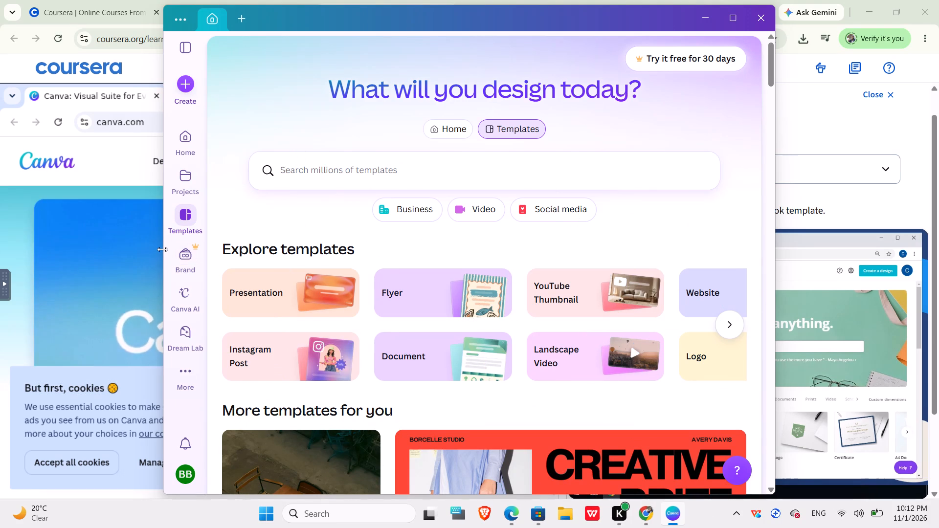
Narrow the Canva window and move it over the lab workspace so the instruction video beside it is uncovered.
drag(162, 249, 313, 251)
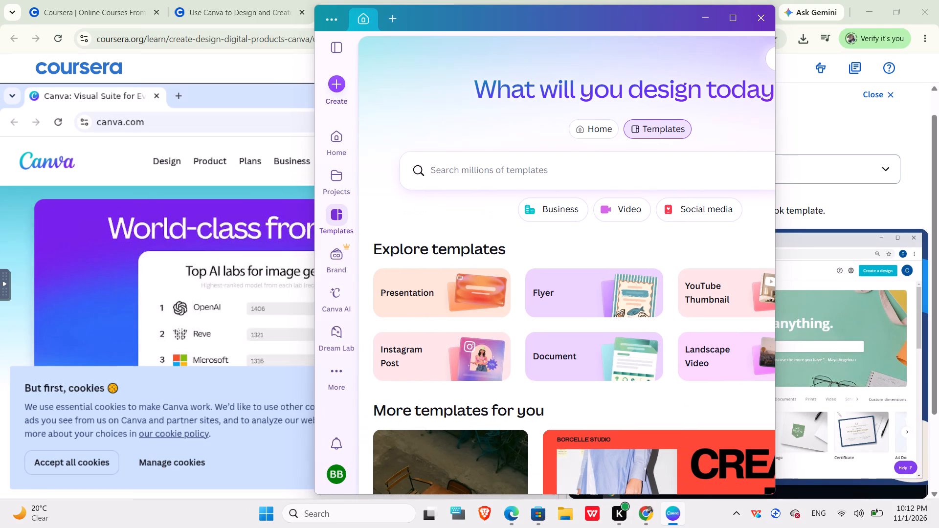
drag(531, 20, 321, 247)
drag(321, 247, 273, 17)
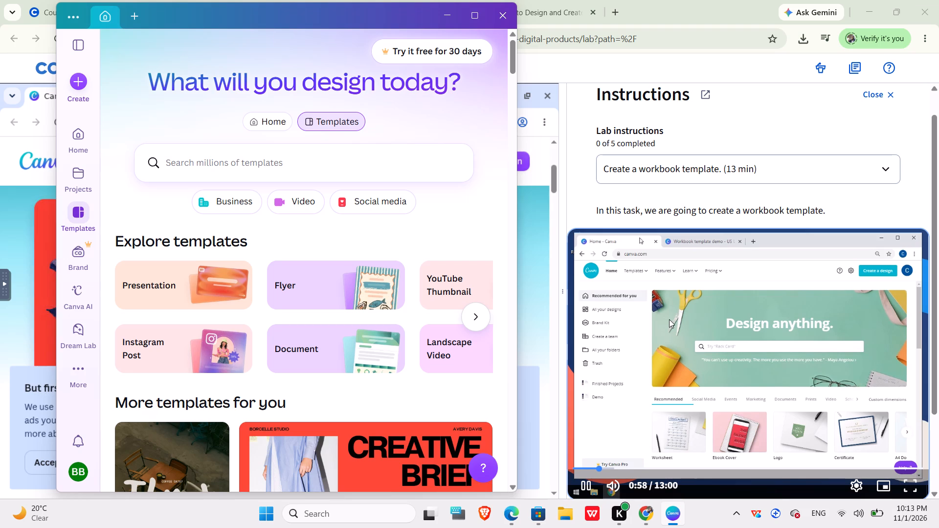
Switch the Canva start page from template browsing to the Home view.
click(264, 115)
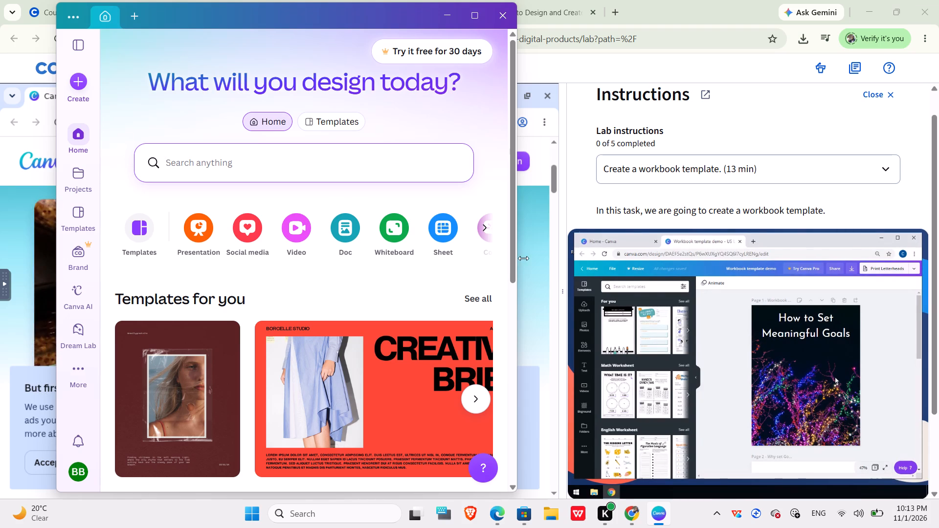
Return to the Coursera lab in Chrome and pause the workbook template instruction video.
click(584, 481)
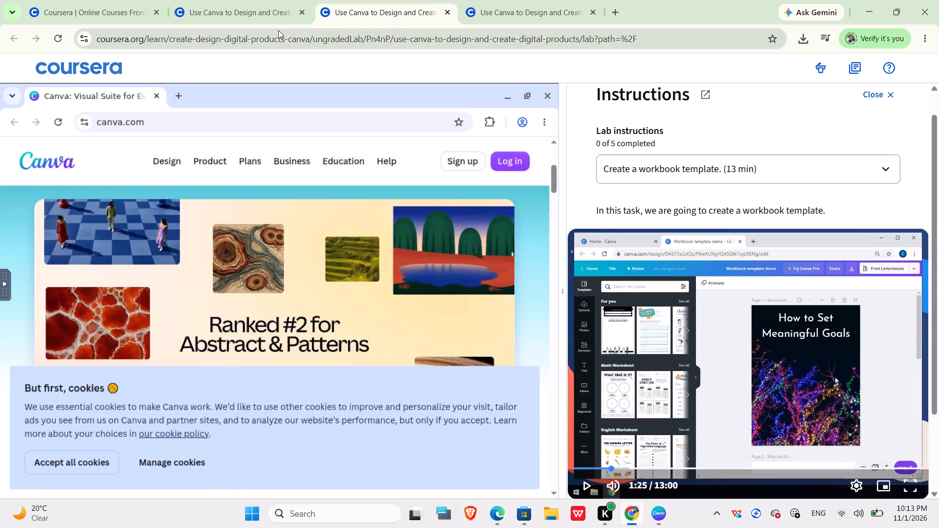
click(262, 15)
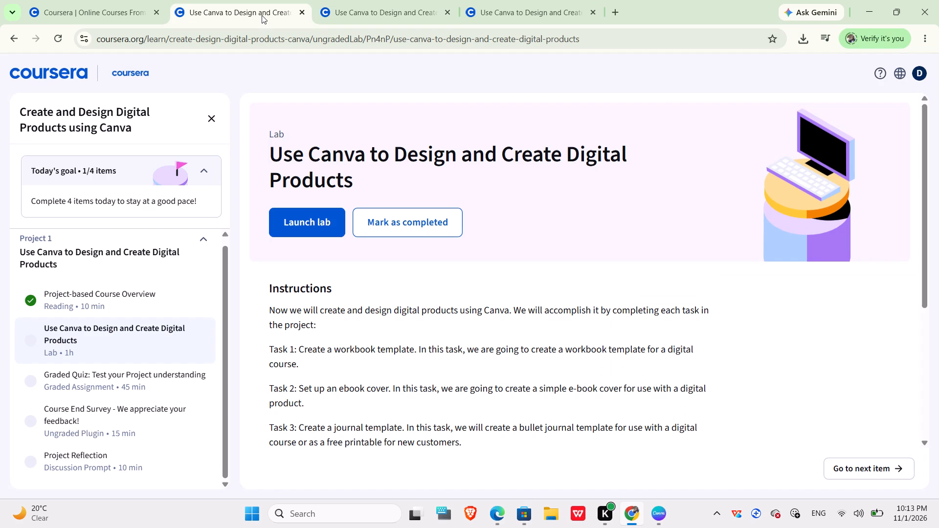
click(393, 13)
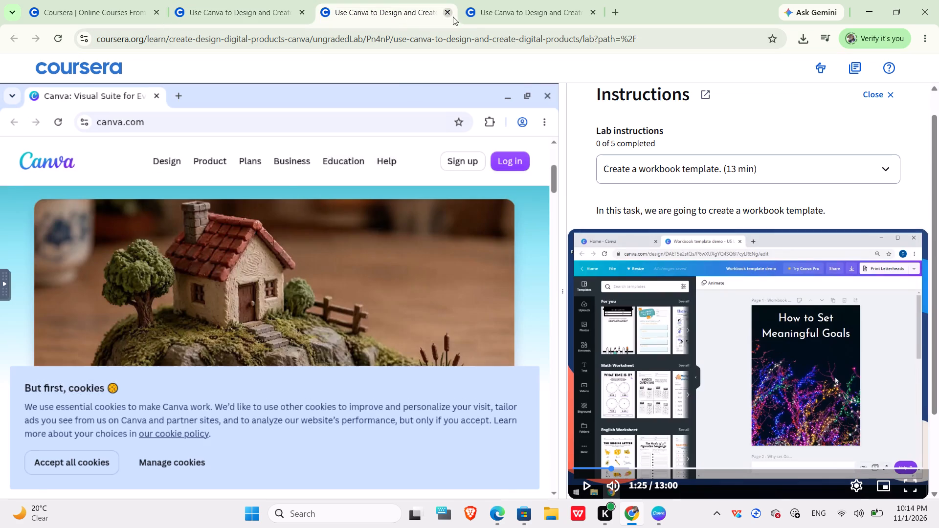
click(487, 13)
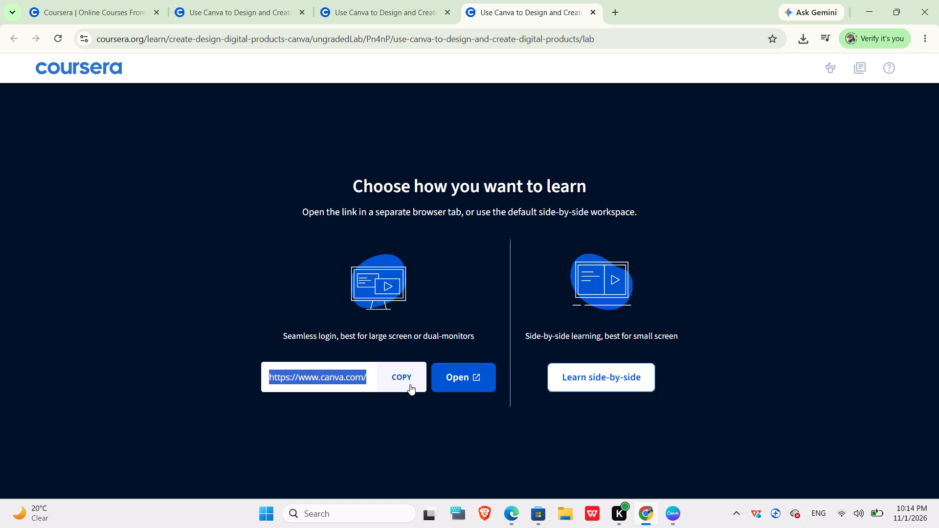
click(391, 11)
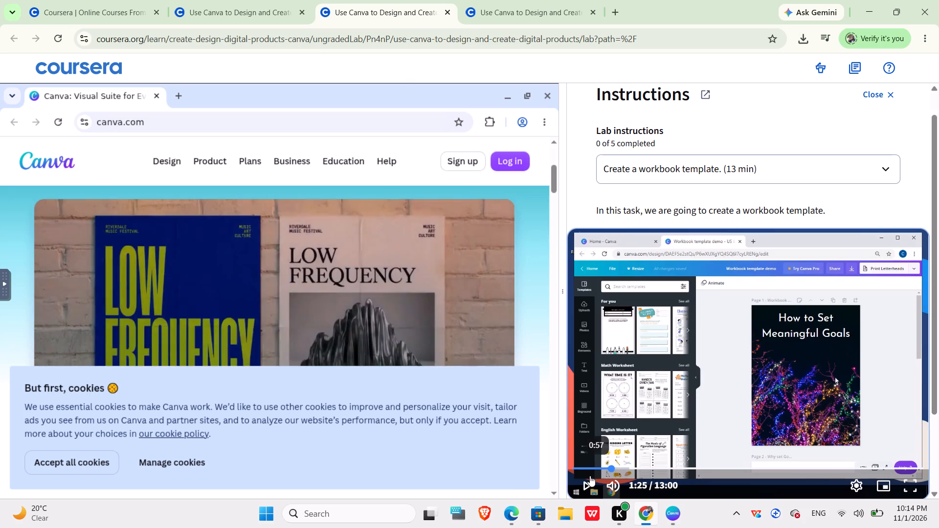
Resume the workbook template video, bring up the Canva desktop app beside it, and pause the video at about 1:43.
click(588, 482)
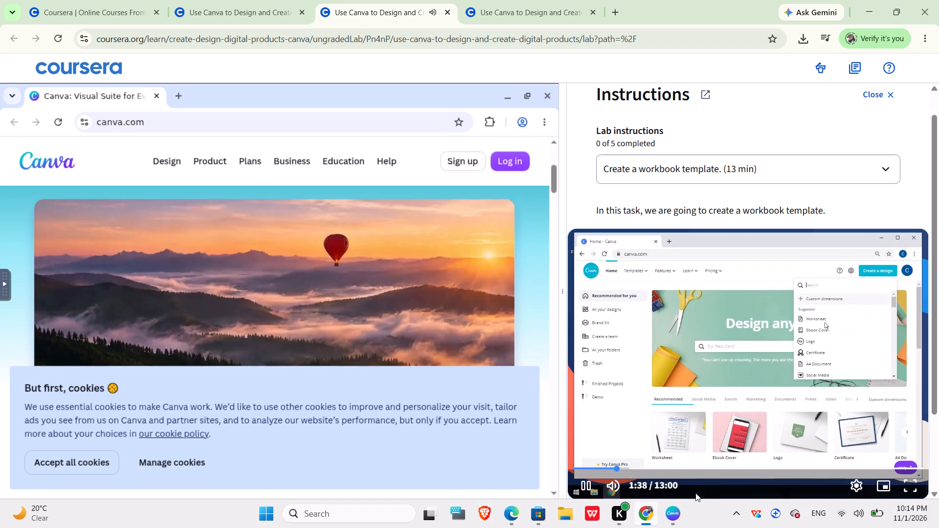
click(671, 508)
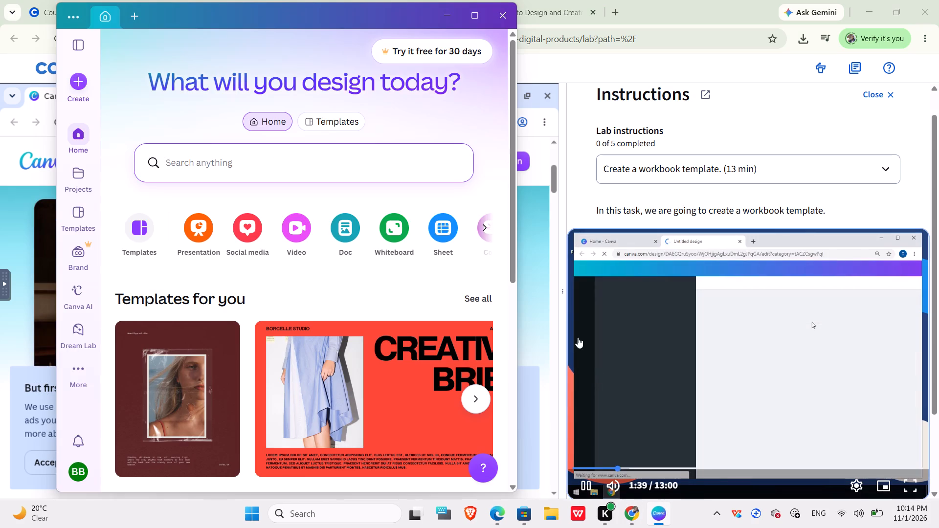
click(587, 485)
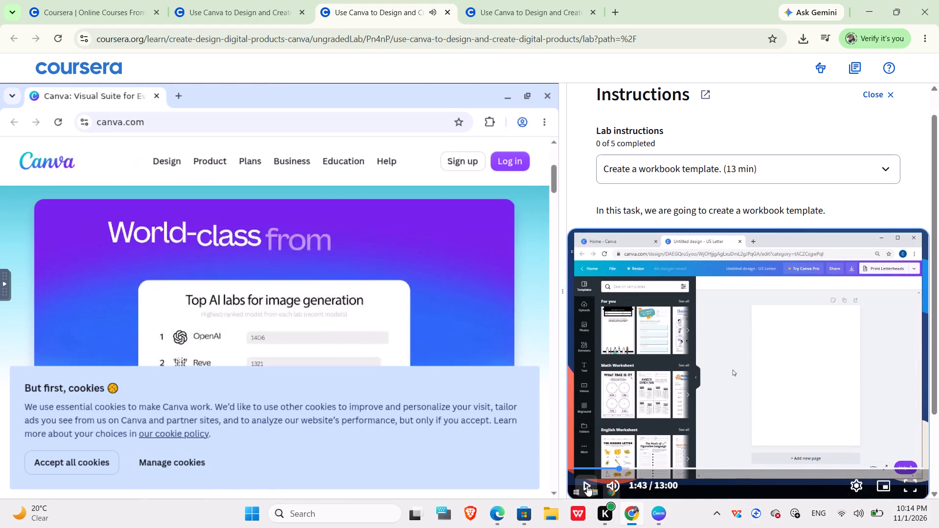
Switch to the Canva desktop app and close it.
click(656, 513)
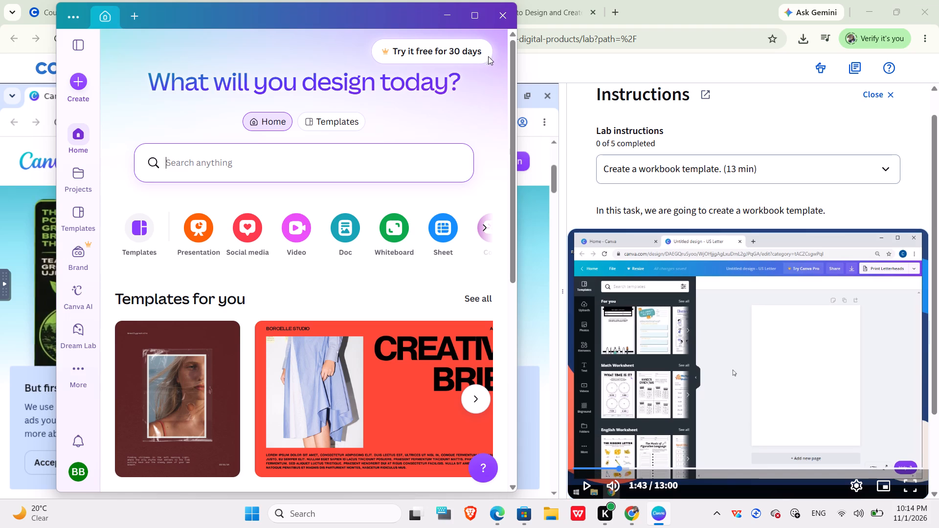
click(503, 6)
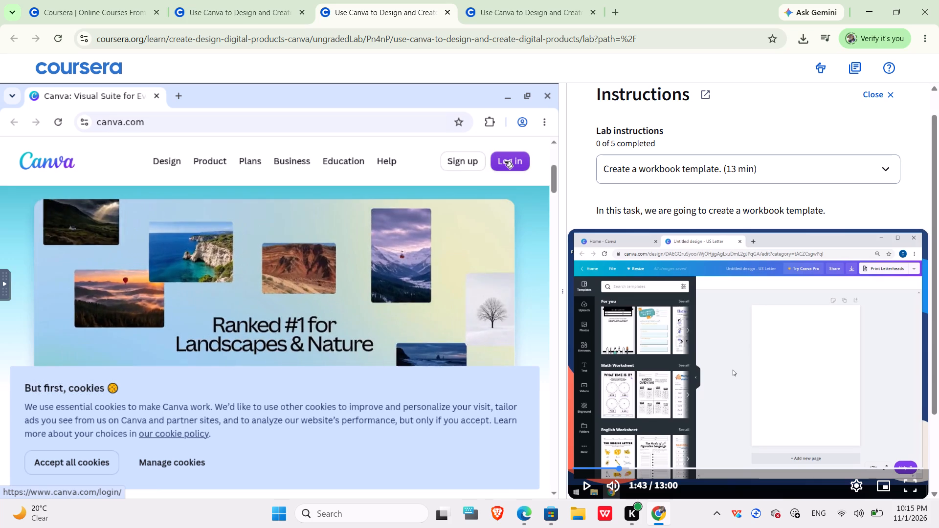
Start logging in to Canva in the lab workspace with Google, entering the account email.
click(505, 161)
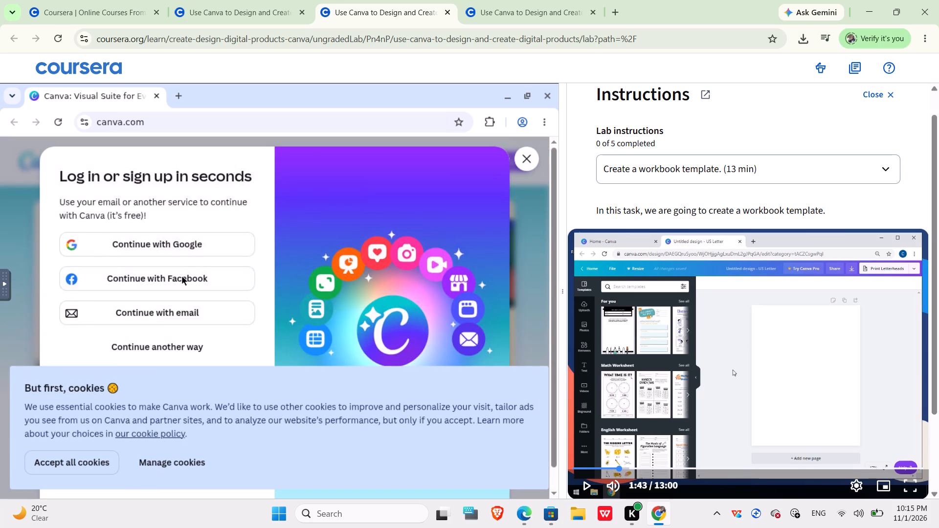
click(165, 239)
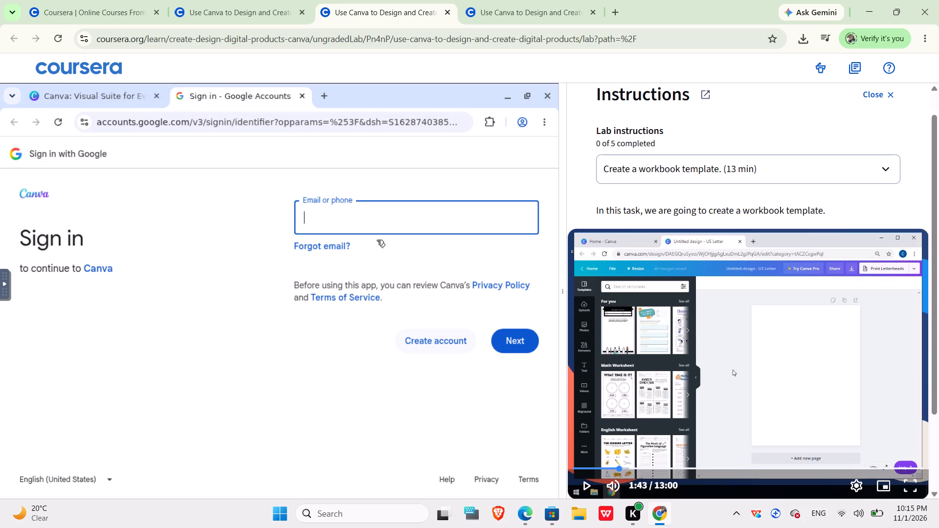
click(369, 220)
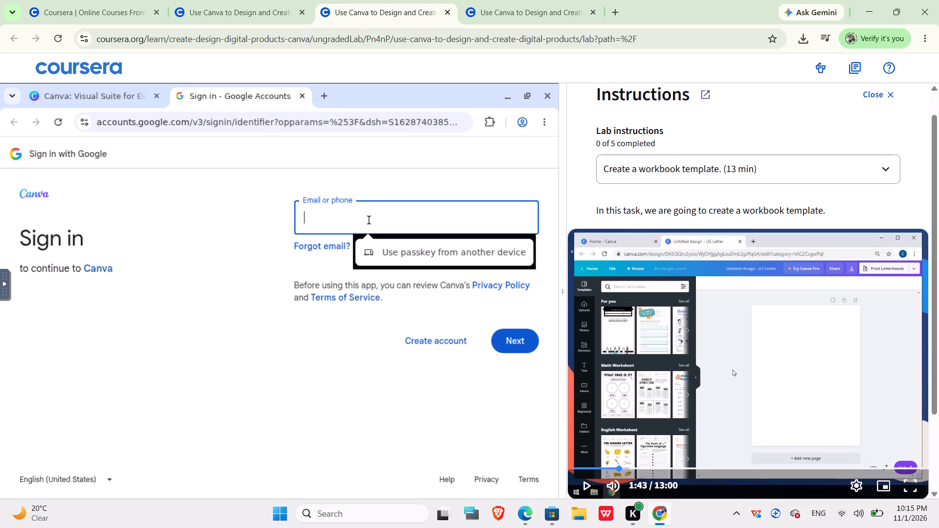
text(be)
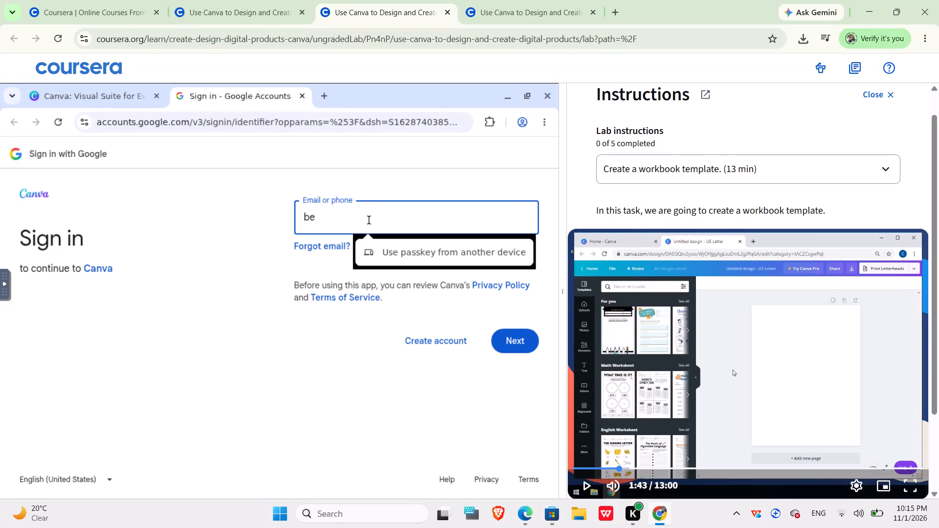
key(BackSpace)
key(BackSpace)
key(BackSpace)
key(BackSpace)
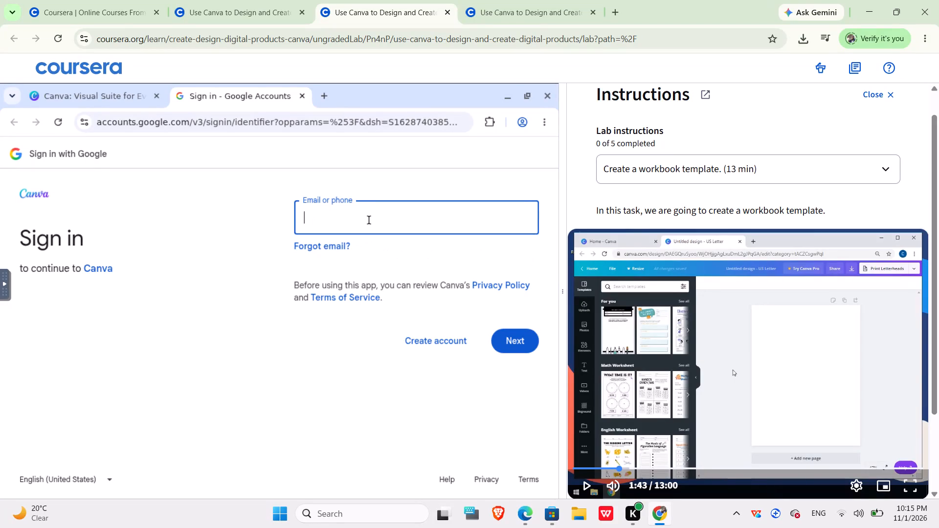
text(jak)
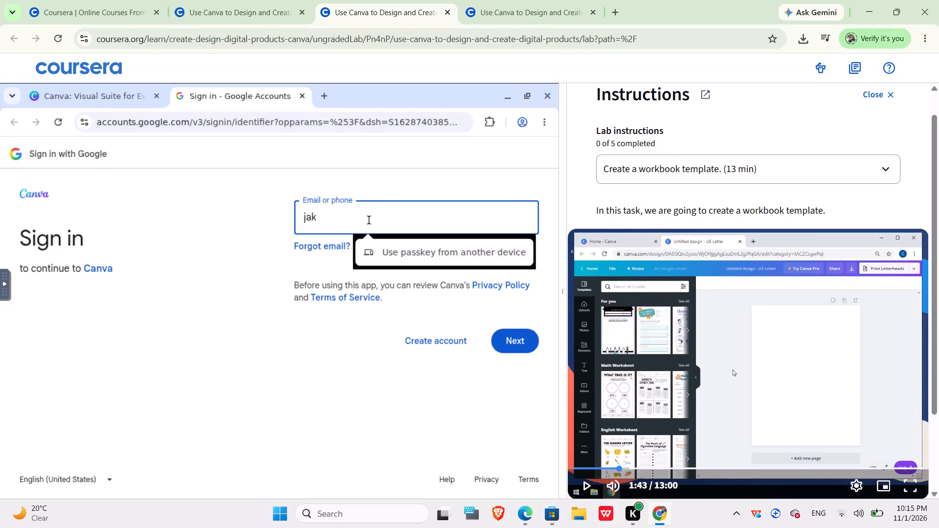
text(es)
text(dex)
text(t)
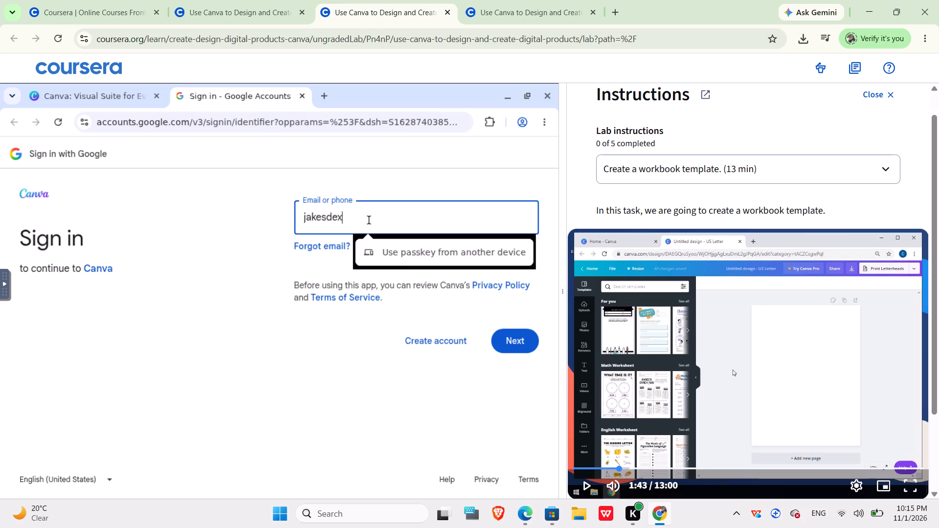
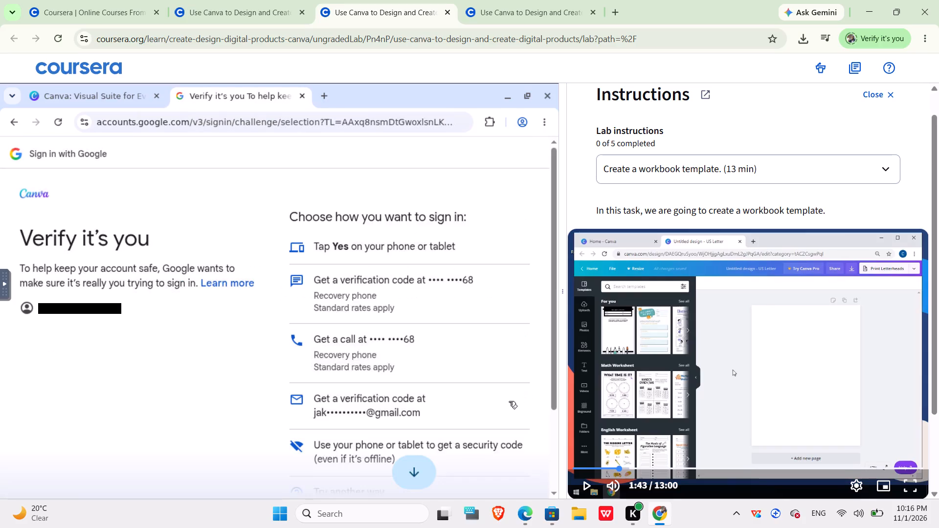
Choose to verify the Google sign-in with a code sent to the recovery phone.
click(417, 287)
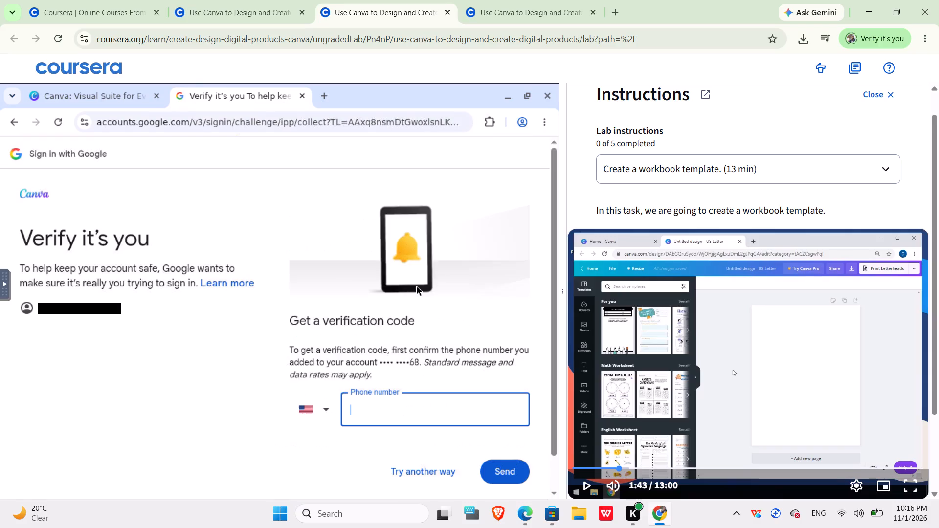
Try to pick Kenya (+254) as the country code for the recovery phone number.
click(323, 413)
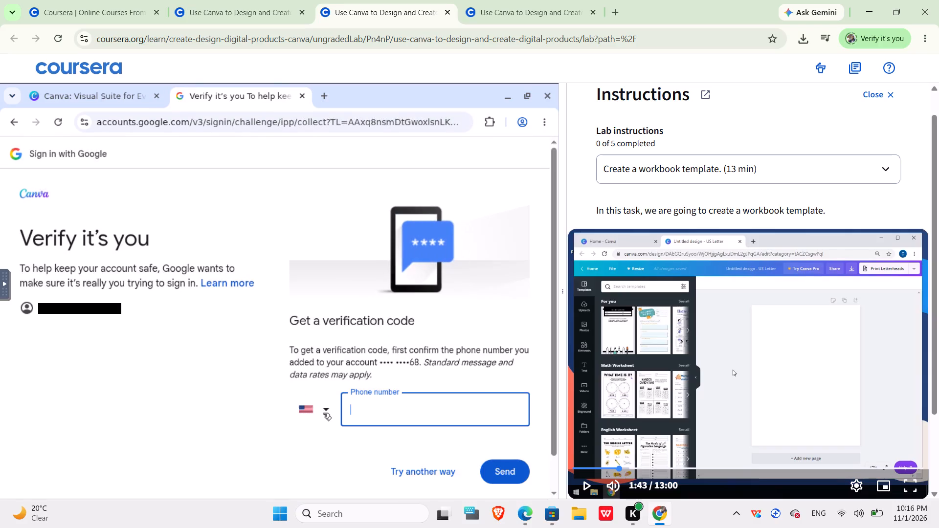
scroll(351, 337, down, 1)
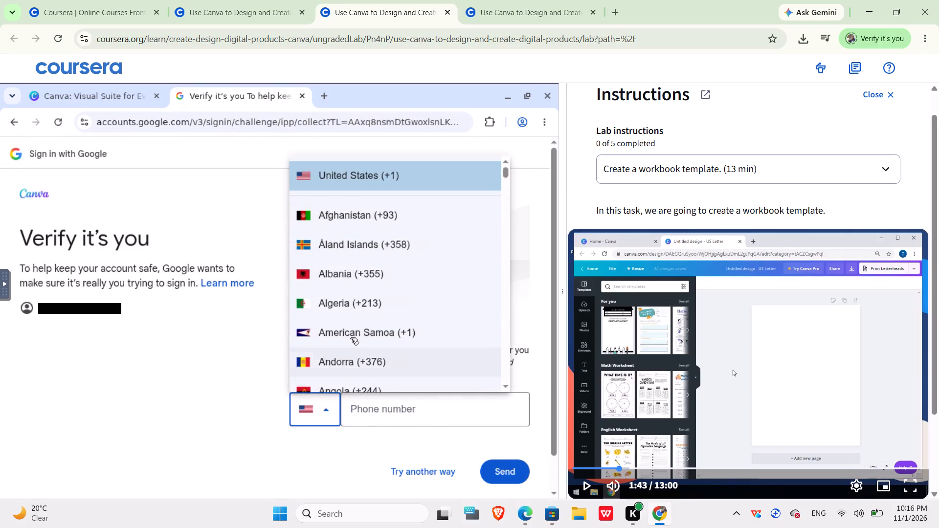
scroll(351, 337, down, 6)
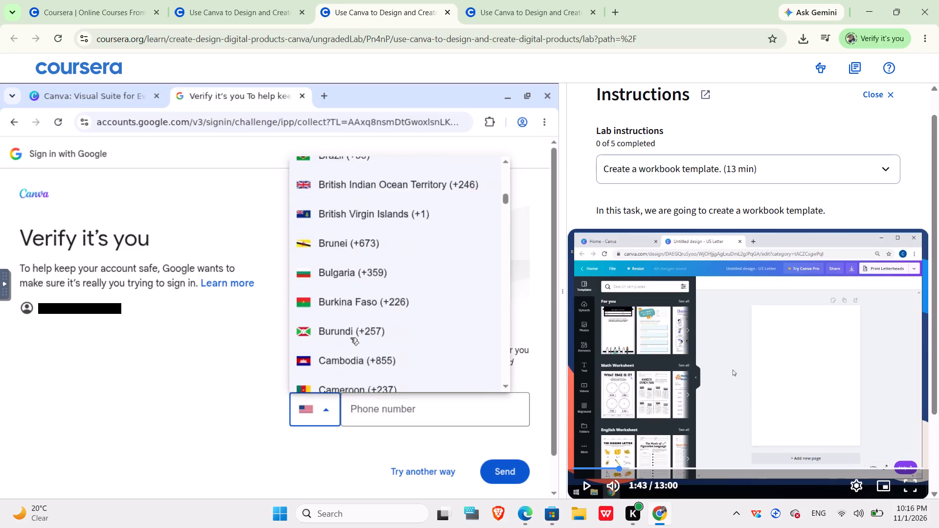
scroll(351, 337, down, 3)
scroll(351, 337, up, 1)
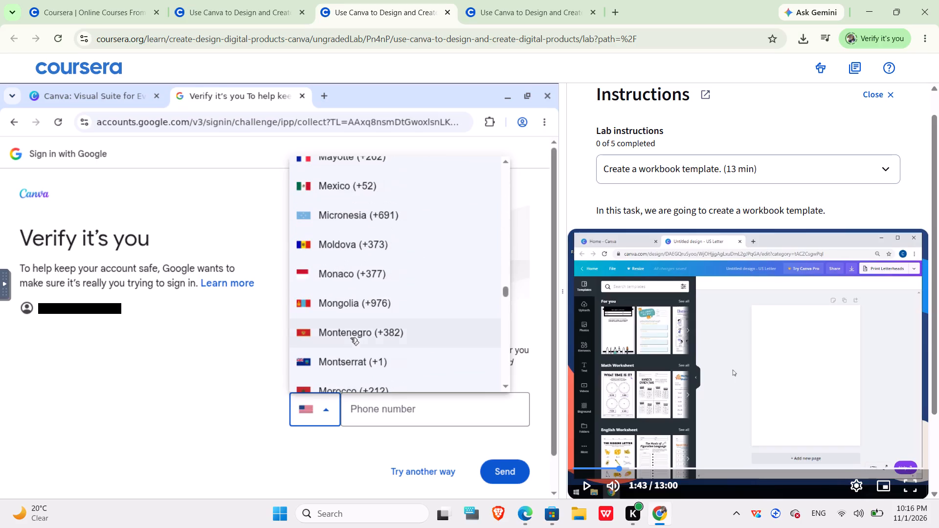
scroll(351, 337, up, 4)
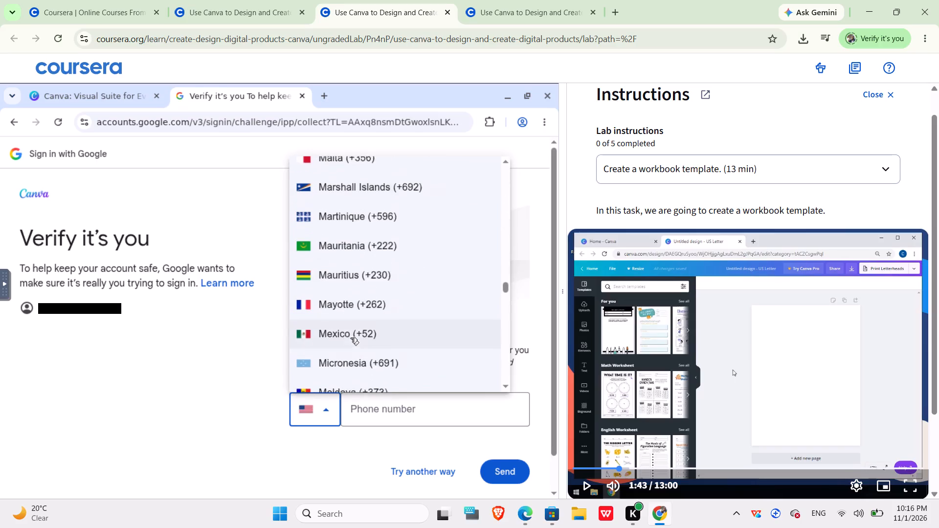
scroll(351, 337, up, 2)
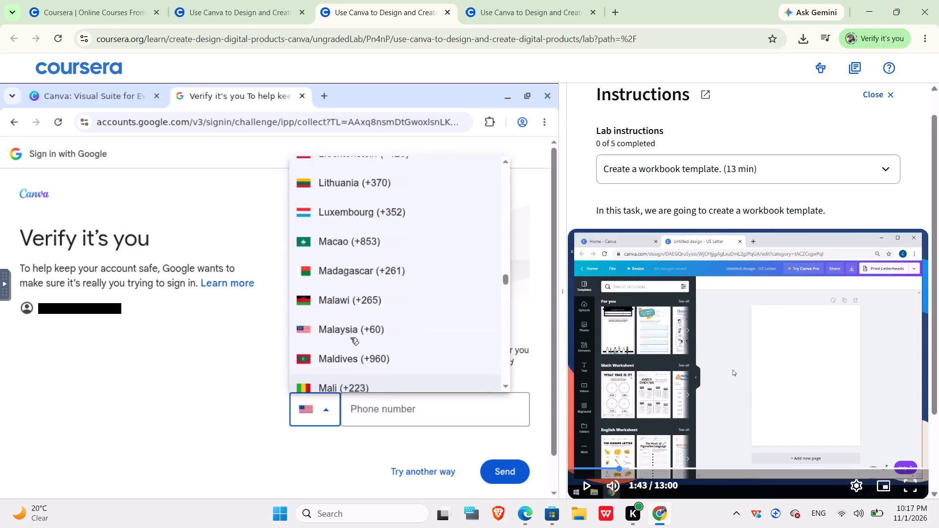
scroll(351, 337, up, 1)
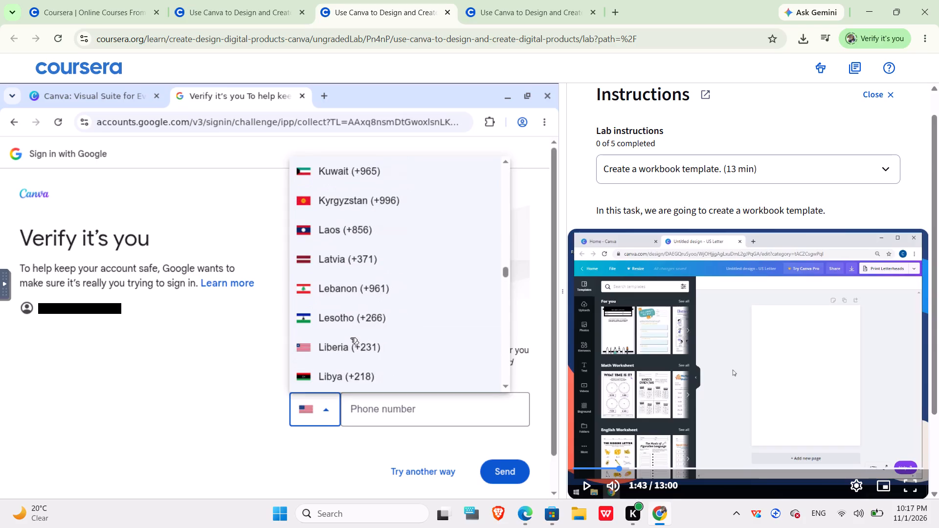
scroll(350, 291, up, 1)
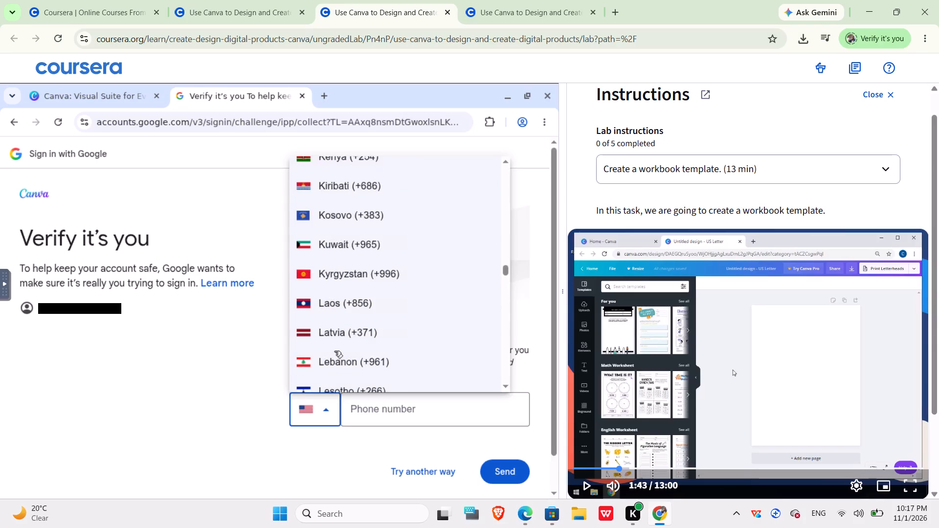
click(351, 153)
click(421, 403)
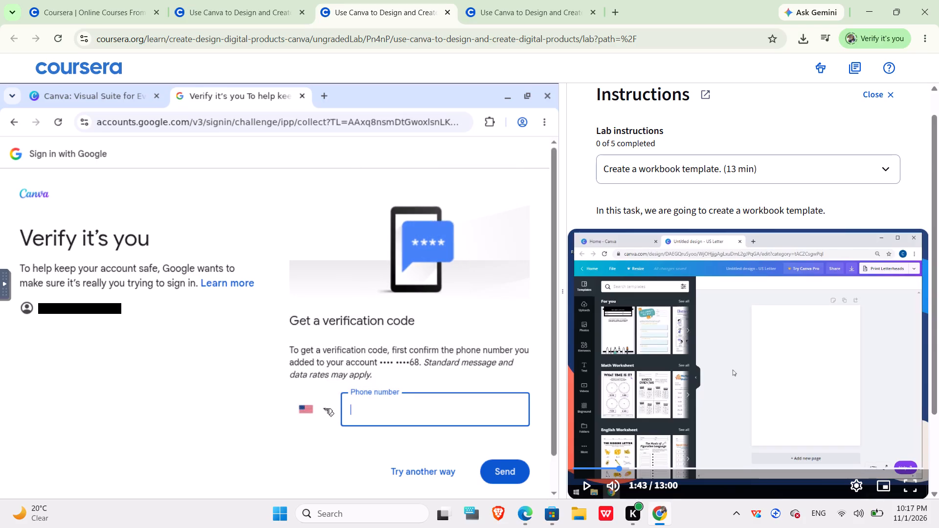
Set the country code of the recovery phone number to Kenya (+254).
click(325, 408)
scroll(345, 301, down, 2)
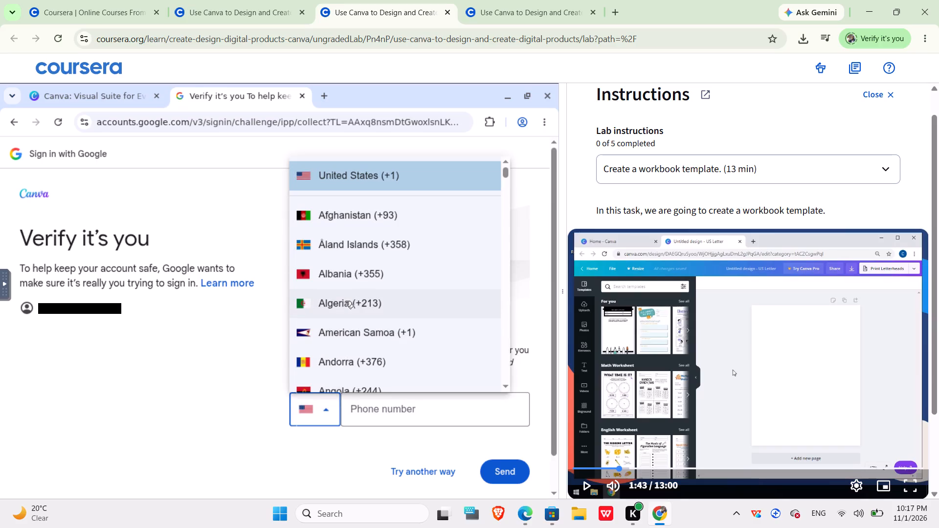
scroll(345, 301, down, 5)
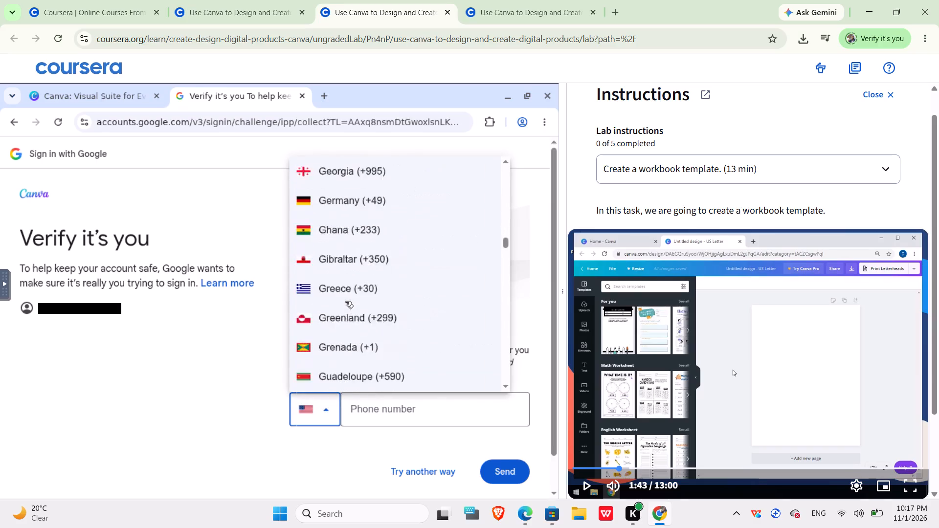
scroll(345, 301, down, 2)
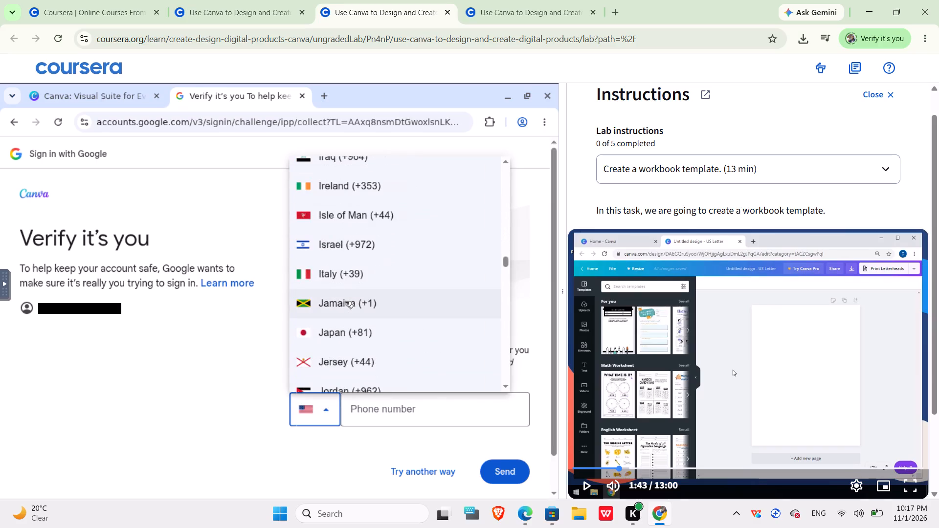
scroll(345, 301, down, 2)
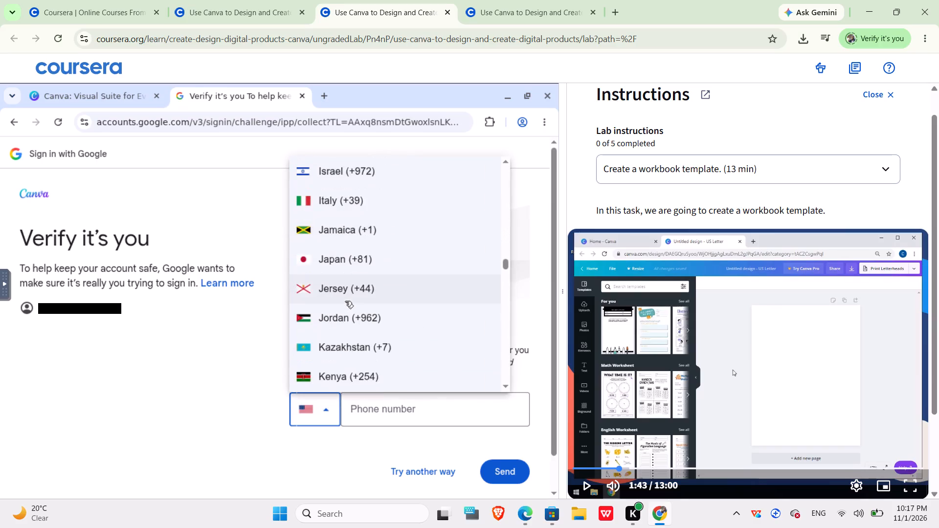
click(329, 381)
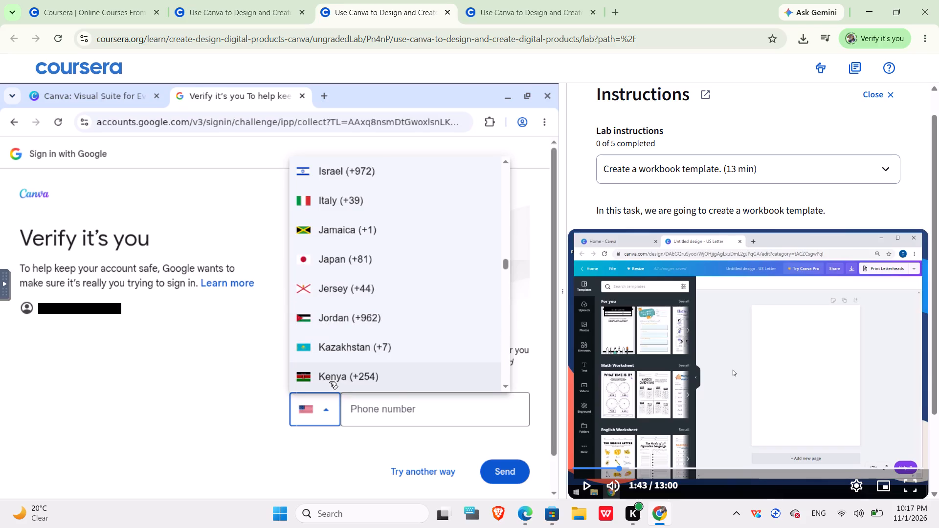
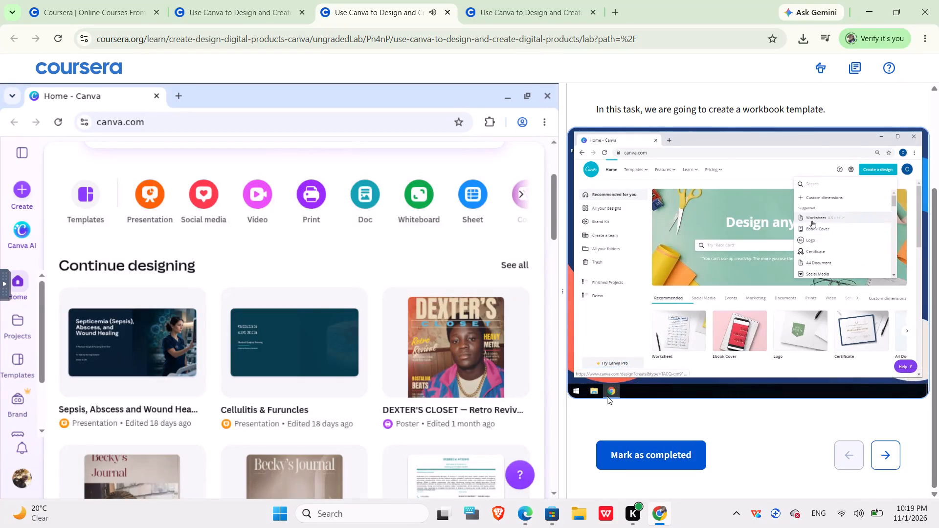
Pause the workbook template instruction video at 1:40.
click(585, 380)
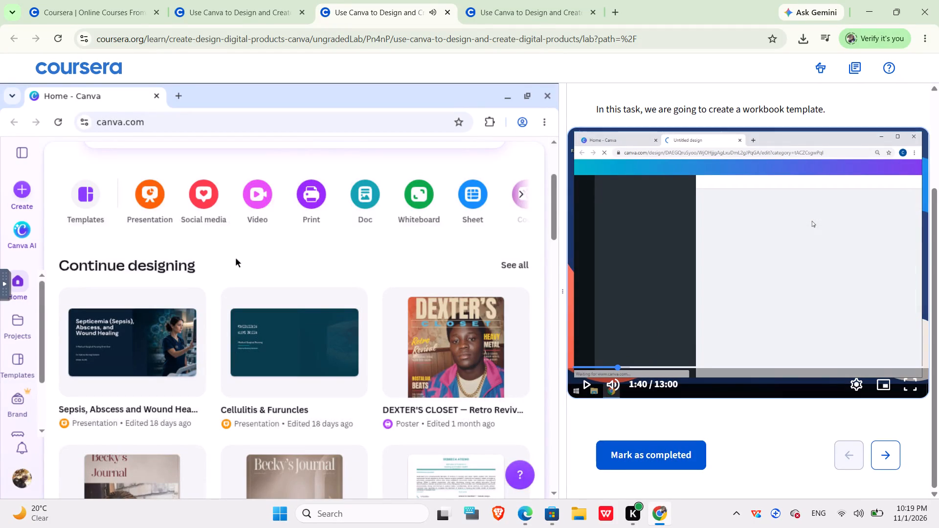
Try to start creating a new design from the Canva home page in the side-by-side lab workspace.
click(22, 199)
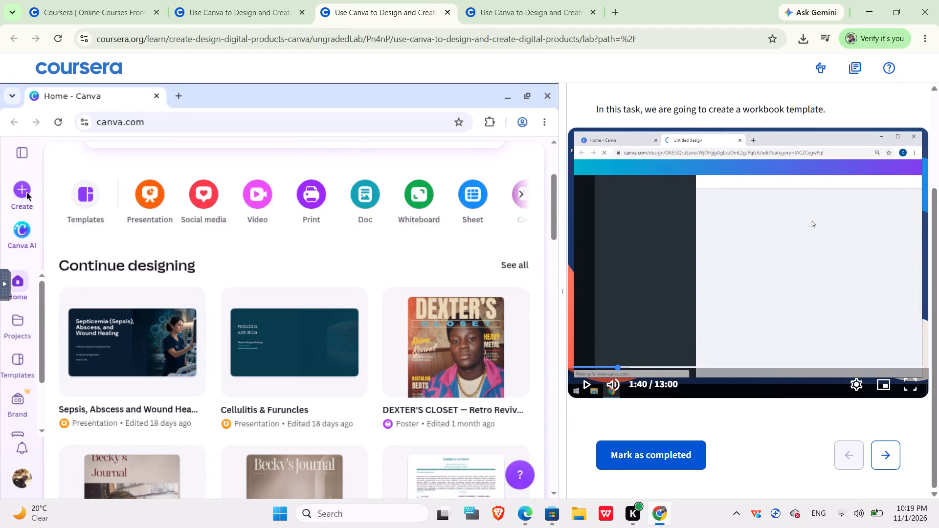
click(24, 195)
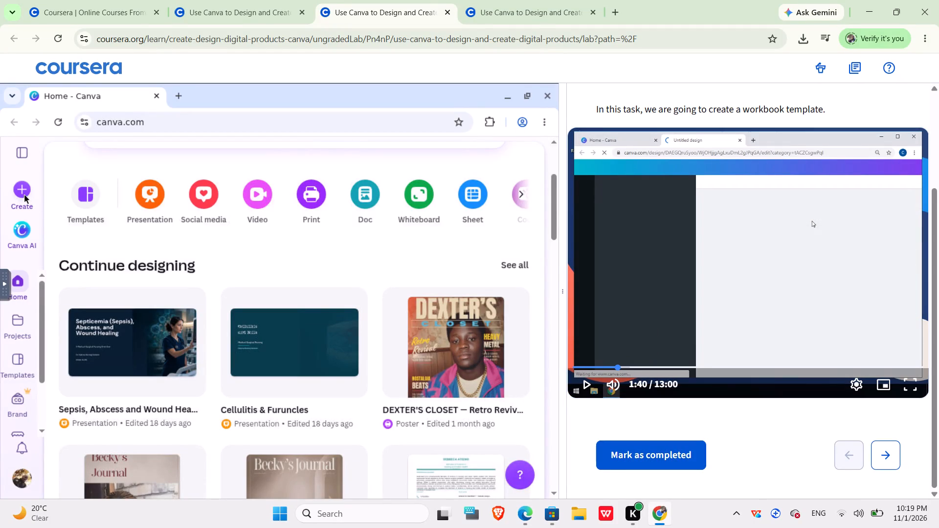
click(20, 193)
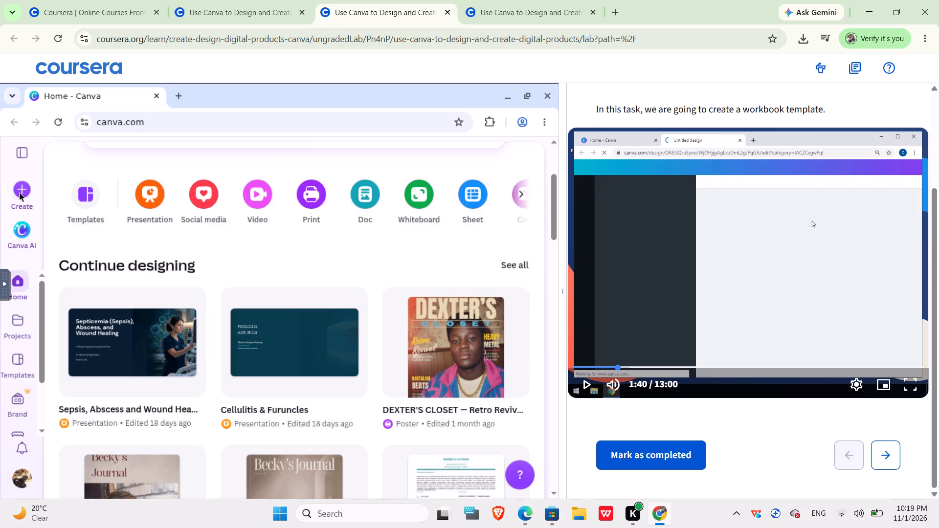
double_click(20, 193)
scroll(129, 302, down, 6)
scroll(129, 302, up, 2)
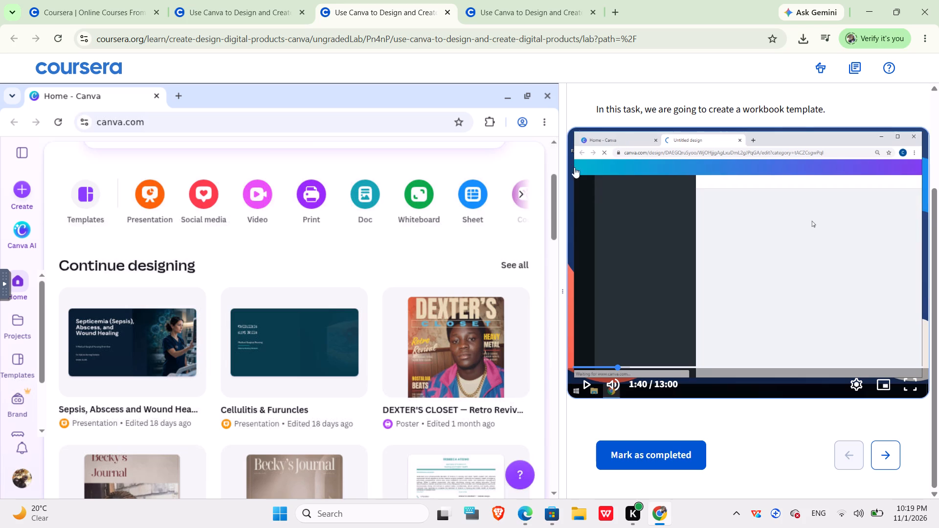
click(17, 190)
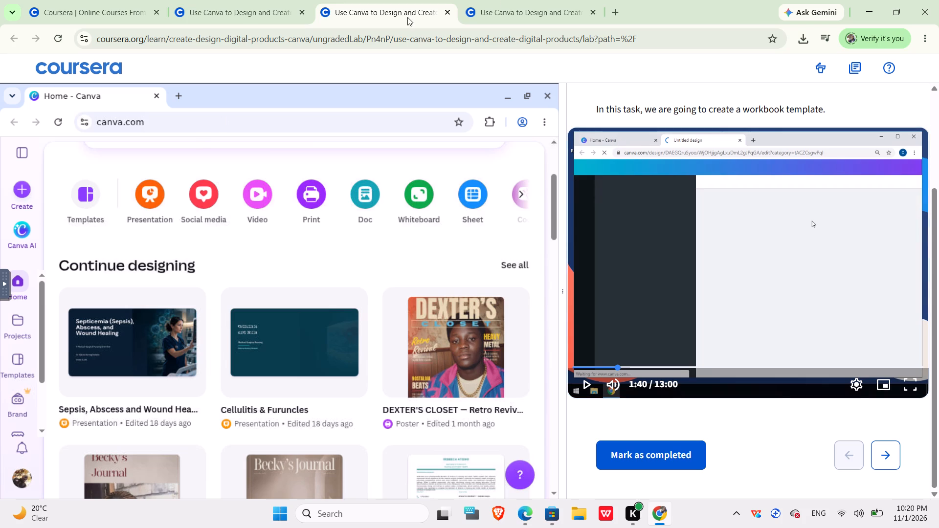
Open Canva in a separate browser tab from the lab's page for choosing how to learn.
click(504, 3)
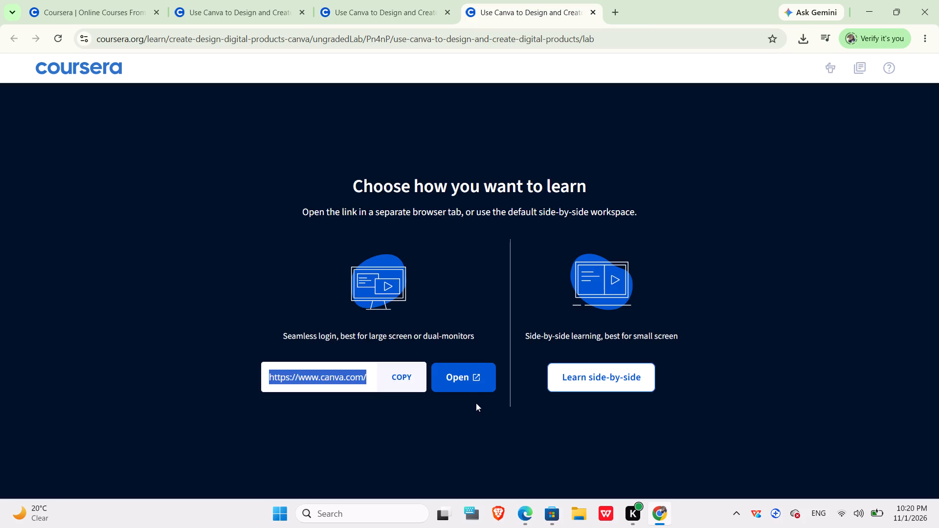
click(458, 376)
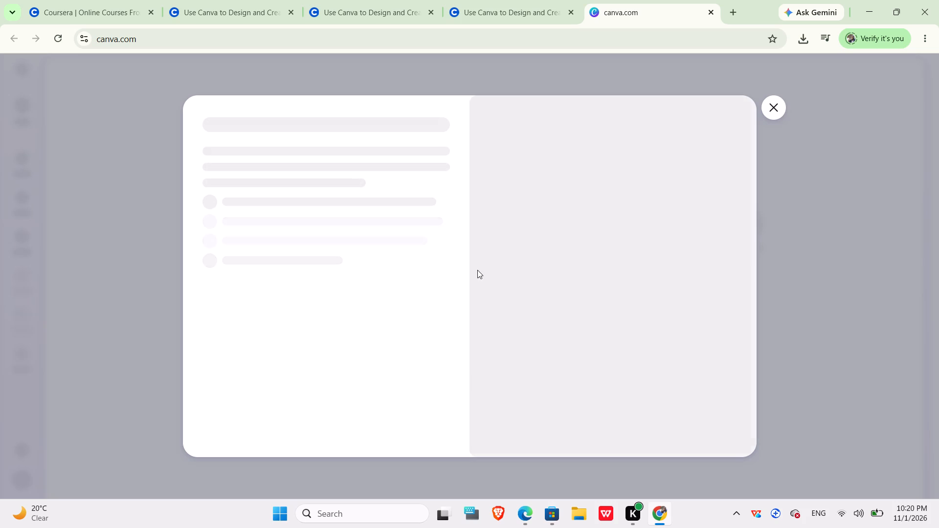
Look over the full-width lab instructions and their workbook template video, and check whether the separate Canva page has loaded.
click(522, 11)
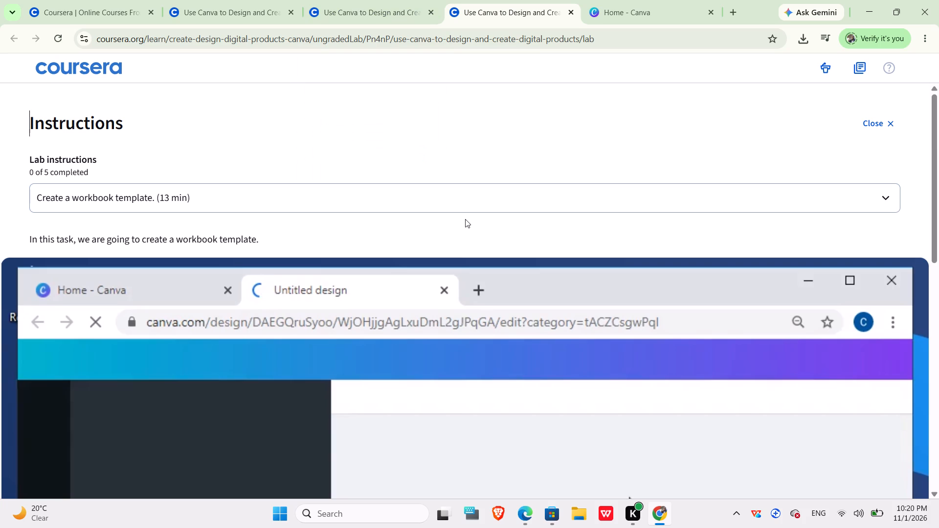
scroll(465, 219, down, 3)
scroll(465, 219, up, 1)
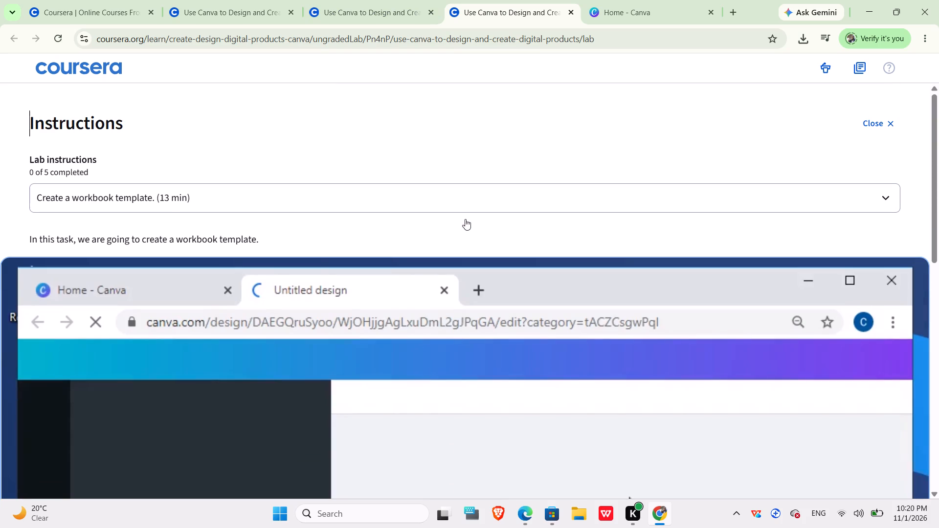
scroll(465, 219, down, 4)
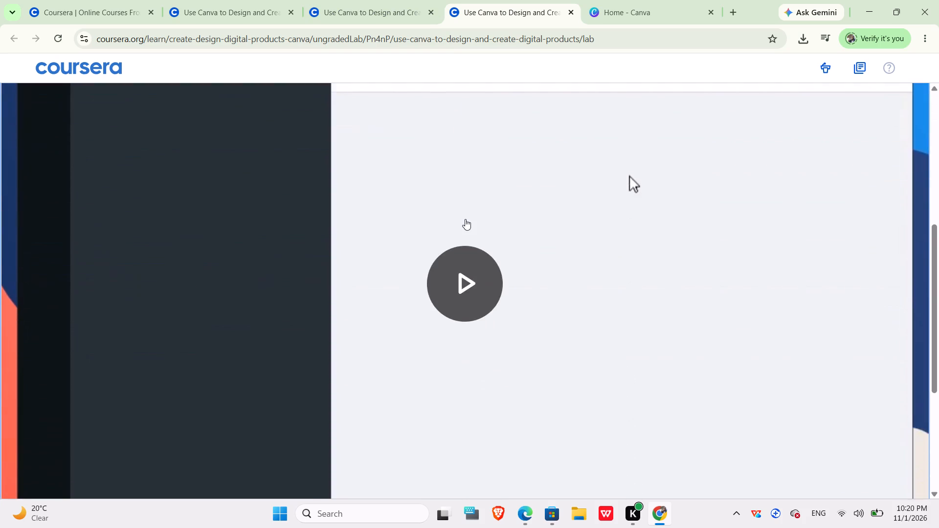
click(613, 13)
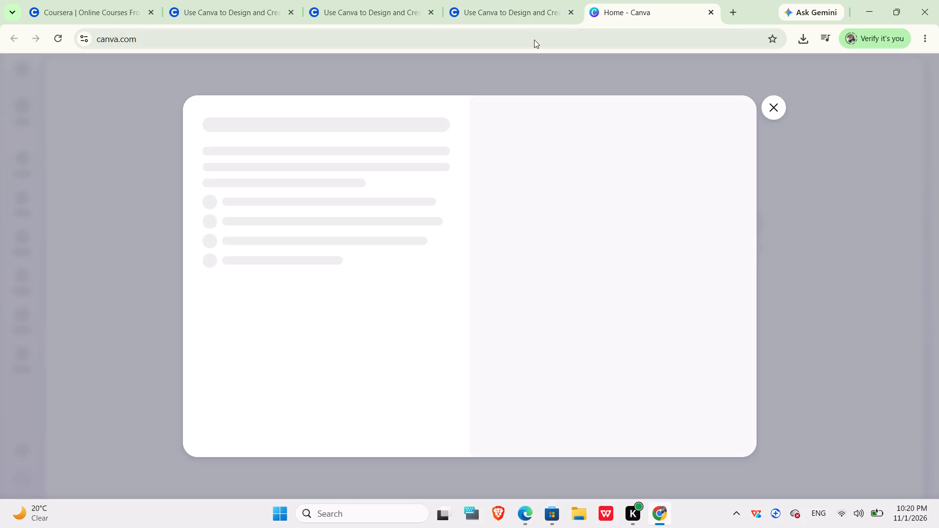
click(510, 11)
scroll(481, 202, up, 3)
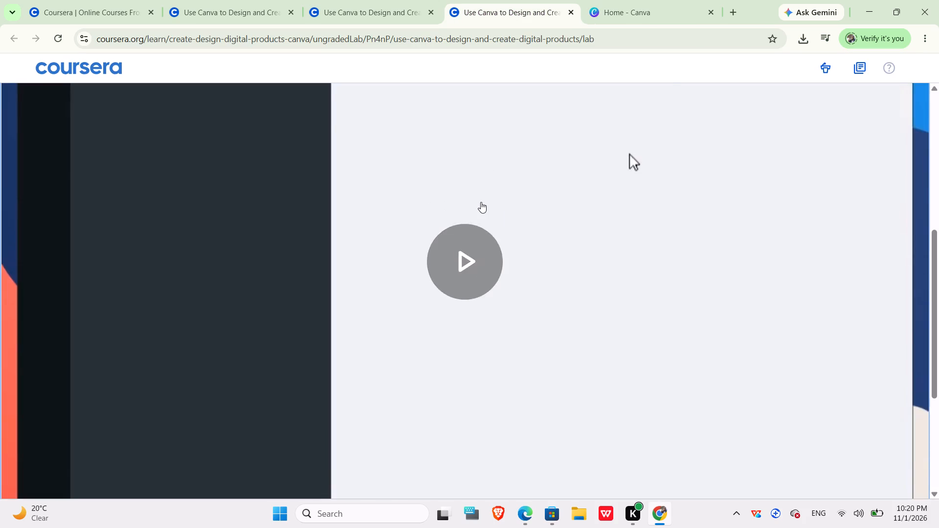
scroll(481, 202, up, 1)
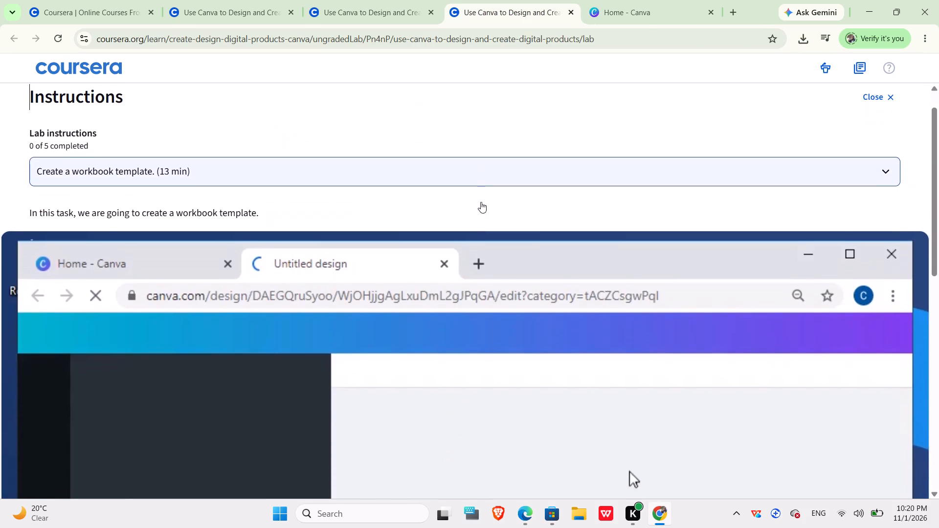
scroll(481, 202, up, 1)
scroll(481, 202, down, 3)
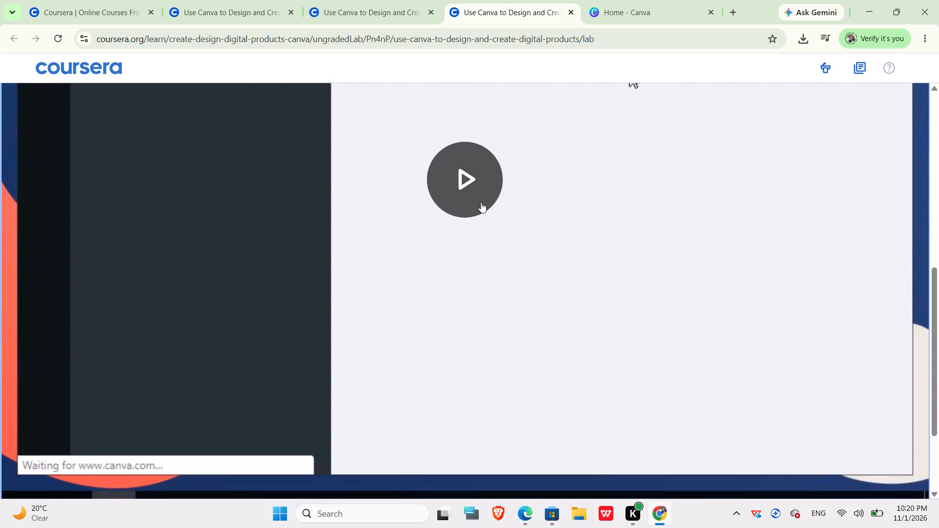
scroll(481, 202, down, 1)
scroll(481, 202, up, 1)
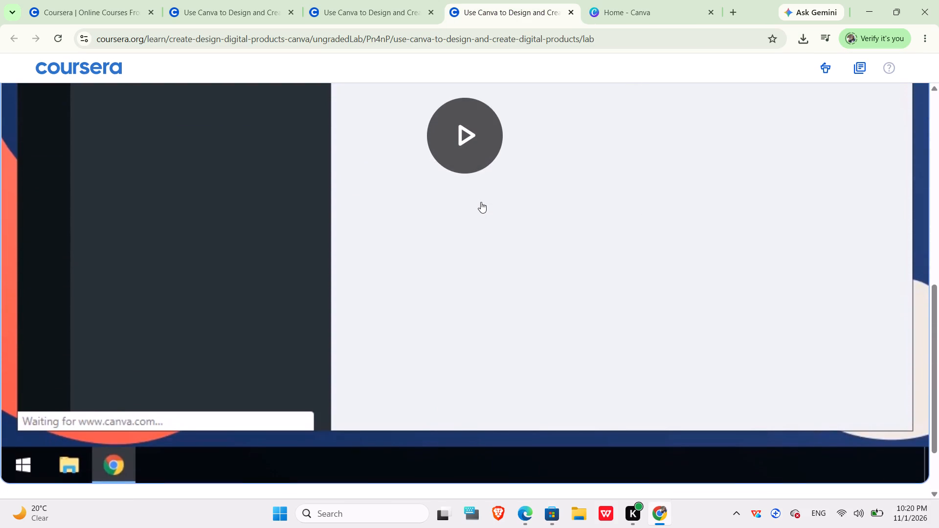
scroll(481, 202, up, 2)
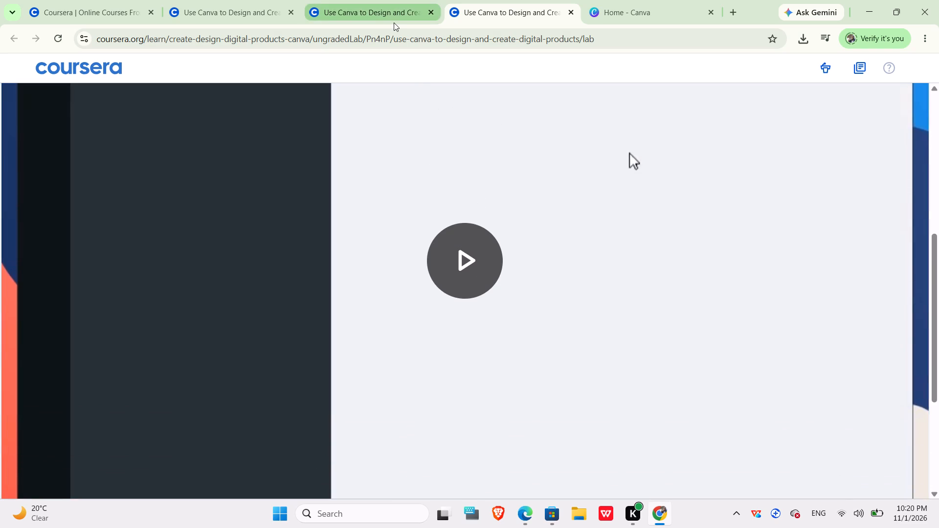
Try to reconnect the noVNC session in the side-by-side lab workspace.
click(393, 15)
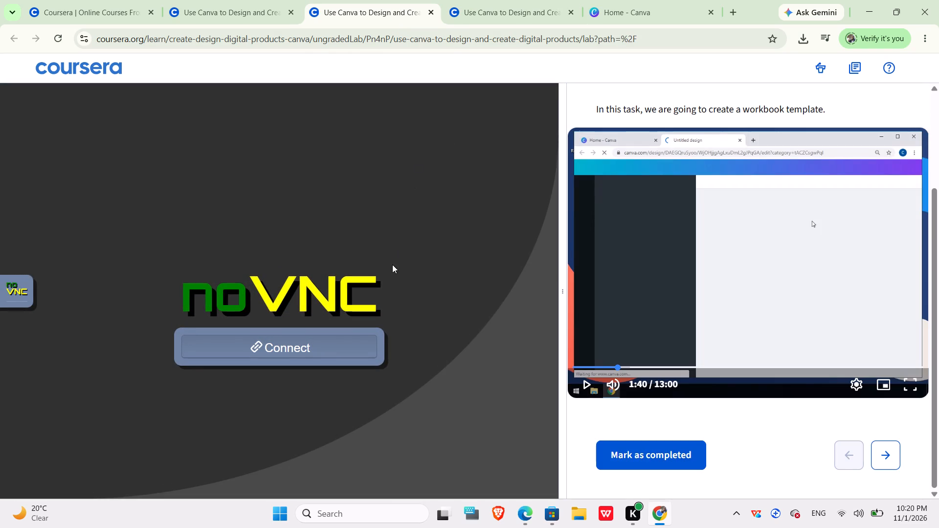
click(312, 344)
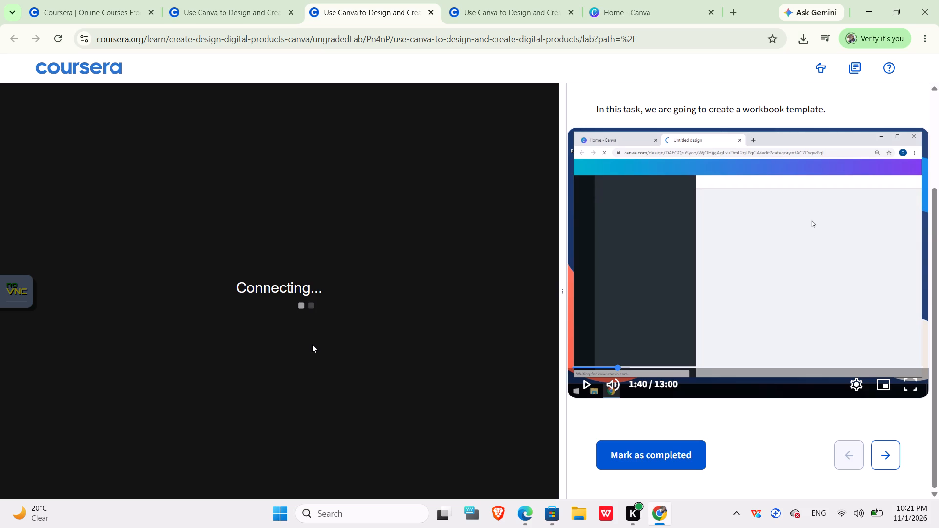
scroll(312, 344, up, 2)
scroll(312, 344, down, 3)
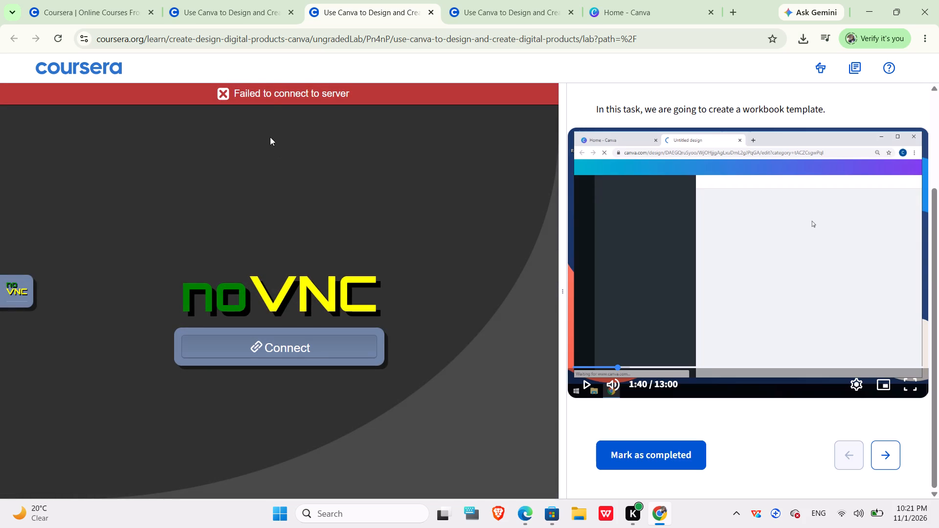
Return to the separate Canva page, dismiss the Canva Pro trial offer, and open the Create a design window.
click(268, 6)
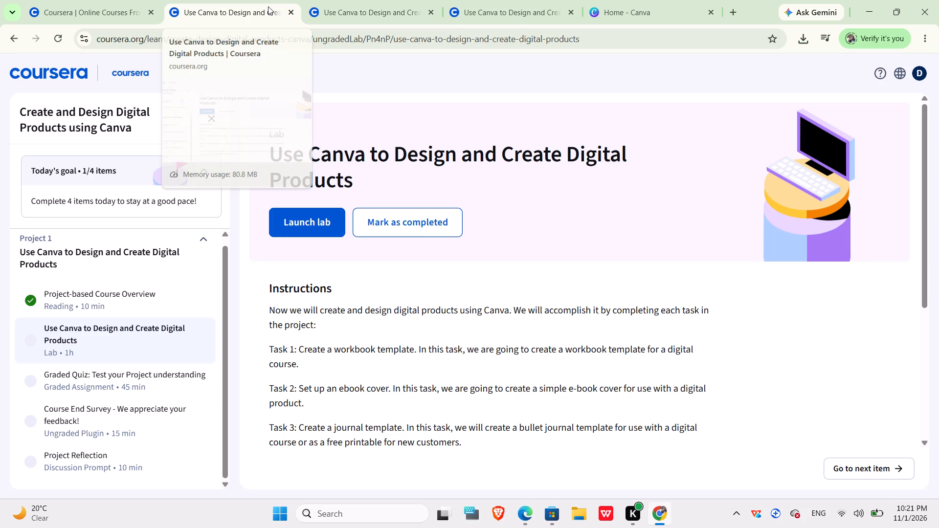
click(543, 0)
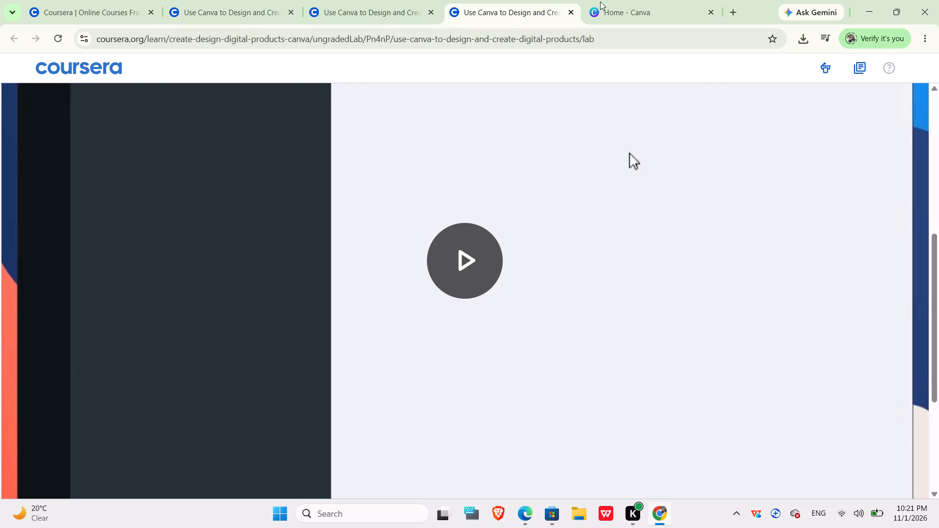
click(605, 10)
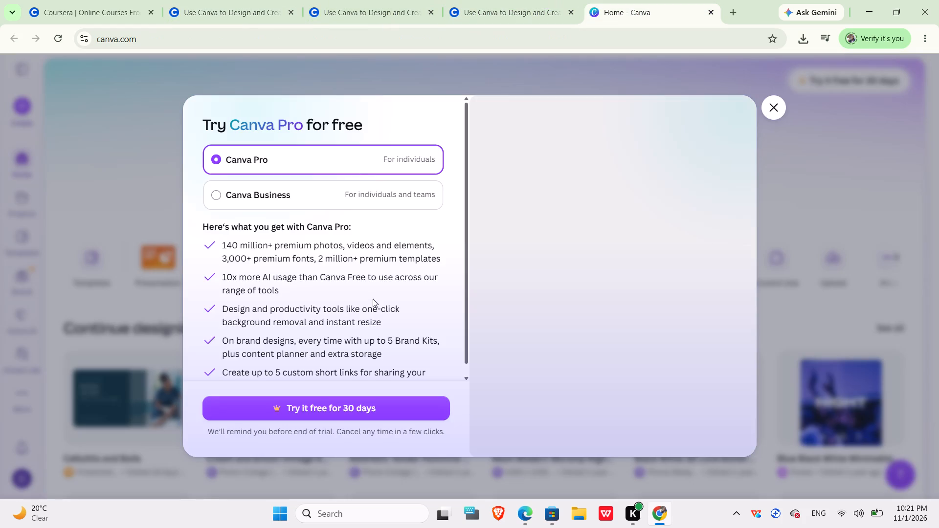
click(778, 106)
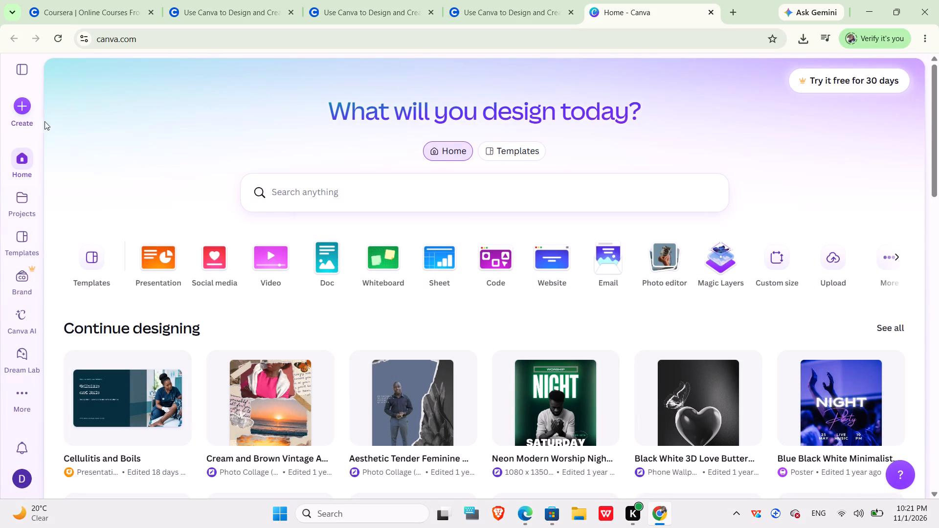
click(18, 111)
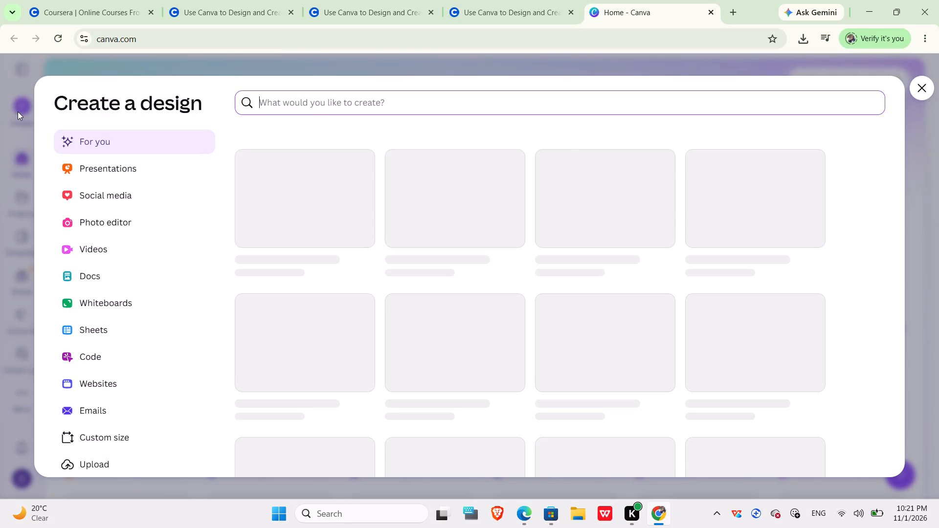
Play the workbook template video on the full-width instructions page and pause it at 1:44.
click(509, 12)
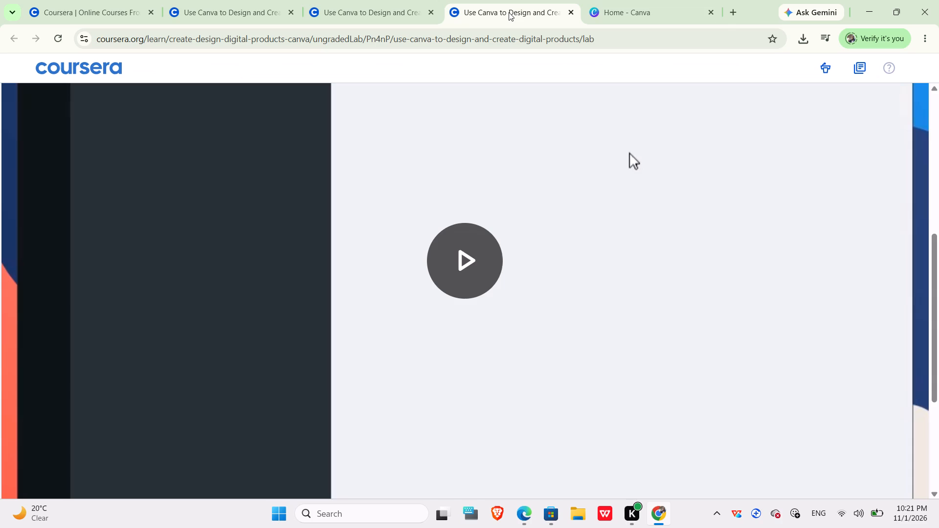
click(456, 250)
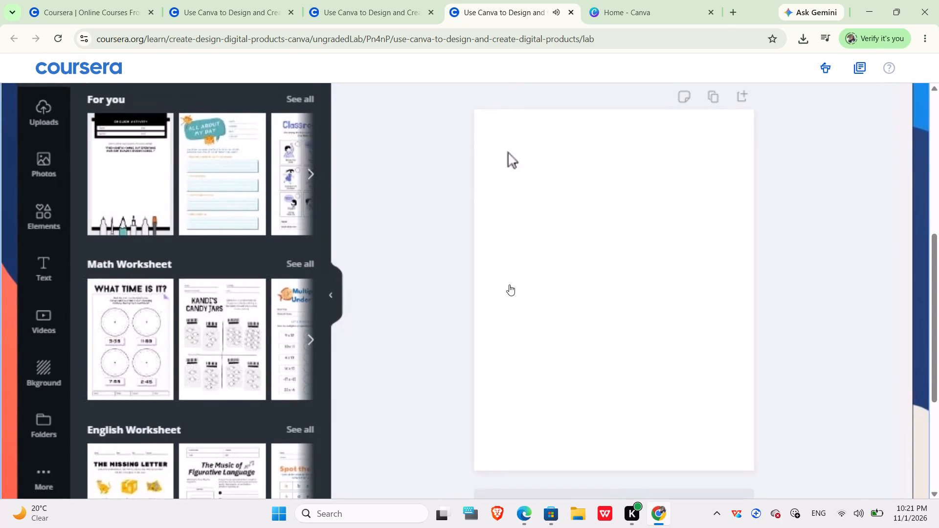
key(space)
scroll(509, 285, down, 3)
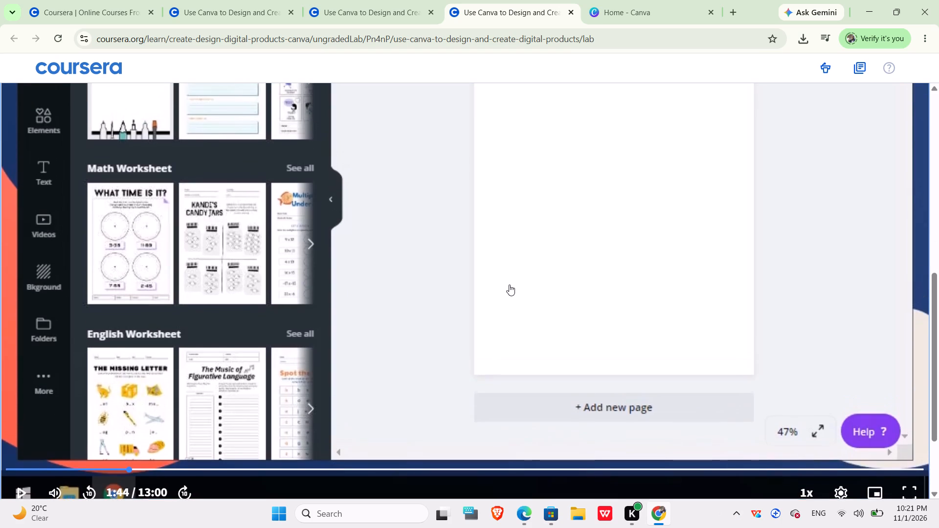
scroll(509, 285, down, 1)
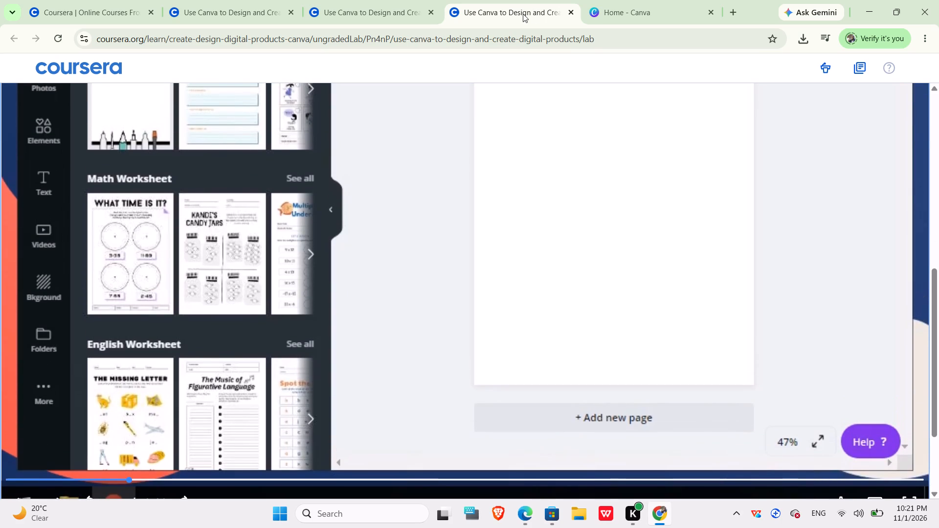
Detach the full-width lab instructions page into its own window and place it beside the Canva Create a design window.
drag(523, 14, 526, 82)
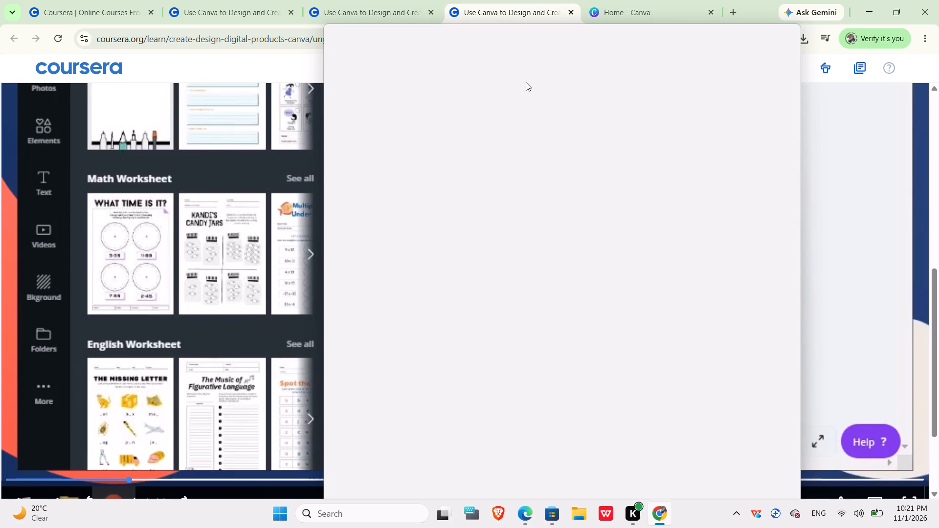
drag(526, 82, 590, 50)
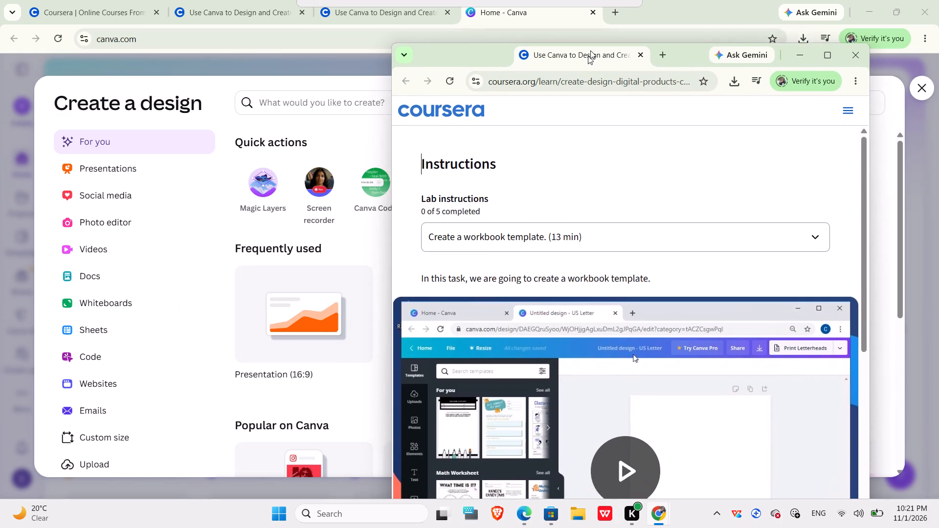
drag(590, 50, 642, 69)
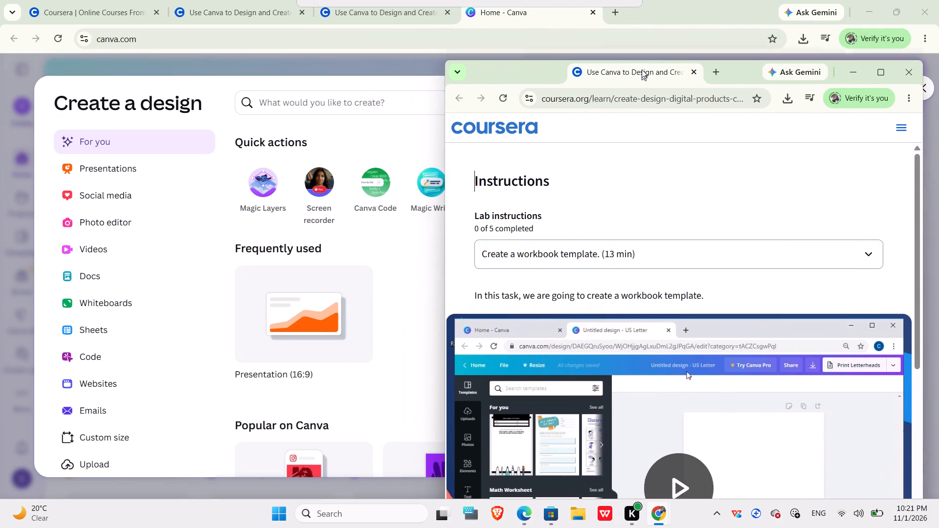
drag(642, 69, 659, 45)
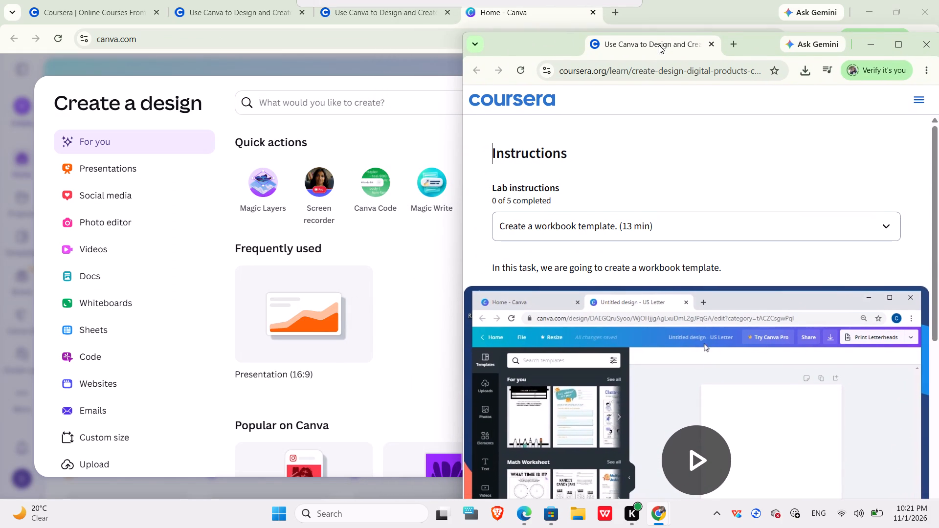
drag(659, 45, 662, 37)
Resume the workbook template video in the detached window, rewind it slightly, and pause it at 1:41.
scroll(699, 250, down, 2)
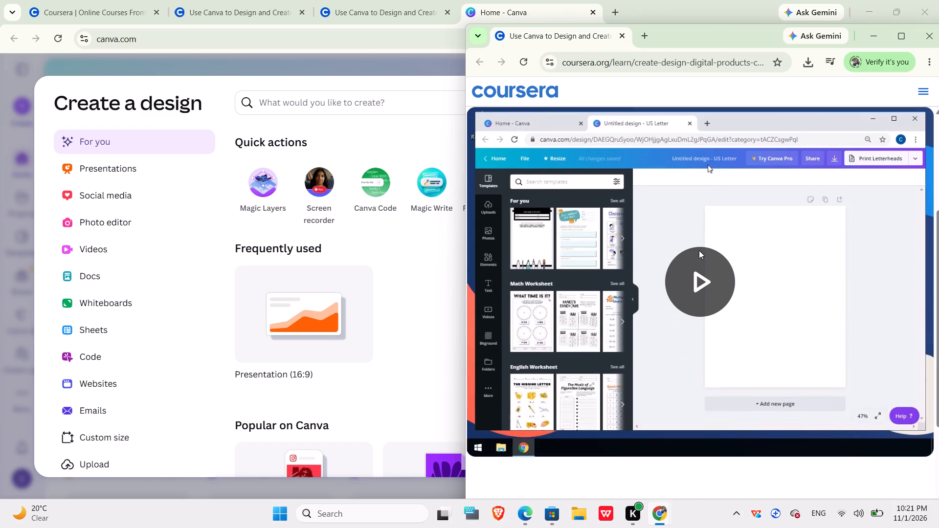
scroll(699, 250, down, 1)
click(700, 264)
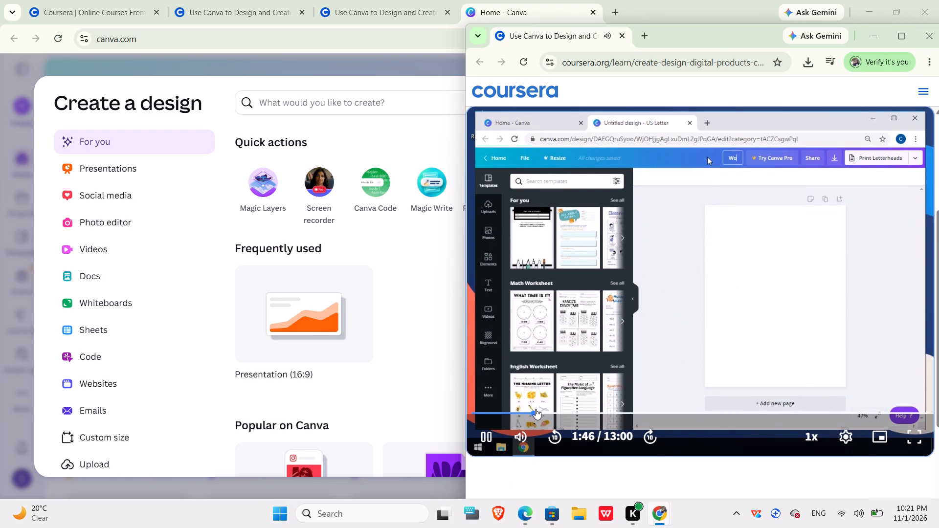
click(523, 412)
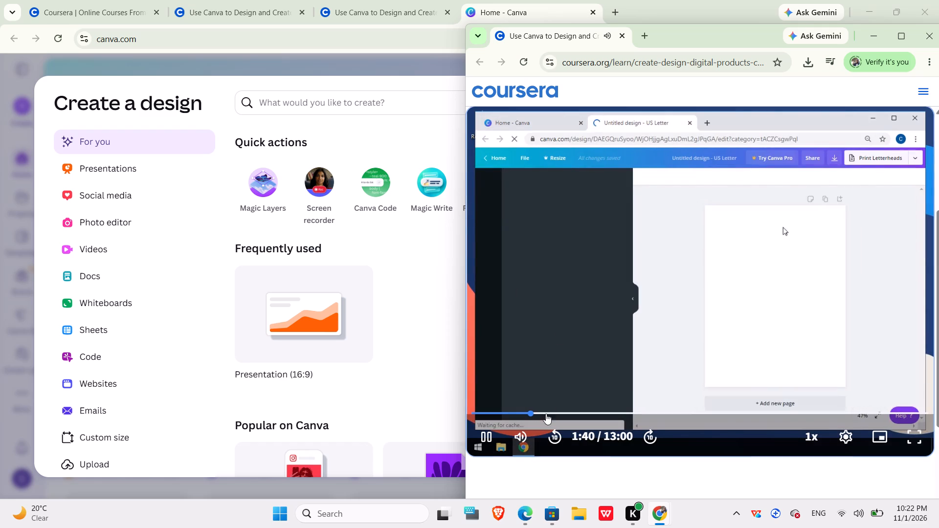
click(486, 433)
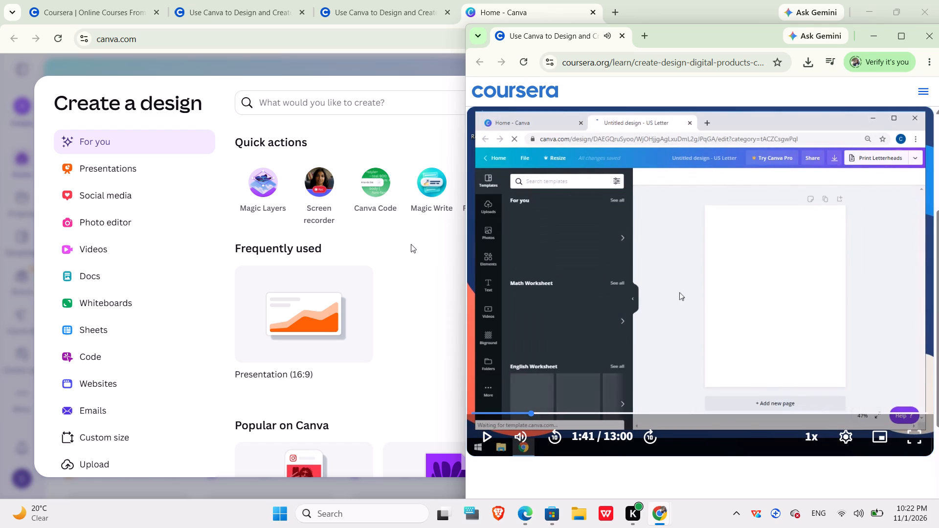
Search Canva's design types for "wo" and create a blank Worksheet (A4, Portrait) design.
click(300, 102)
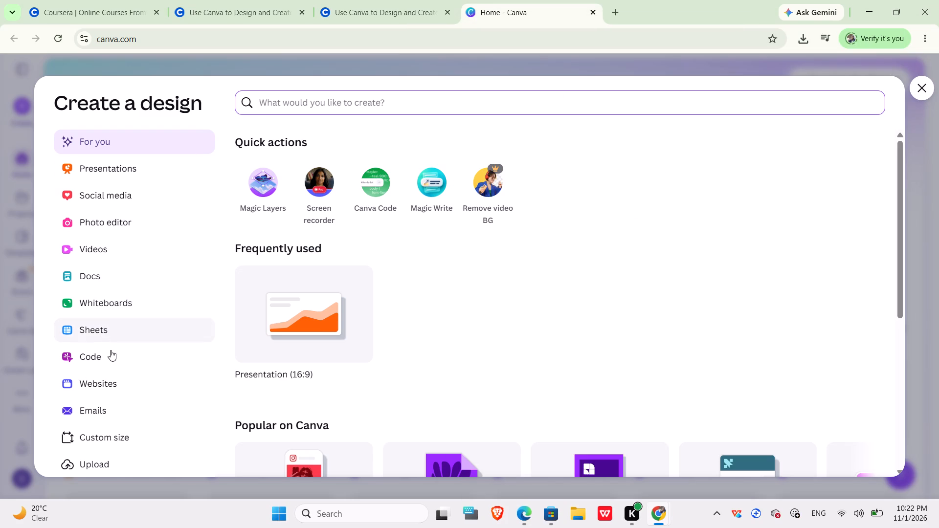
click(273, 107)
key(w)
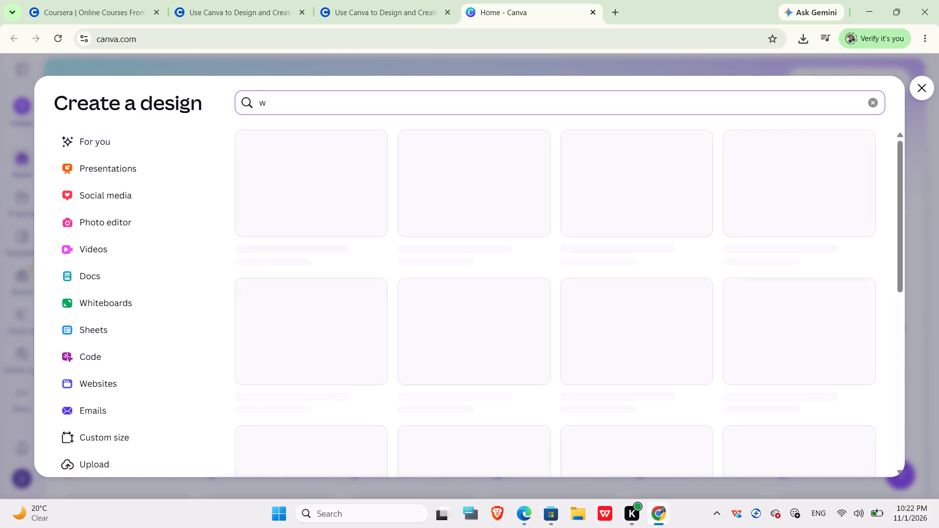
key(o)
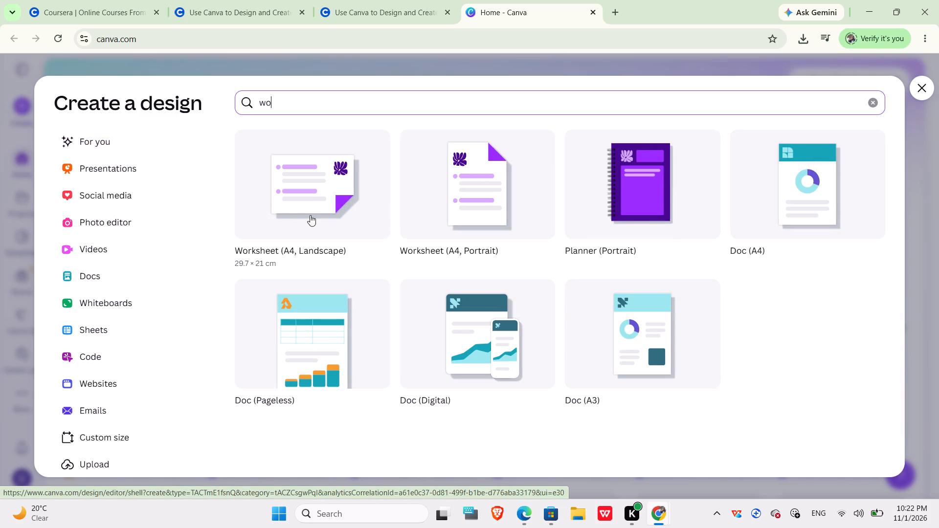
click(463, 229)
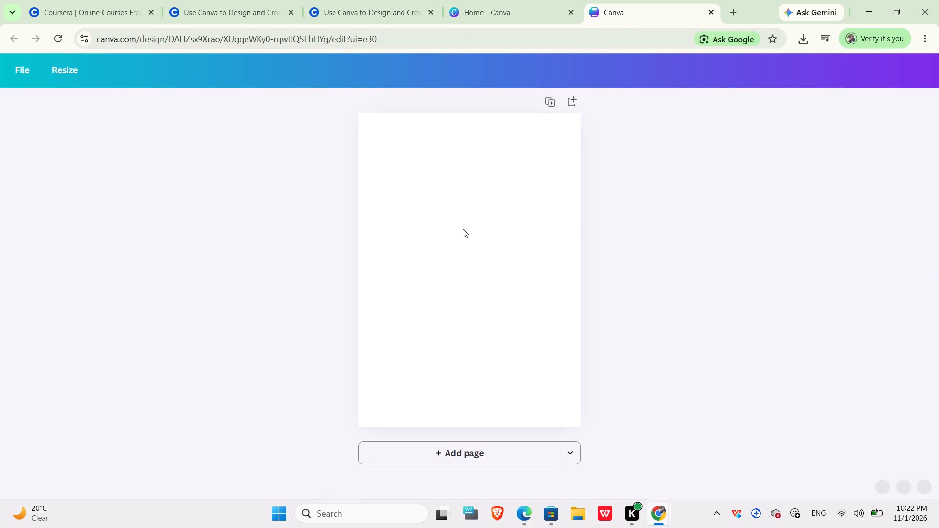
Return to the side-by-side lab workspace and play its workbook template video from 1:40, pausing at 1:47.
click(471, 15)
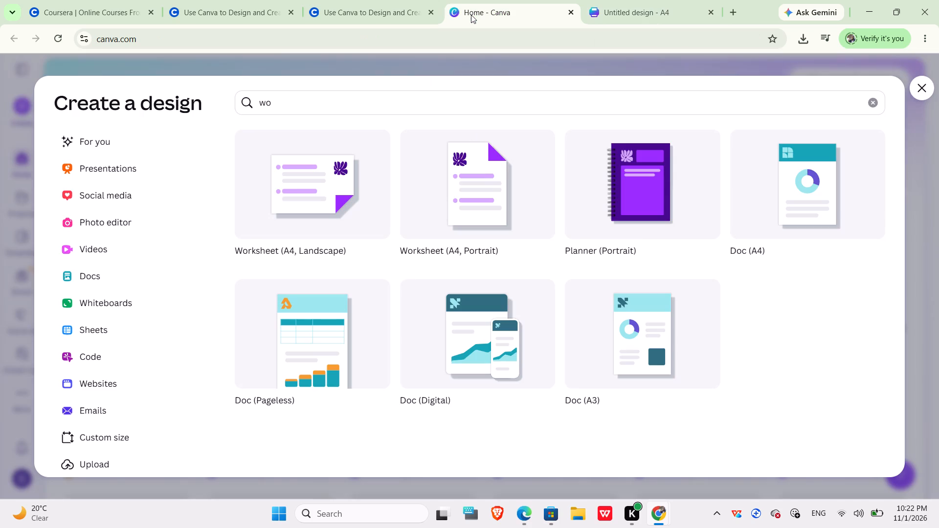
click(399, 6)
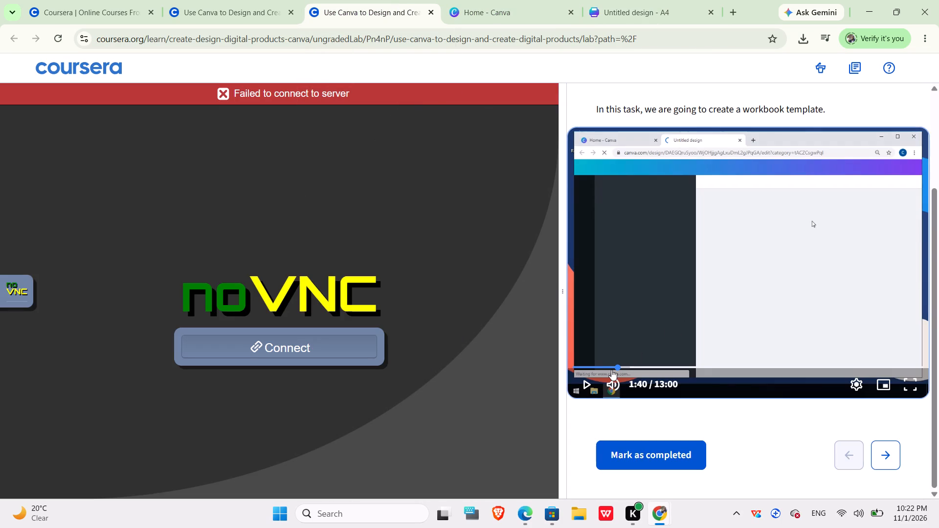
click(590, 384)
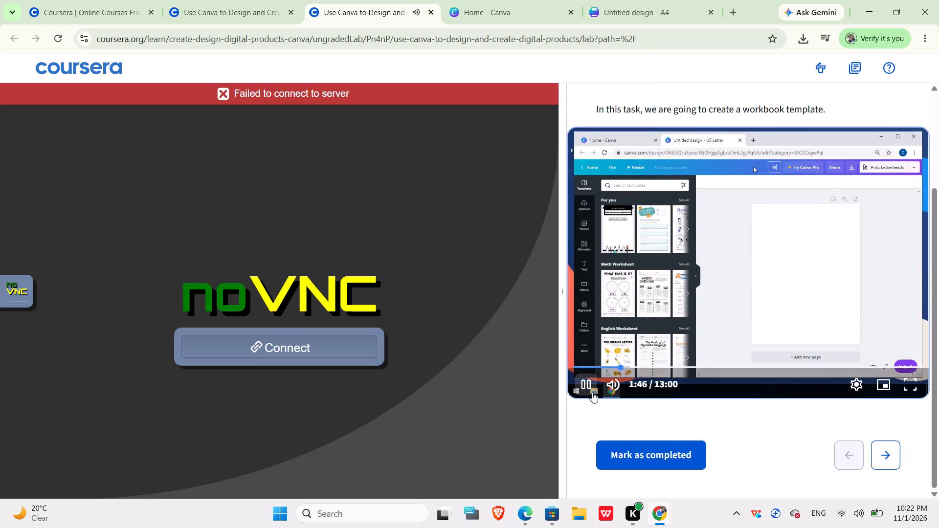
click(587, 387)
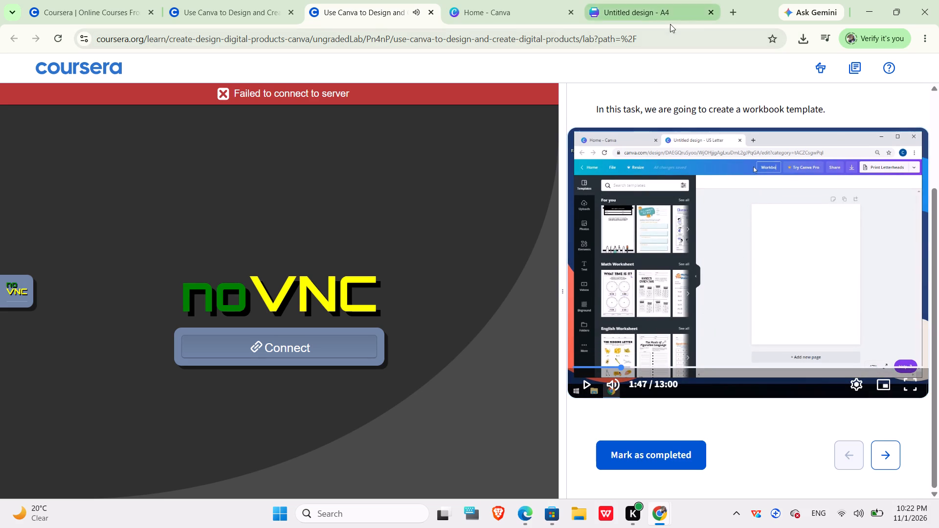
Switch to the new untitled A4 design and dismiss the pop-up window opened while reaching for the title.
click(659, 7)
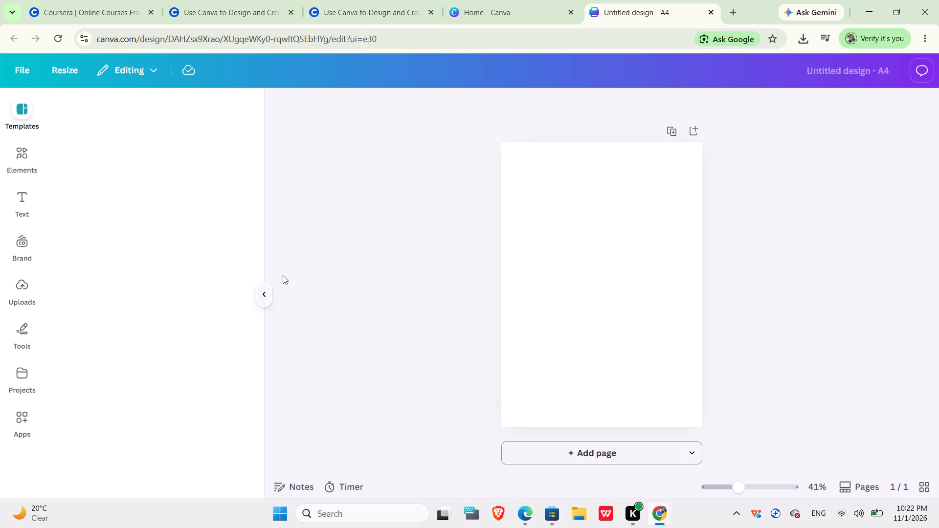
click(837, 75)
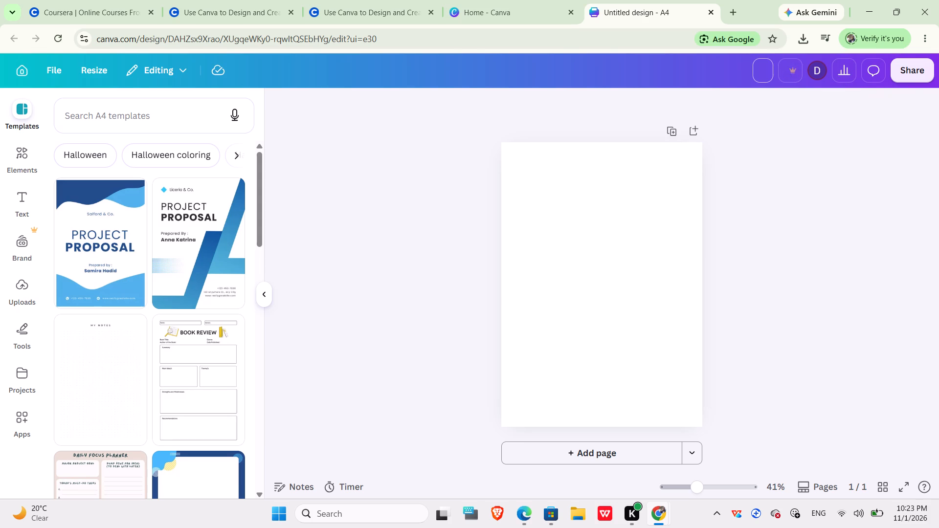
click(761, 66)
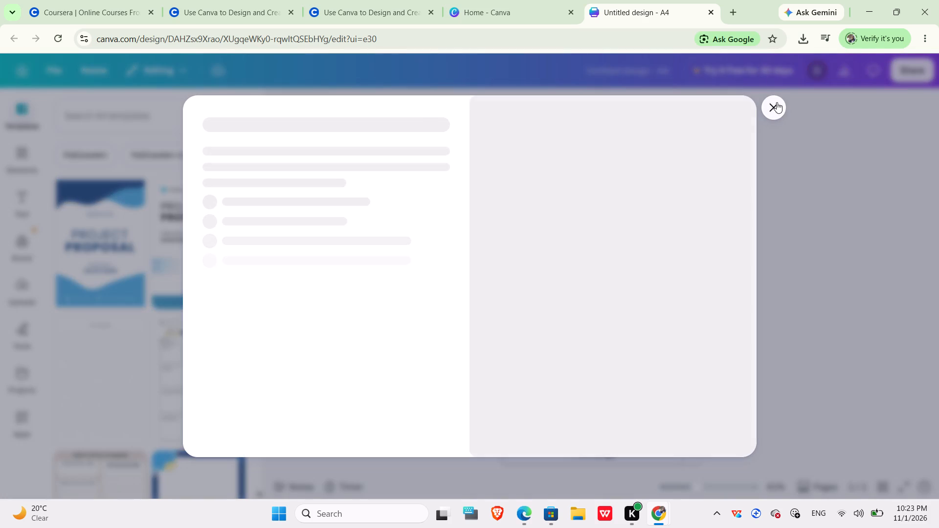
click(777, 102)
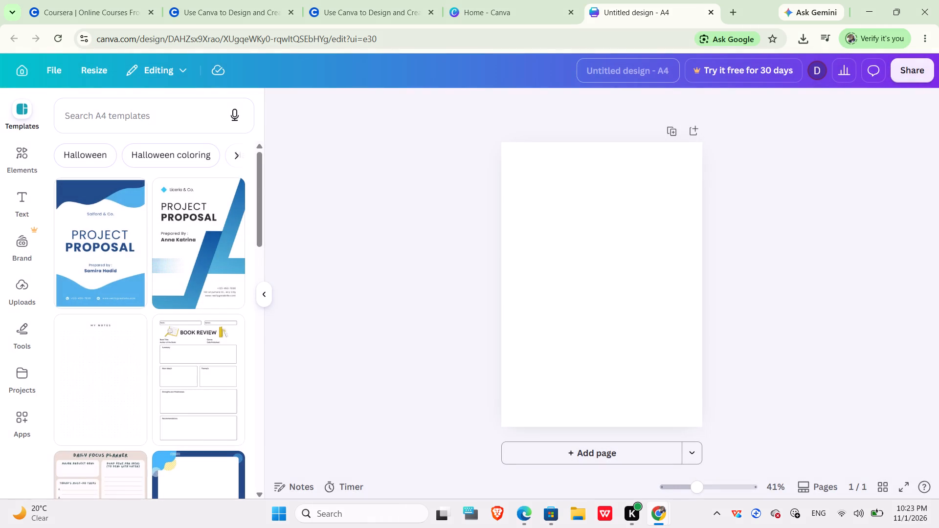
Rename the untitled A4 design as "workbook template demo", checking the title against the paused lab video.
click(648, 74)
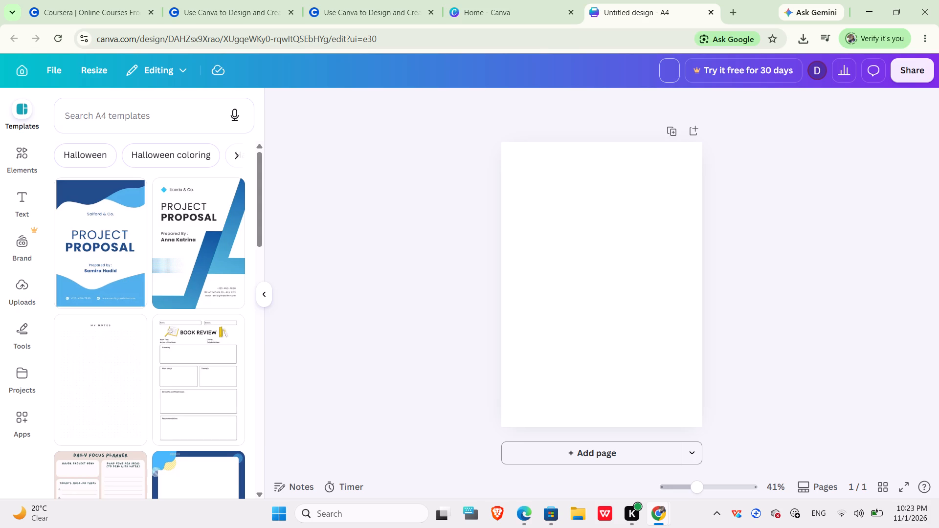
click(526, 18)
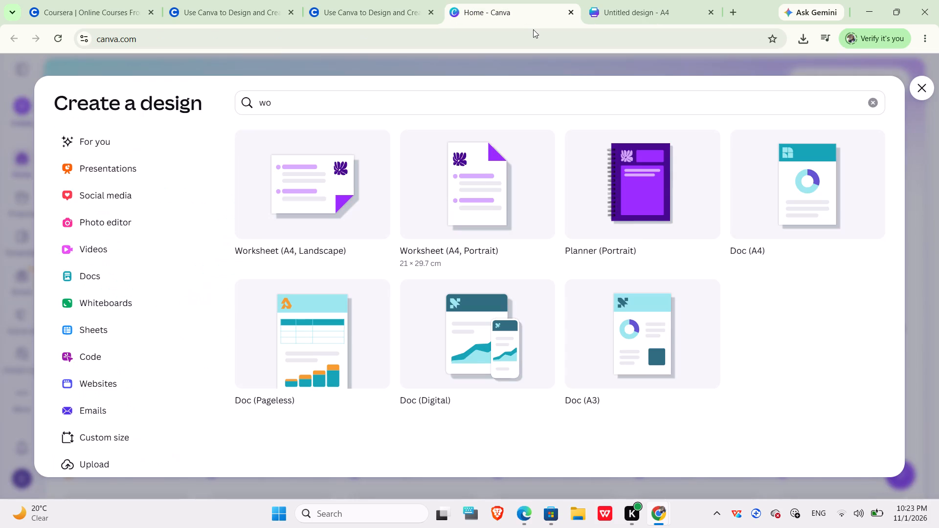
click(661, 6)
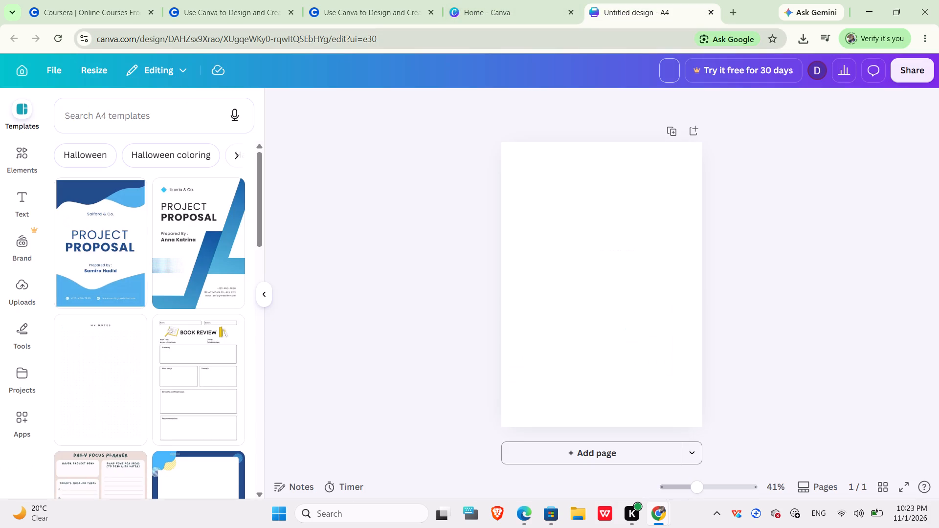
click(373, 14)
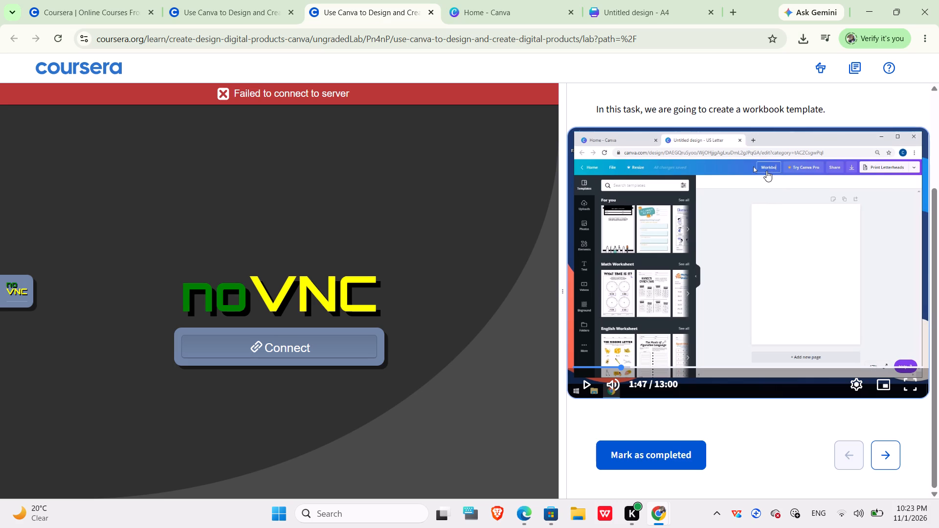
click(660, 14)
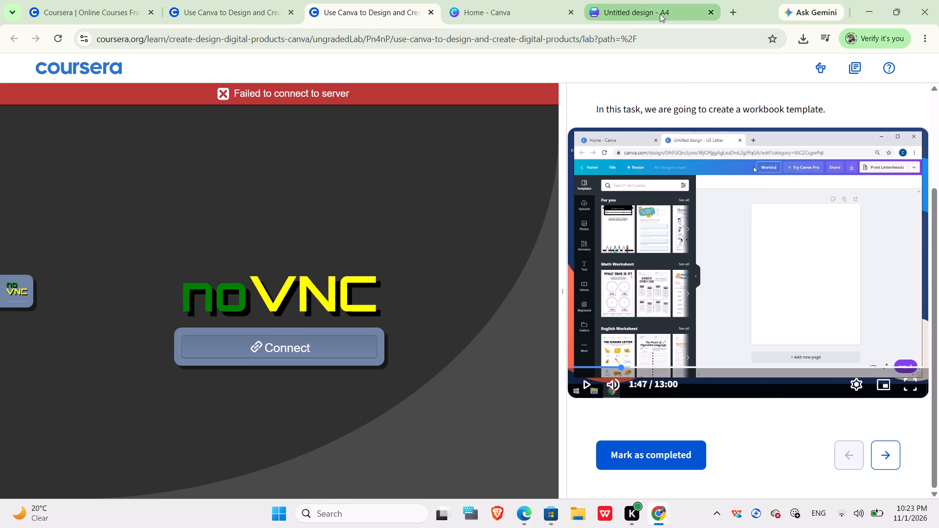
click(670, 75)
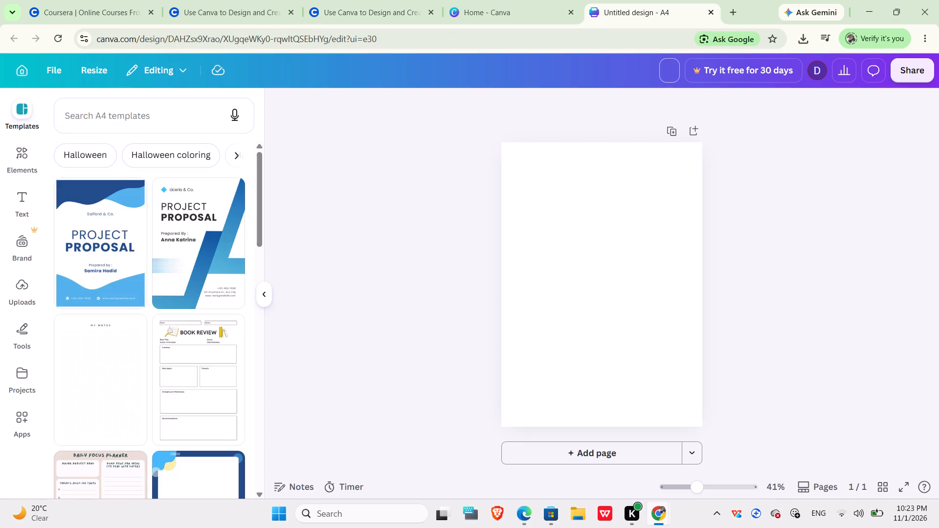
key(w)
key(o)
text(rkn)
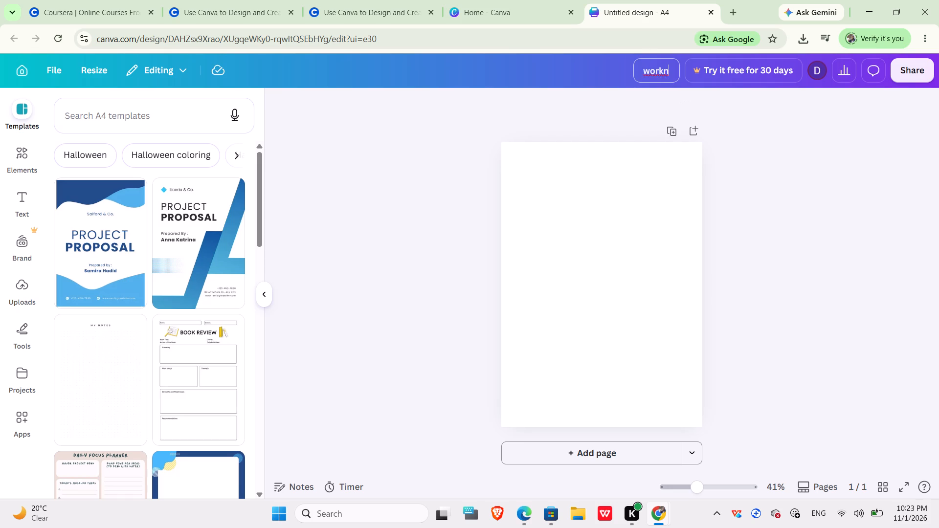
key(BackSpace)
text(boo)
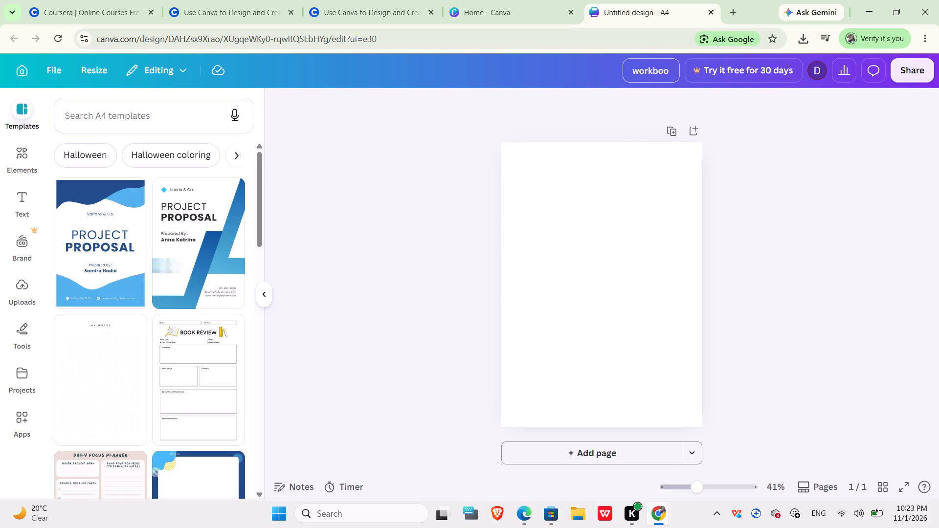
text(k template)
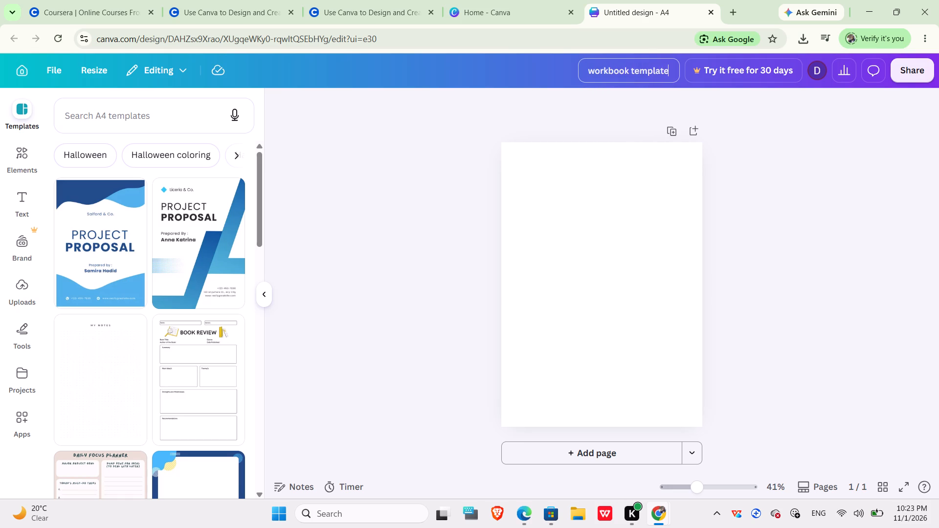
key(space)
text(demo)
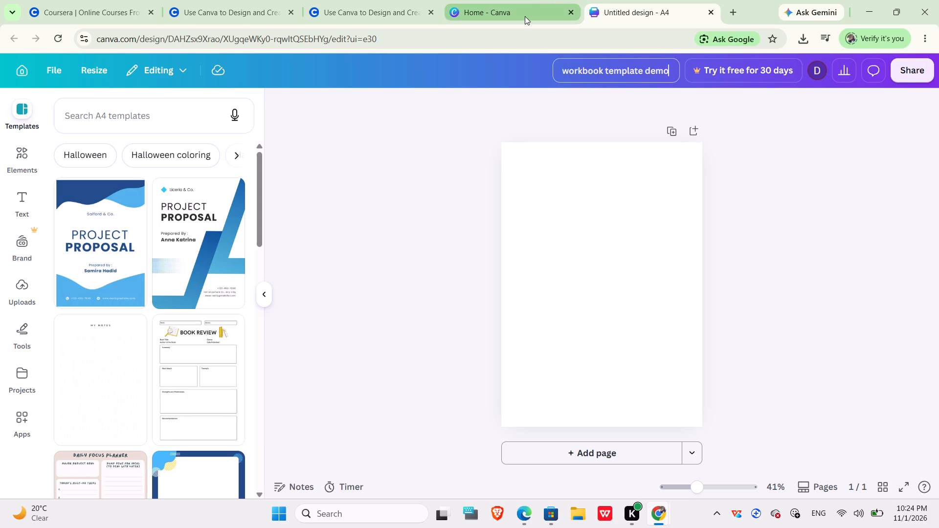
Return to the lab workspace and play the workbook template video from 1:47, pausing at 2:06.
click(525, 16)
click(399, 12)
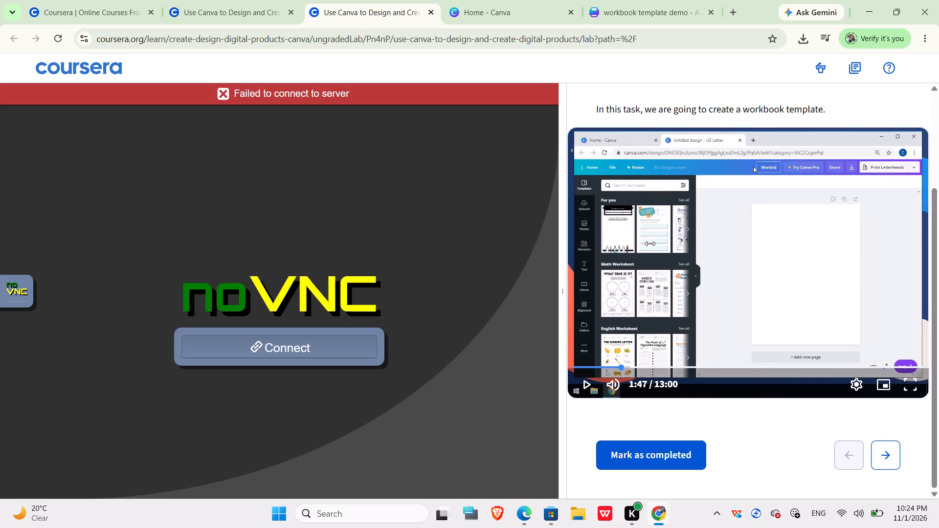
click(589, 387)
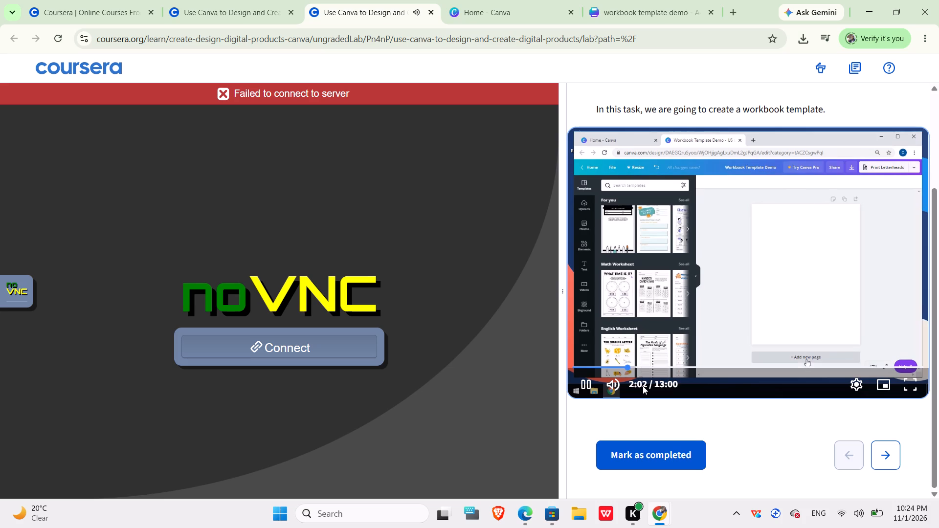
click(587, 381)
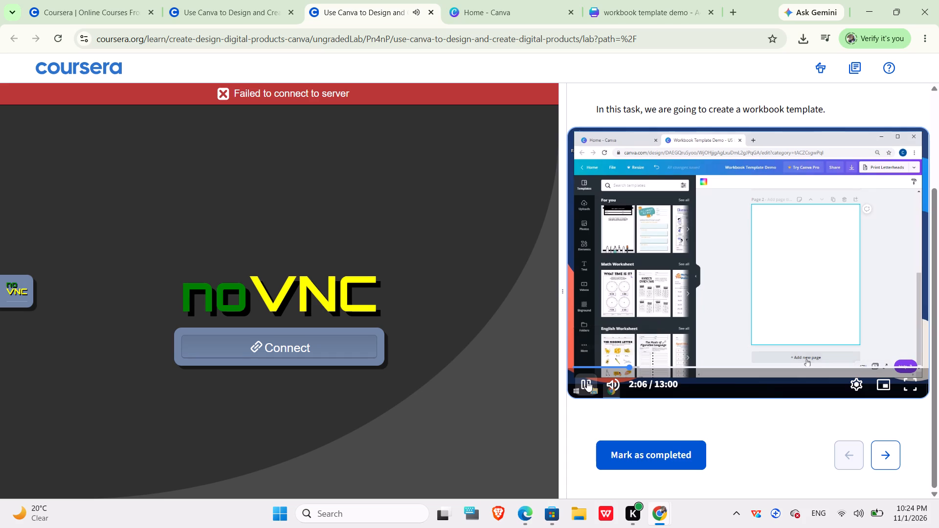
Switch to the "workbook template demo" design and add three blank pages after page 1.
click(641, 7)
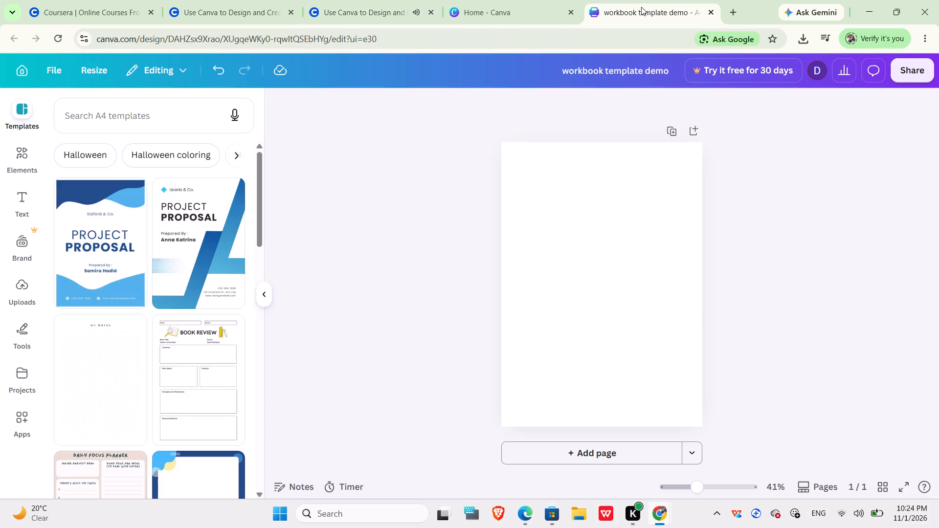
click(583, 455)
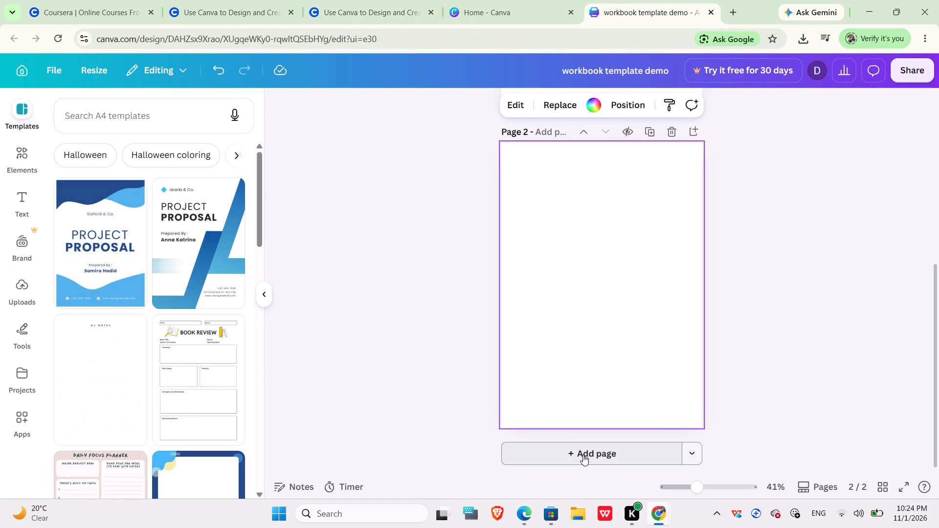
click(583, 455)
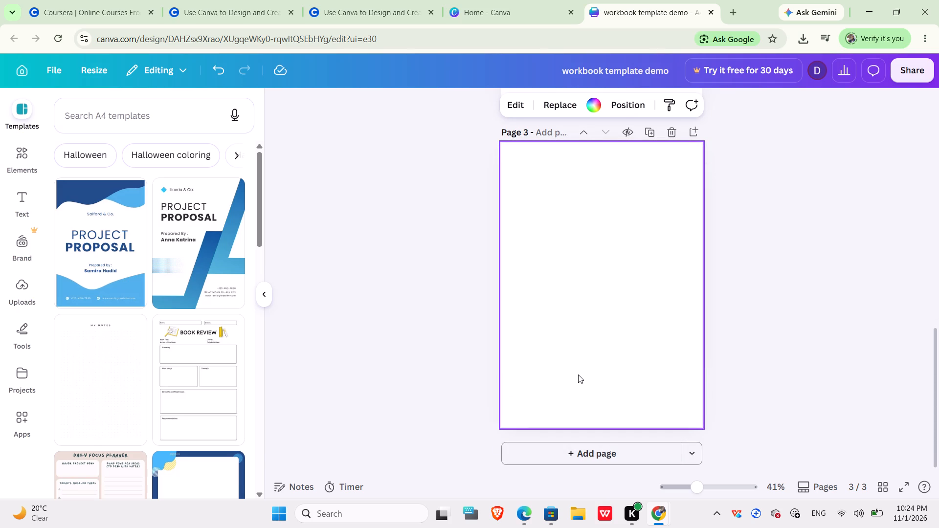
scroll(565, 319, up, 2)
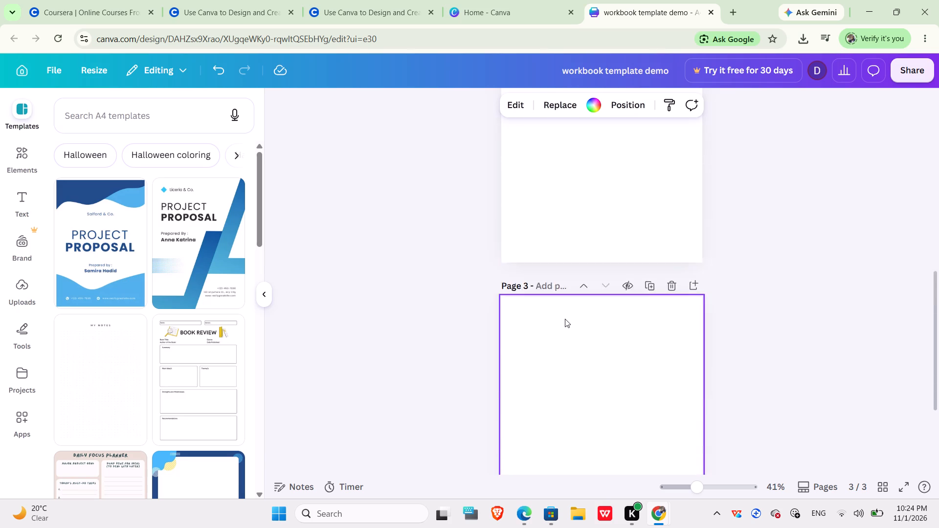
scroll(565, 319, up, 4)
scroll(565, 319, down, 2)
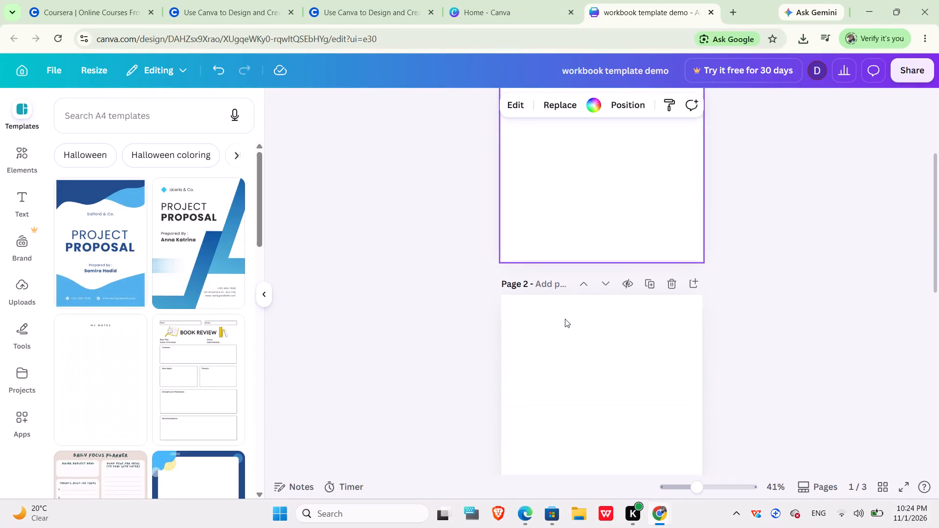
scroll(565, 319, down, 6)
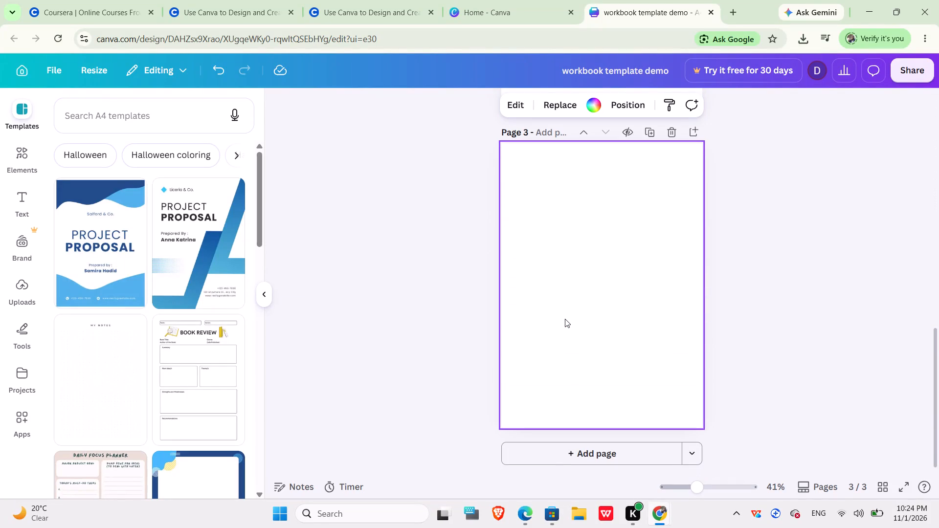
scroll(565, 319, down, 1)
click(572, 458)
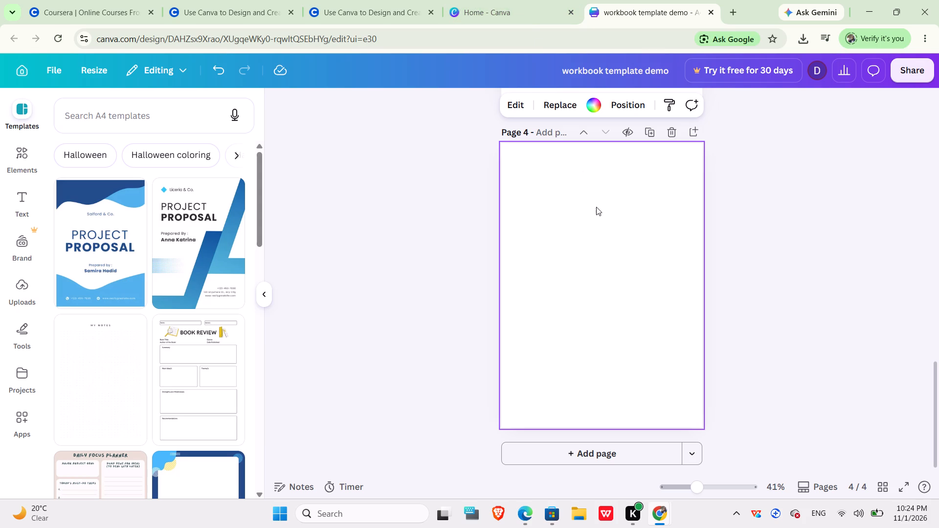
Look through the design's blank pages from page 1 to page 4 to check the page set.
scroll(610, 229, up, 11)
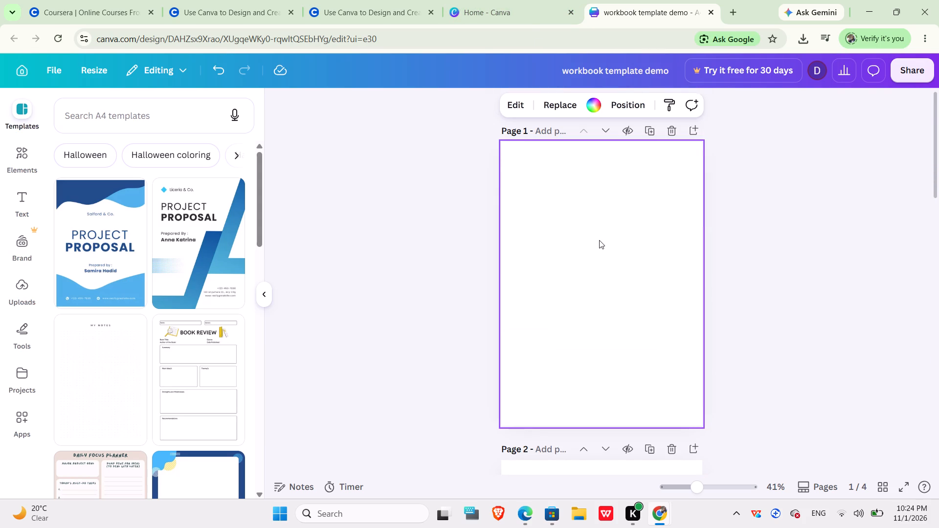
scroll(598, 241, down, 2)
scroll(597, 416, down, 1)
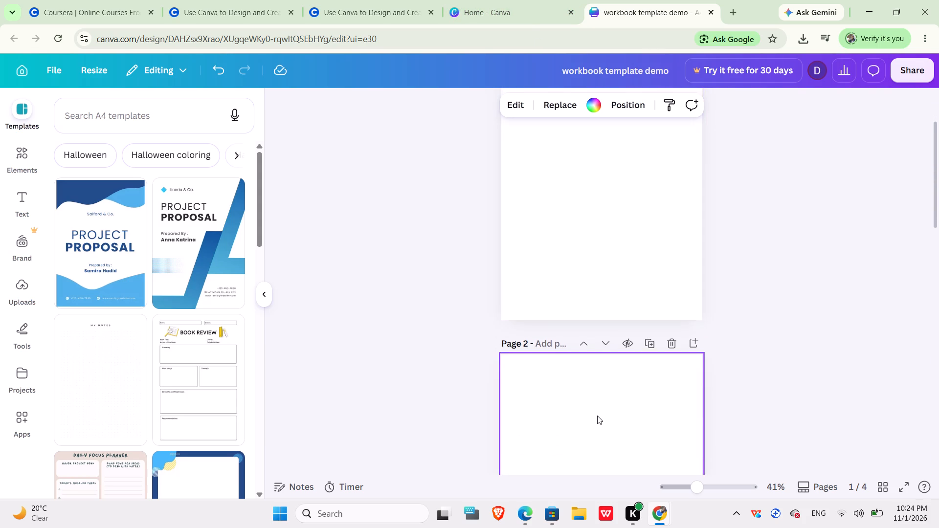
scroll(597, 416, down, 4)
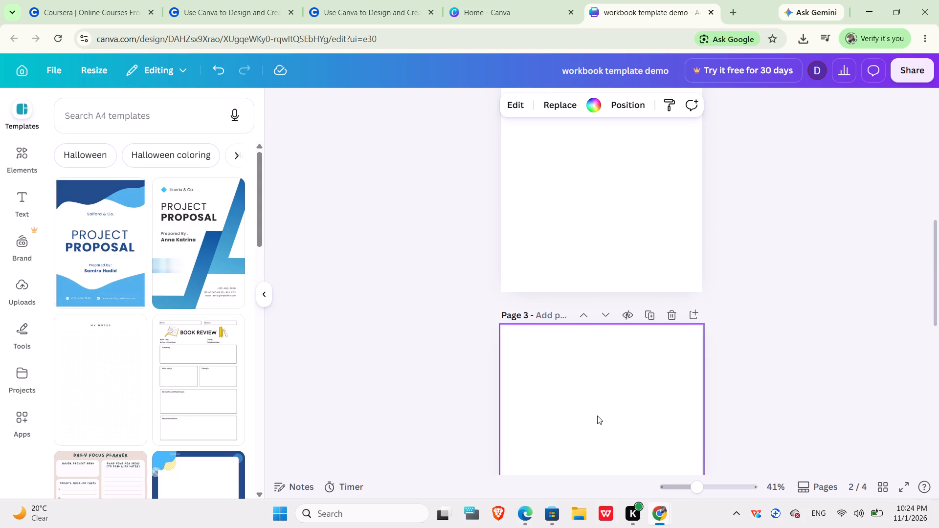
scroll(597, 416, down, 5)
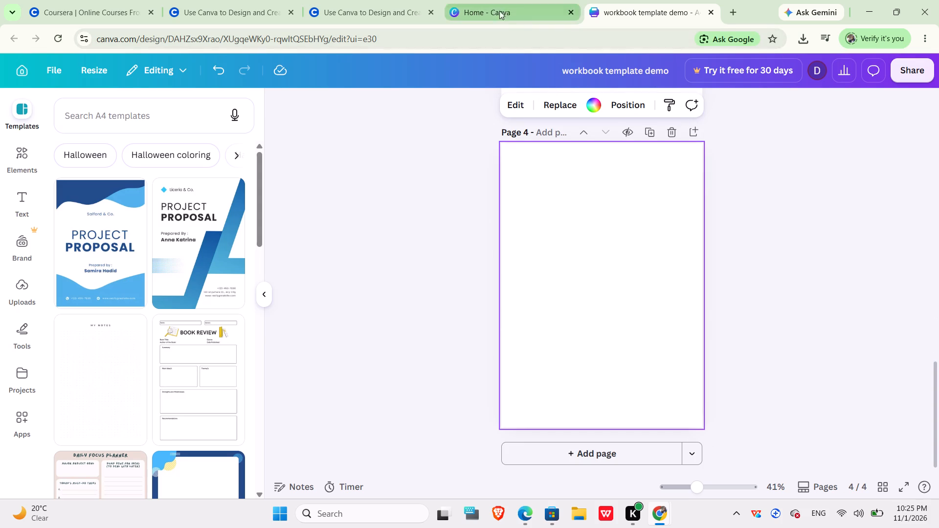
Return to the lab workspace and resume the workbook template video from 2:06.
click(386, 6)
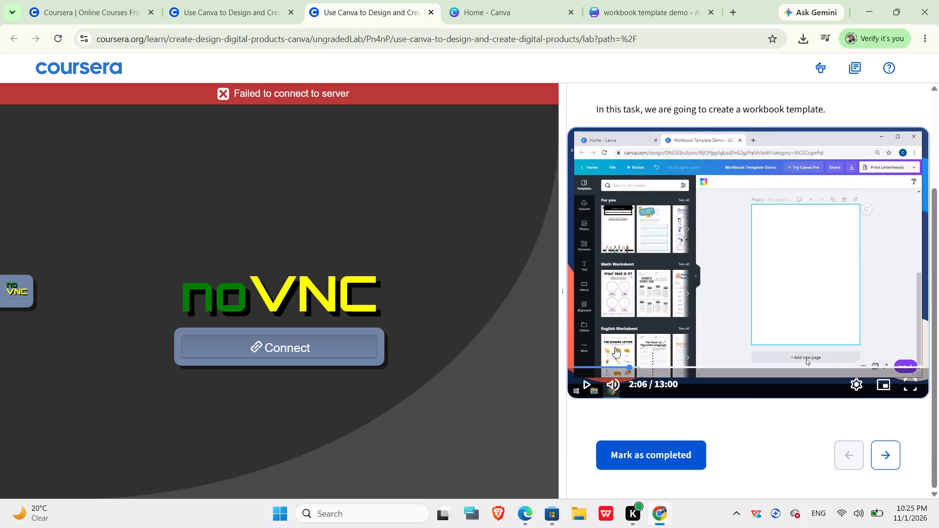
click(581, 384)
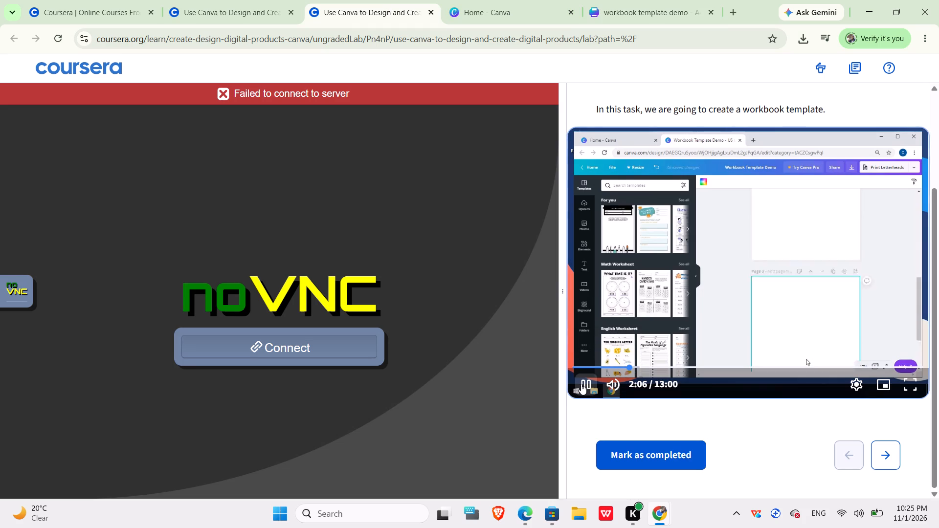
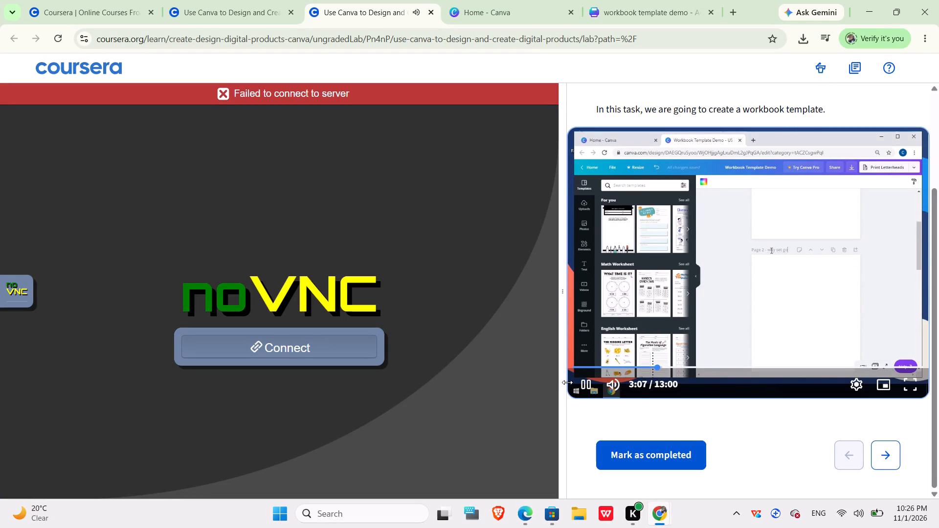
Pause the workbook template video at 3:08.
key(space)
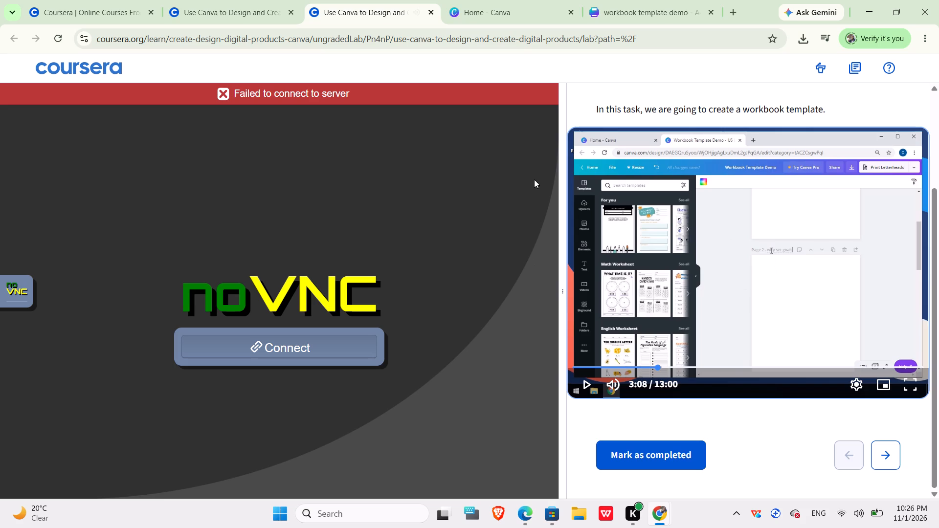
Switch to the "workbook template demo" design and title page 1 "work book title page".
click(511, 16)
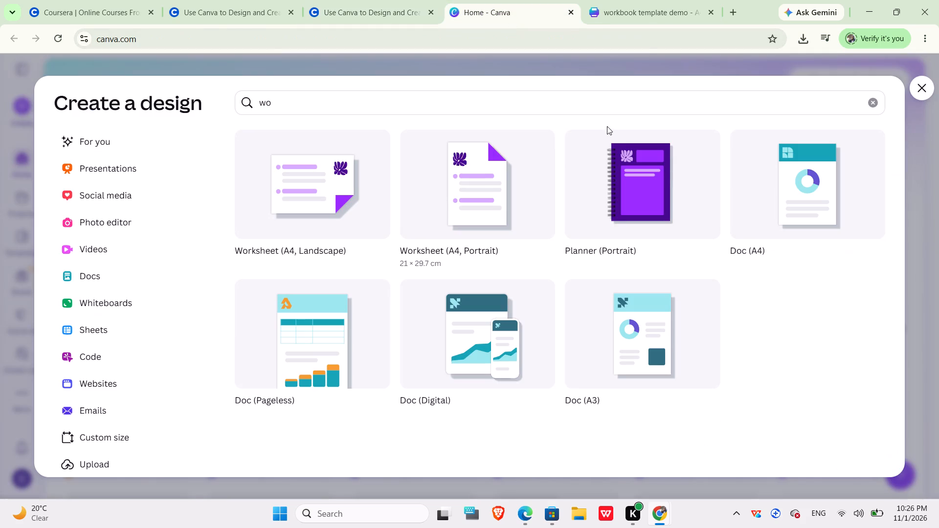
click(641, 11)
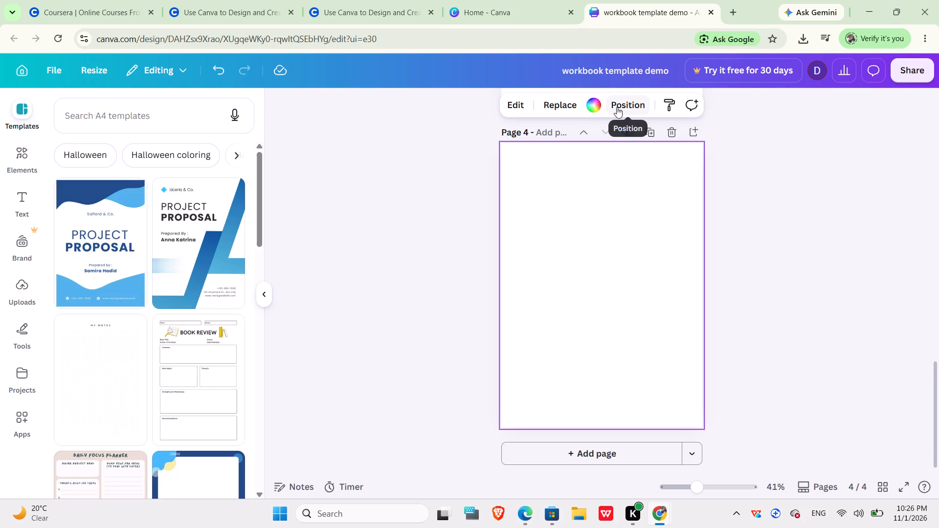
scroll(601, 138, up, 13)
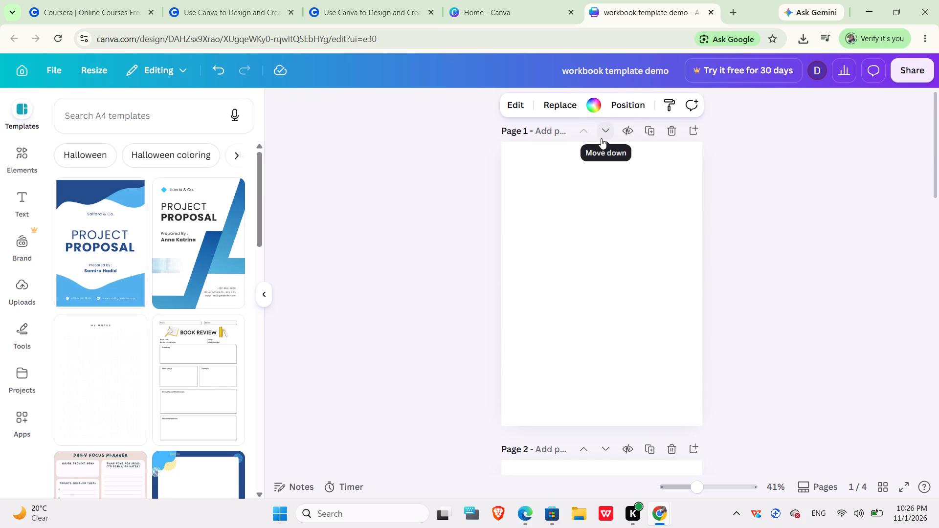
click(560, 132)
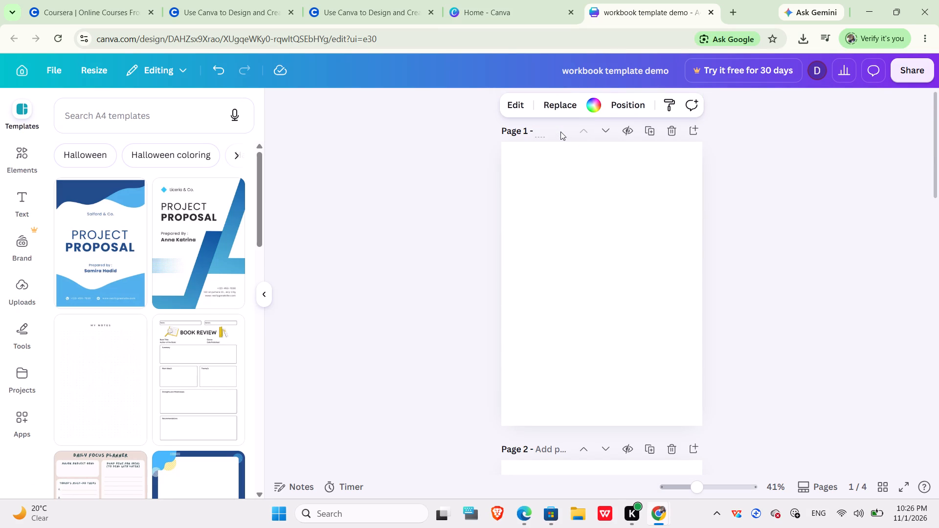
text(wo)
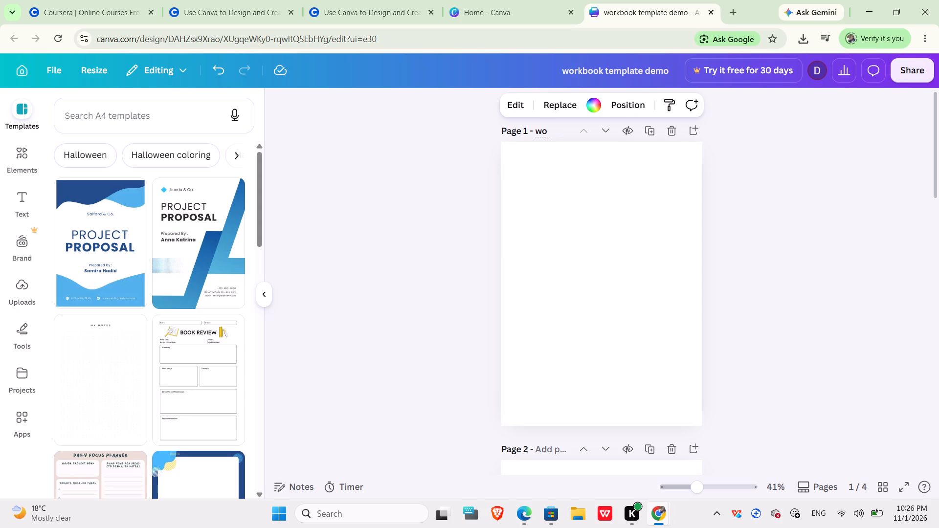
text(rk)
key(space)
text(book title)
key(space)
text(page)
Title page 2 "work set goals".
scroll(560, 132, down, 2)
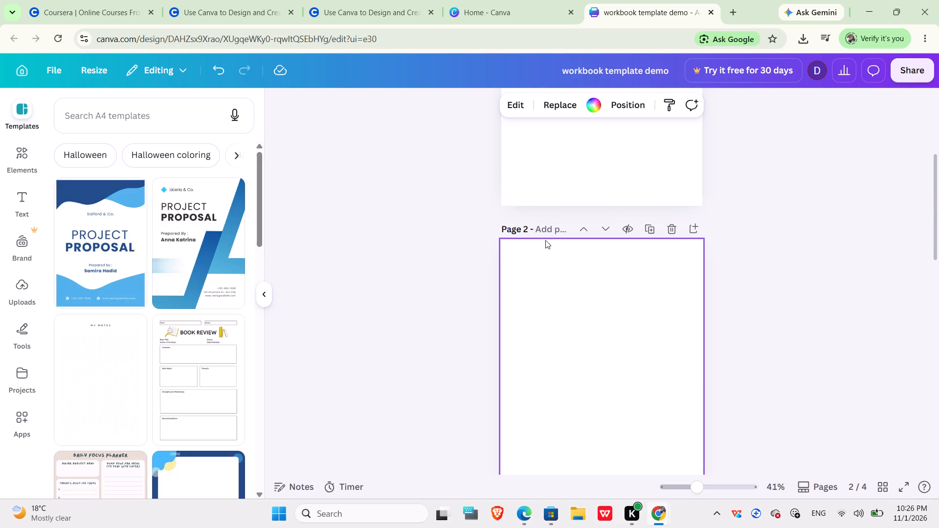
click(541, 220)
click(541, 226)
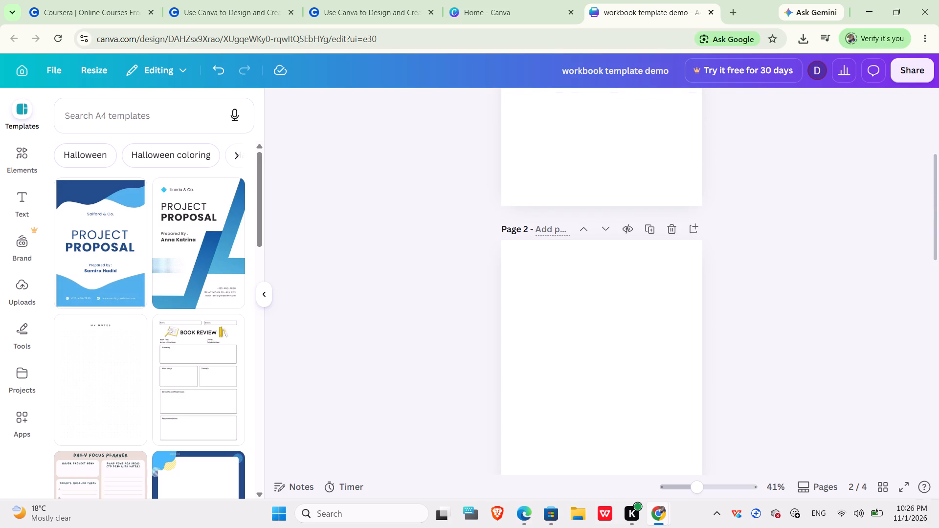
text(wok set goals)
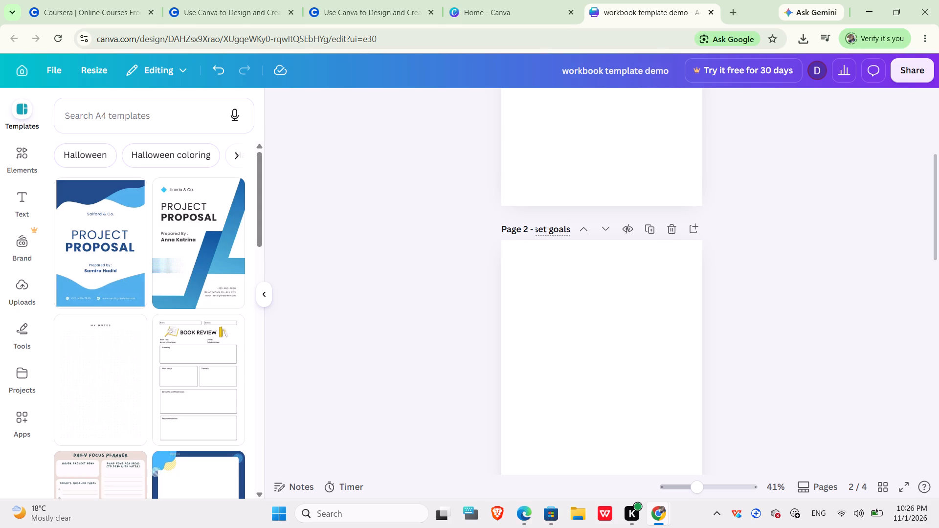
click(539, 227)
key(Left)
key(Left)
key(Left)
key(Left)
key(Left)
key(Left)
key(Left)
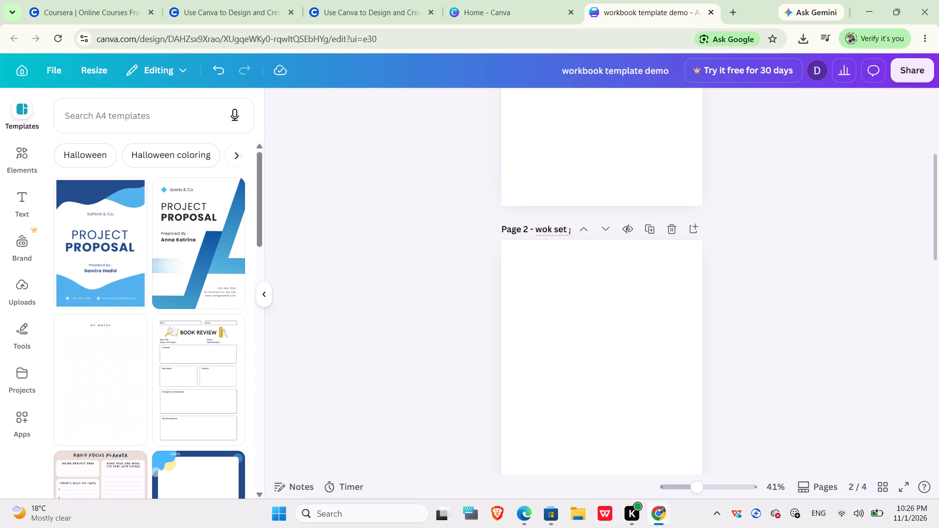
click(546, 229)
key(r)
Return to the lab workspace, resume the video from 3:08, then replay it from 3:14 and pause at 3:19.
click(494, 11)
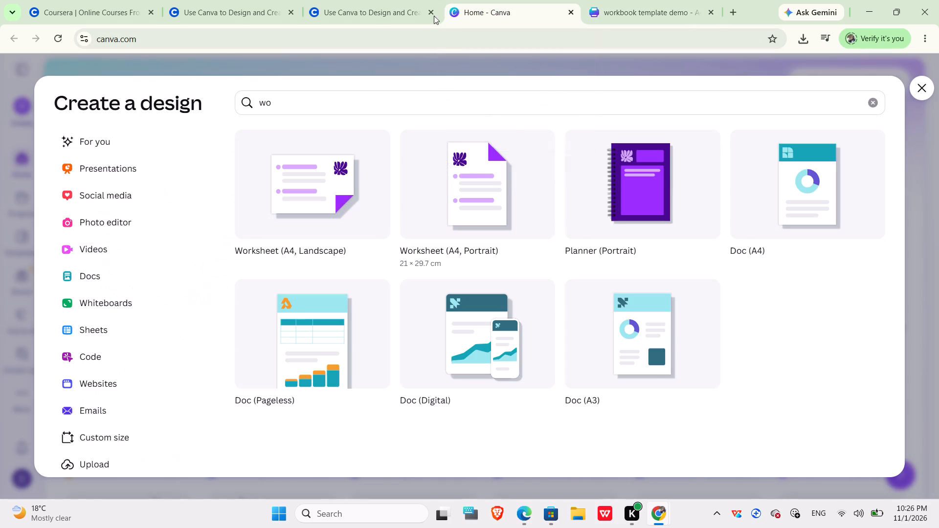
click(382, 13)
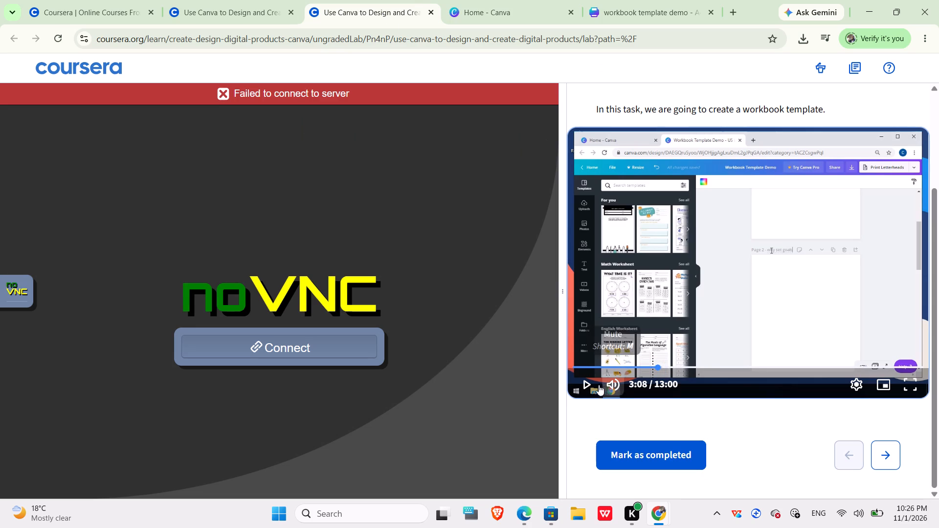
click(585, 383)
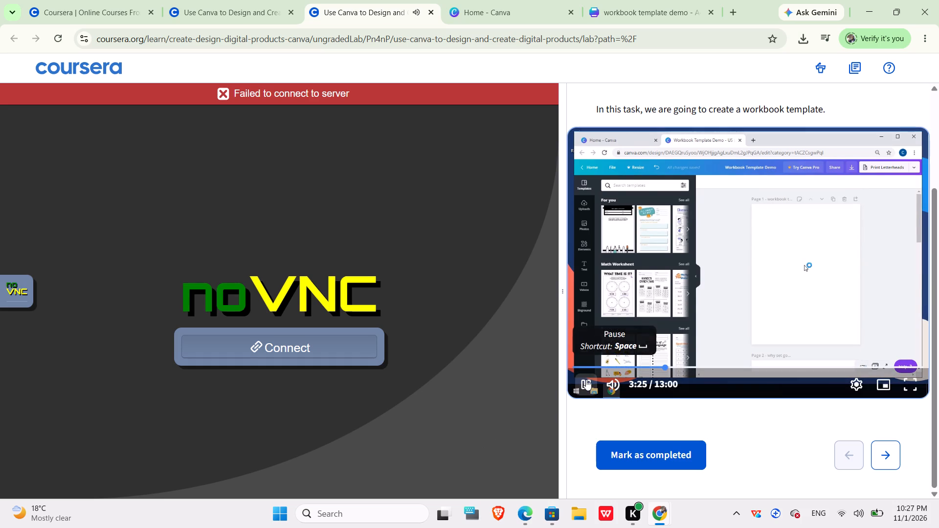
click(586, 379)
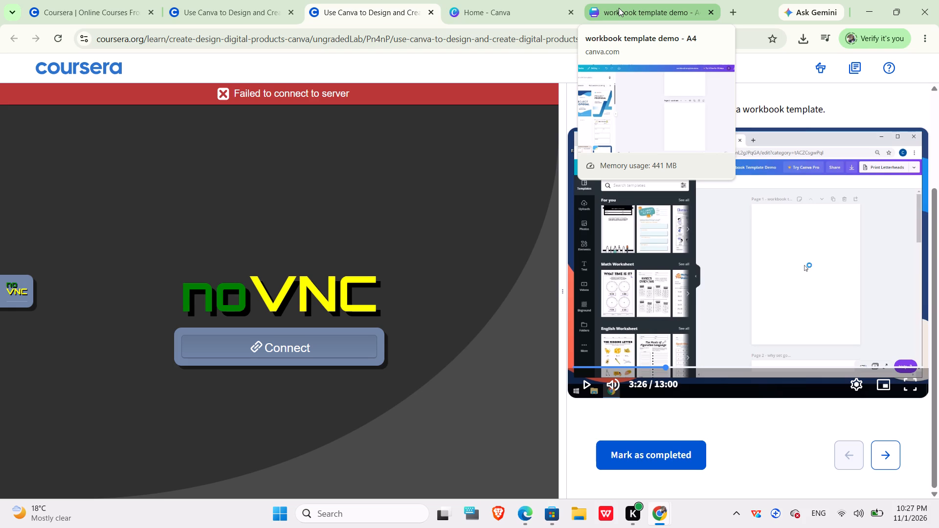
click(661, 367)
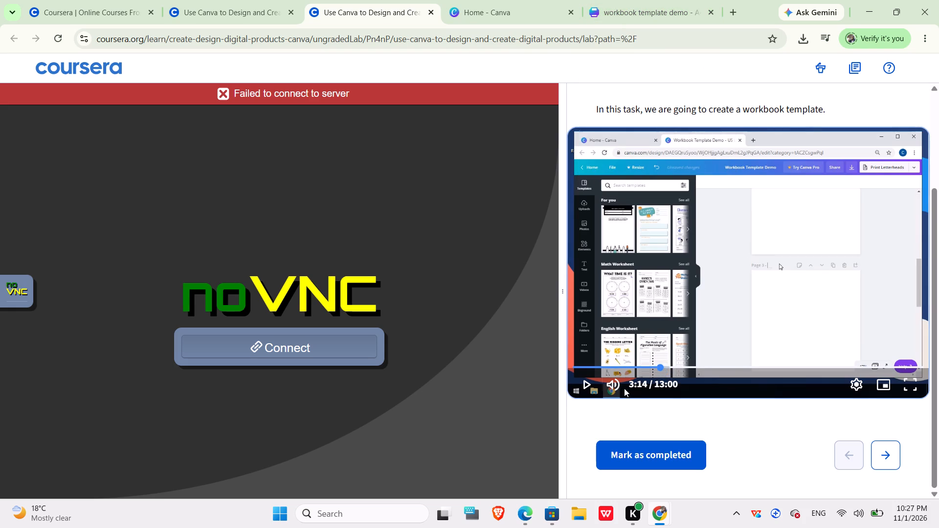
click(590, 382)
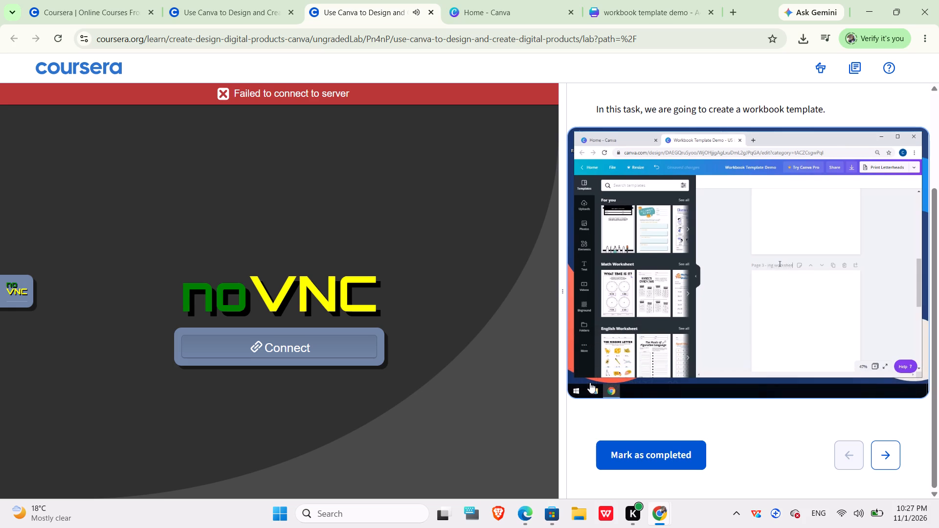
click(587, 386)
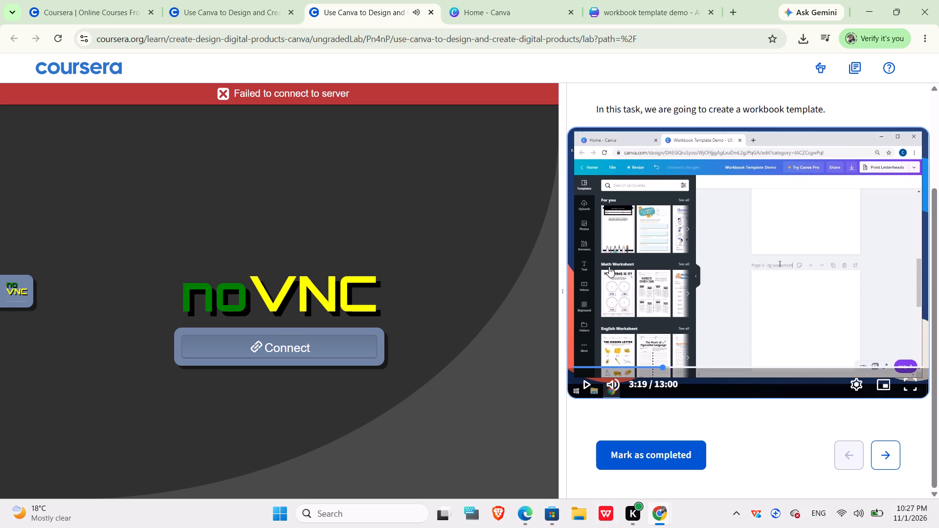
Switch to the "workbook template demo" design and delete blank page 4.
click(633, 7)
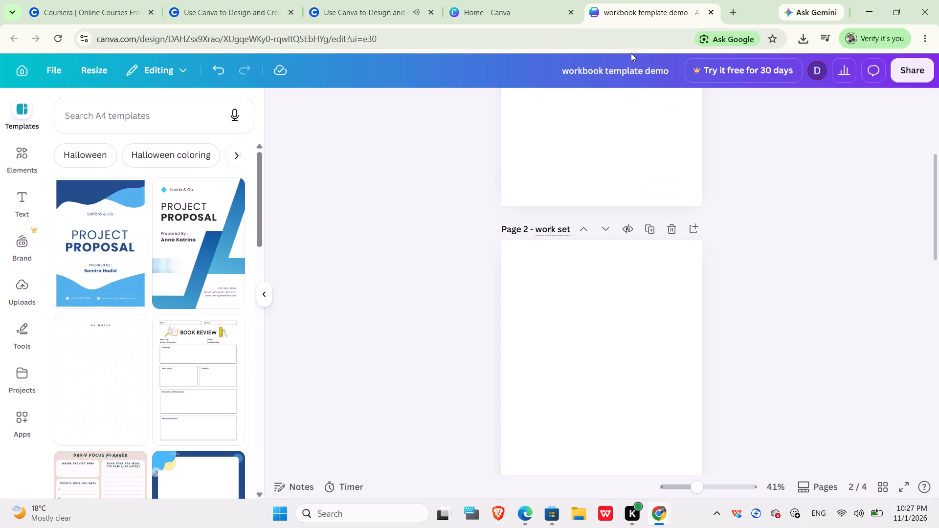
scroll(593, 238, down, 4)
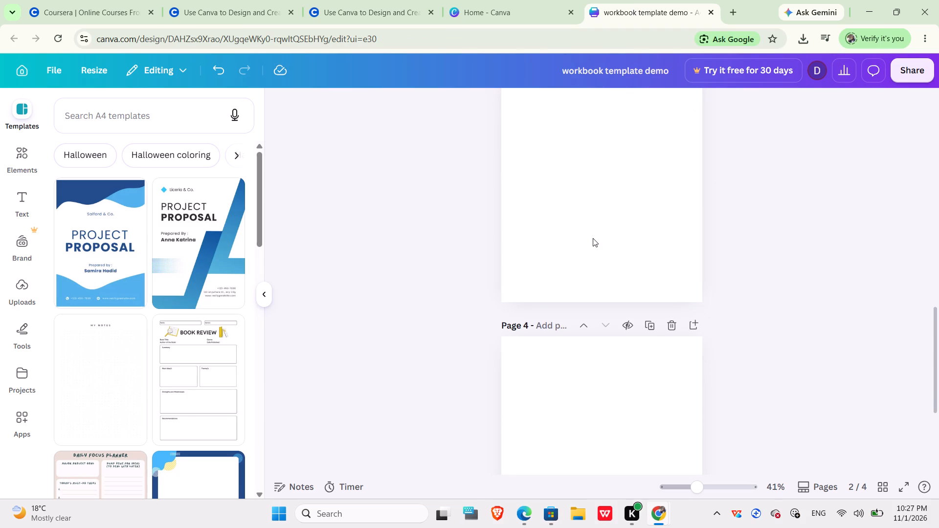
click(674, 323)
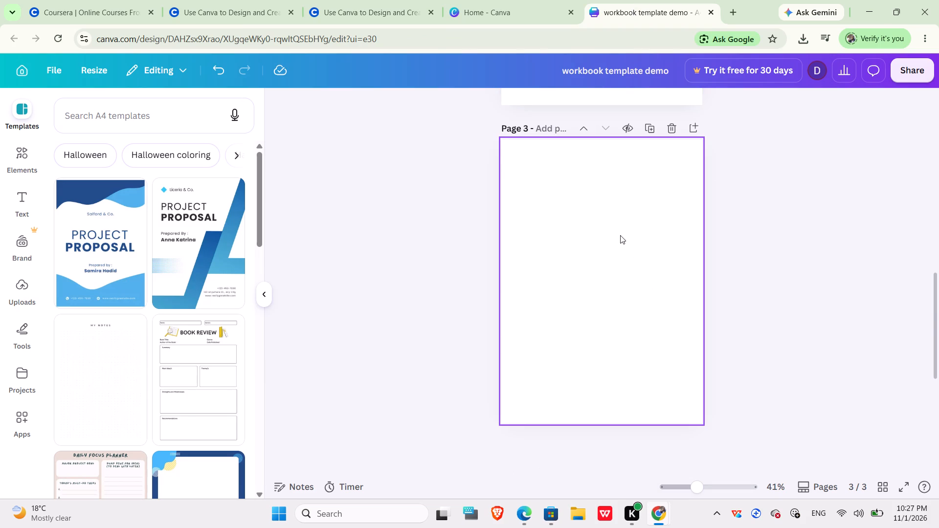
Title page 3 "goal setting worksheet".
click(550, 133)
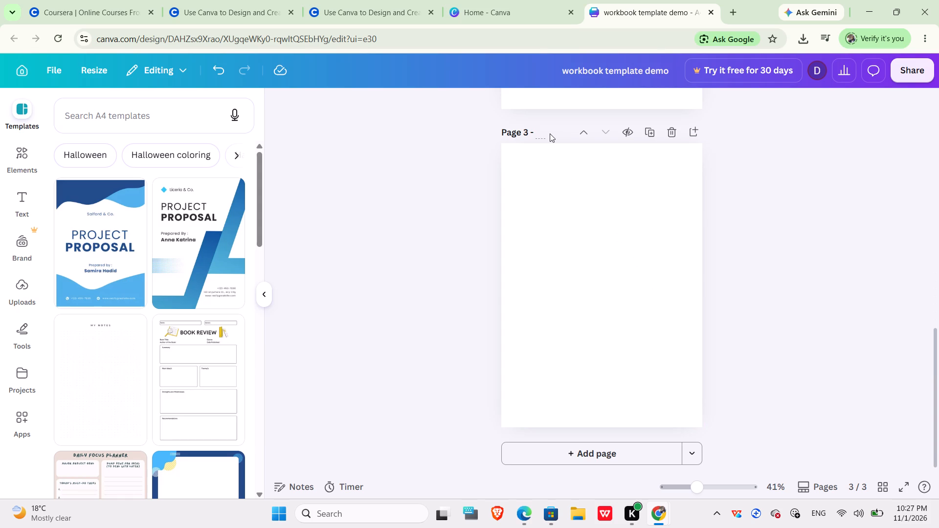
key(g)
text(oal)
key(space)
text(settin)
text(g workshee)
key(t)
Return to the lab workspace and play the workbook template video from 3:19, pausing at 3:45.
click(385, 9)
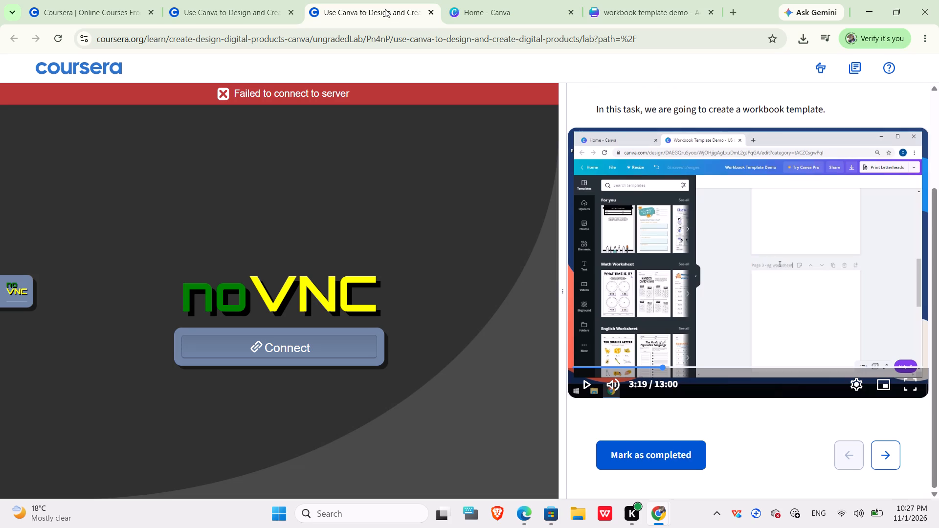
click(590, 388)
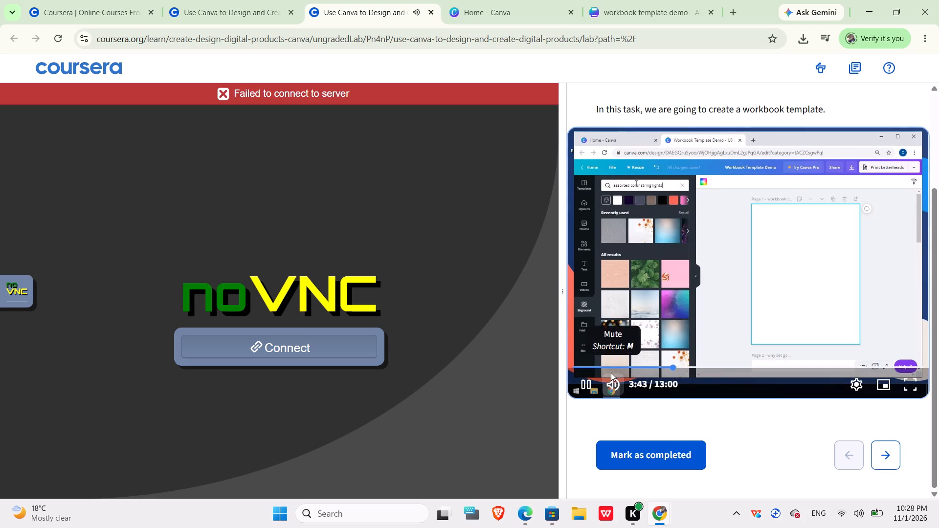
click(585, 384)
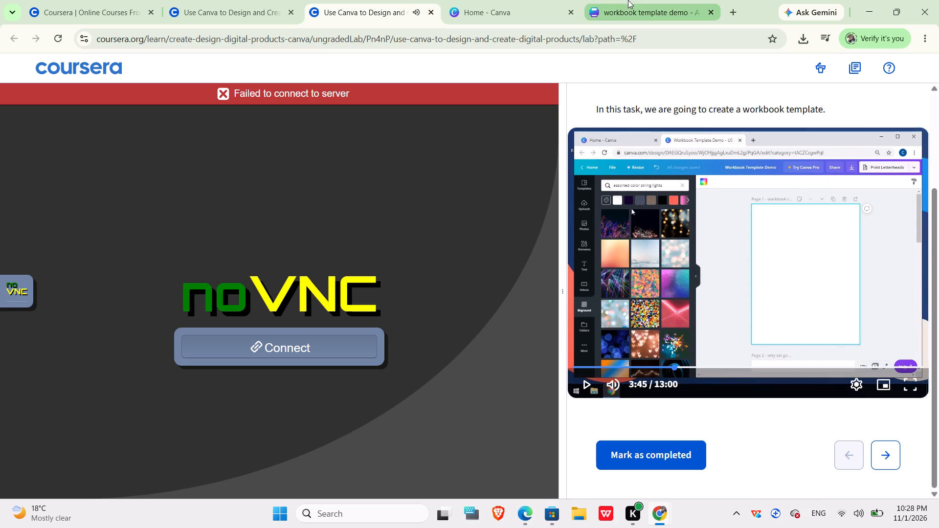
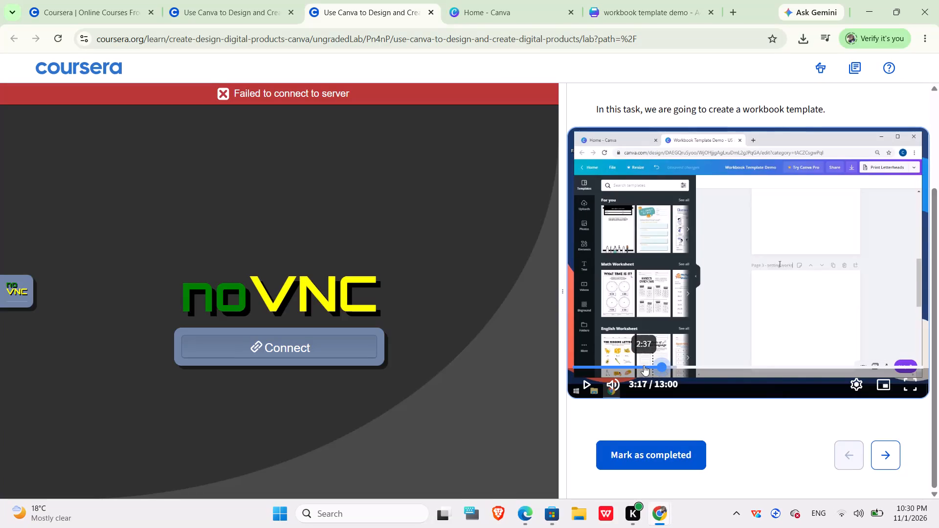
Toggle the lab video's sound off and on, then play it from 3:17 and pause at 3:37.
click(611, 388)
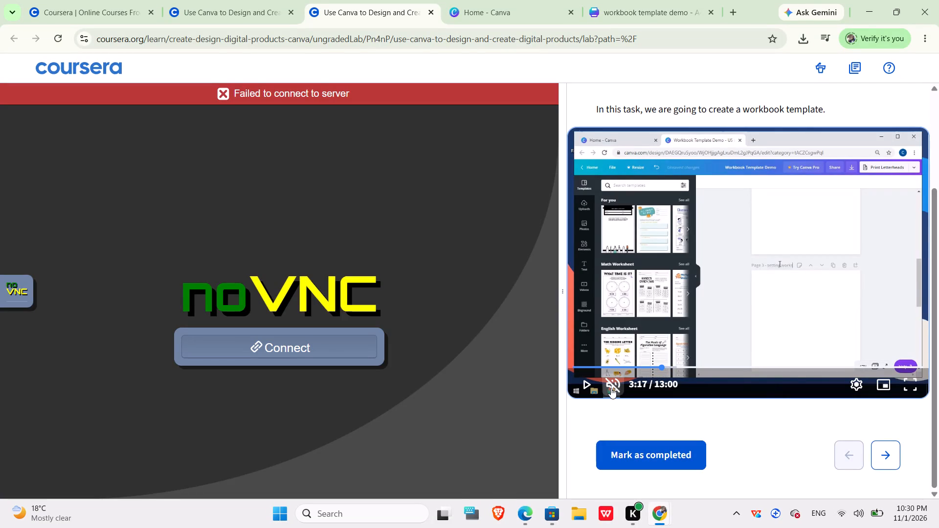
click(611, 388)
click(584, 387)
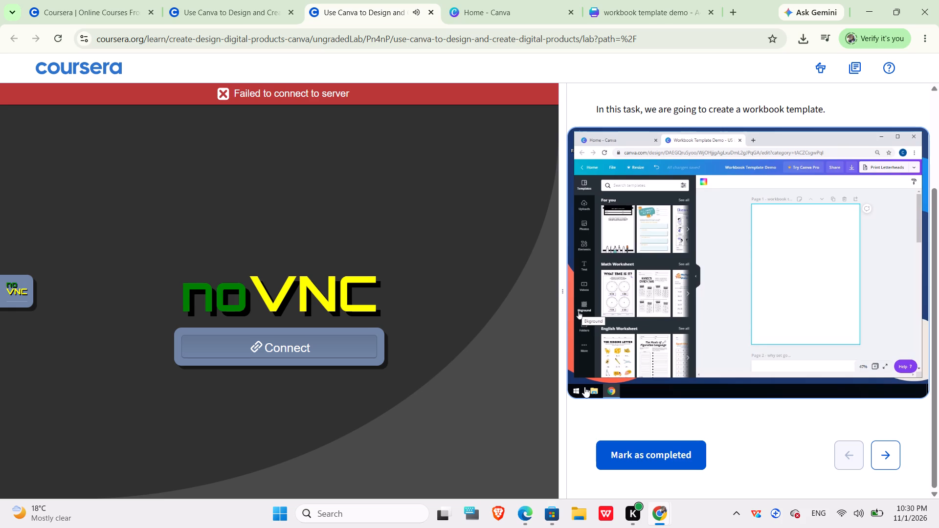
key(space)
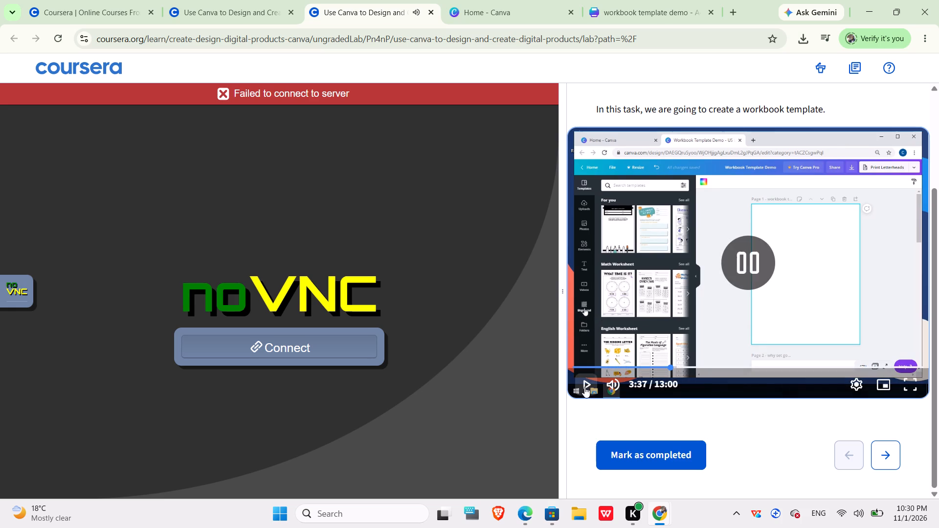
Switch to the "workbook template demo" design, select page 1 and look through its page editing options, the drawing tools and the elements library.
click(620, 1)
scroll(582, 168, up, 3)
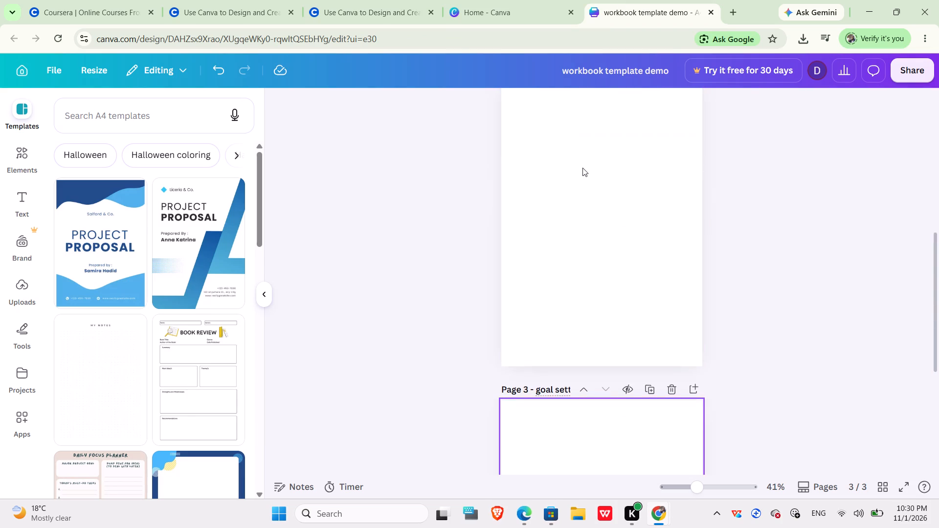
scroll(582, 168, up, 4)
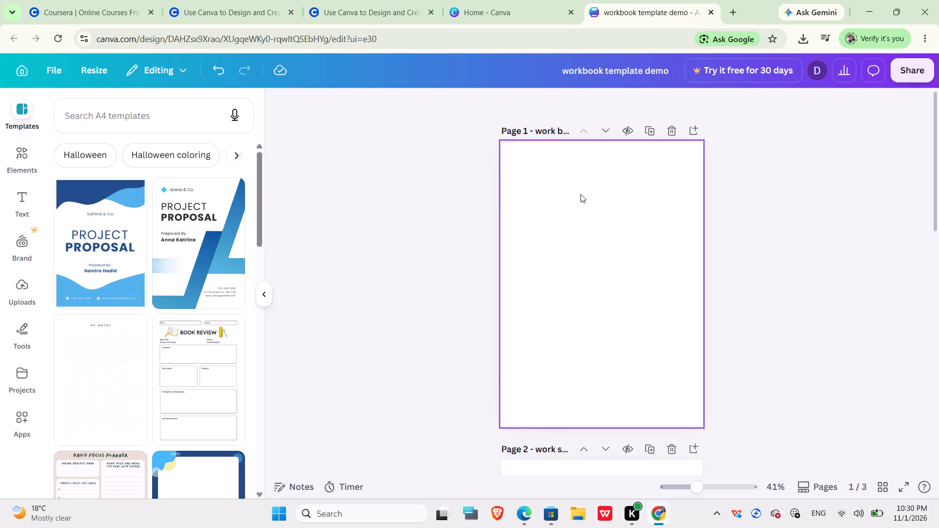
click(581, 203)
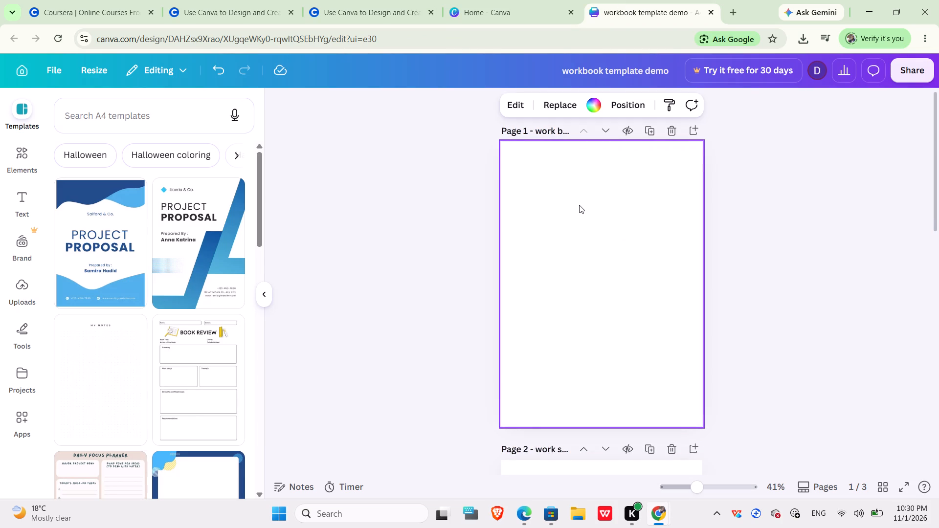
click(568, 230)
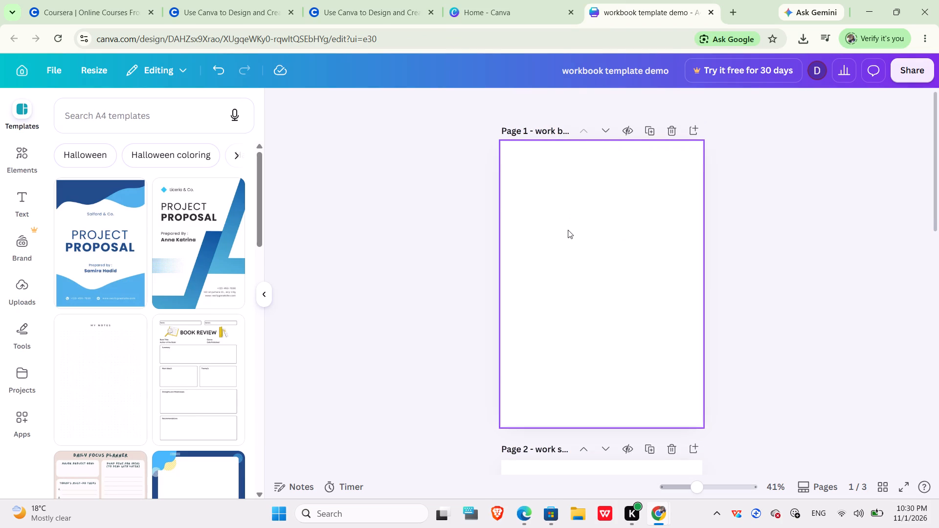
click(568, 230)
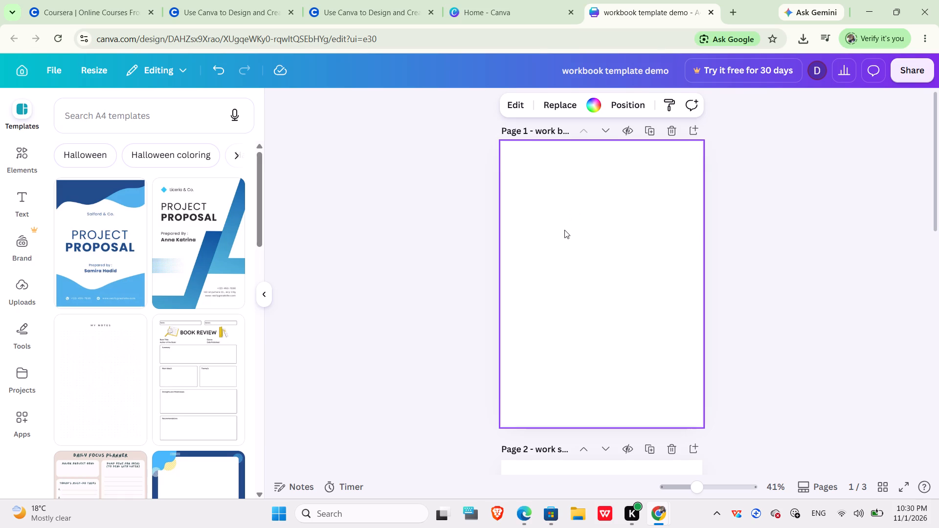
click(572, 253)
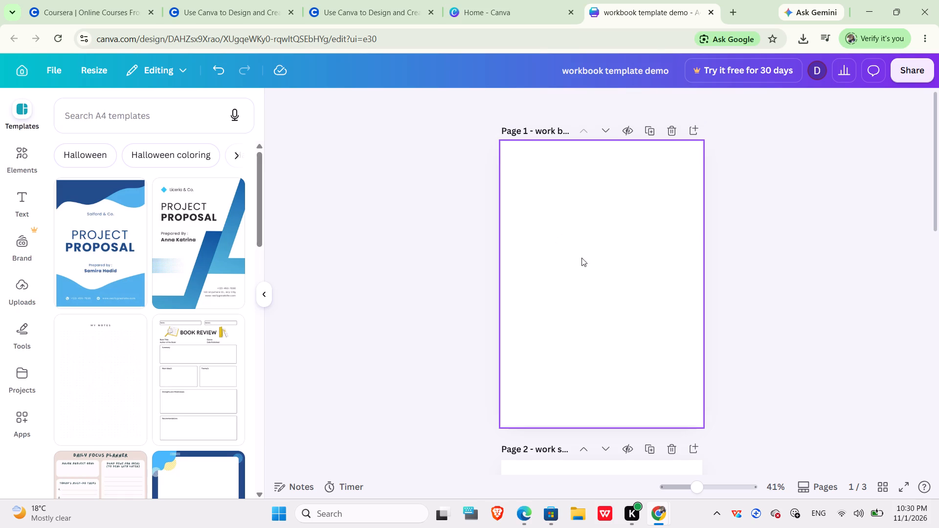
click(603, 208)
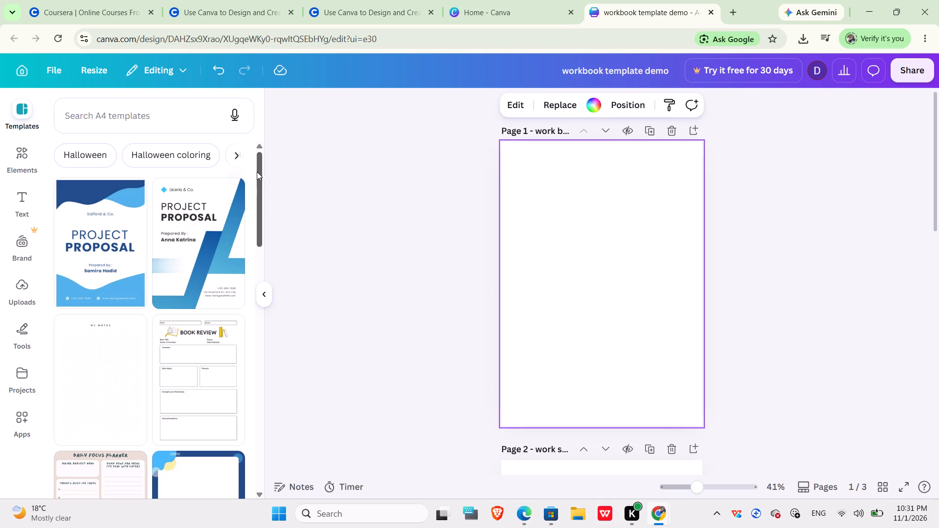
click(563, 259)
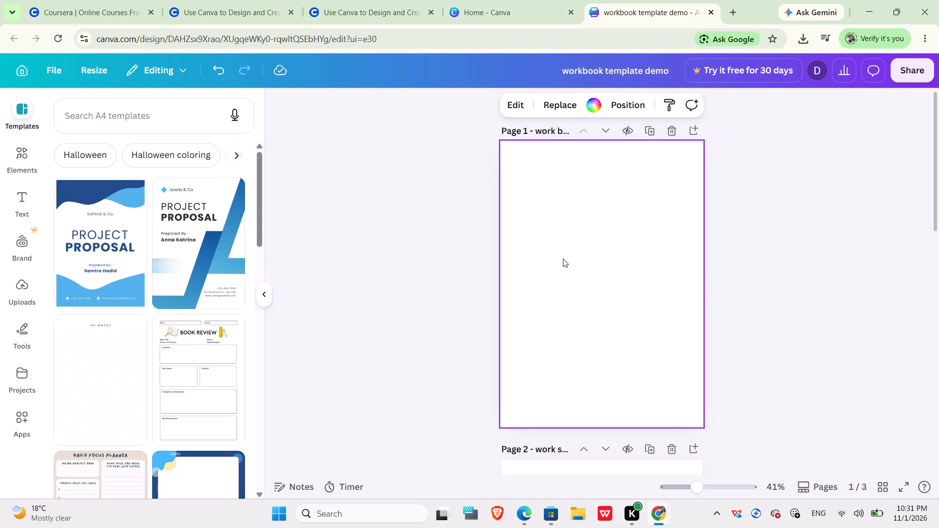
click(615, 247)
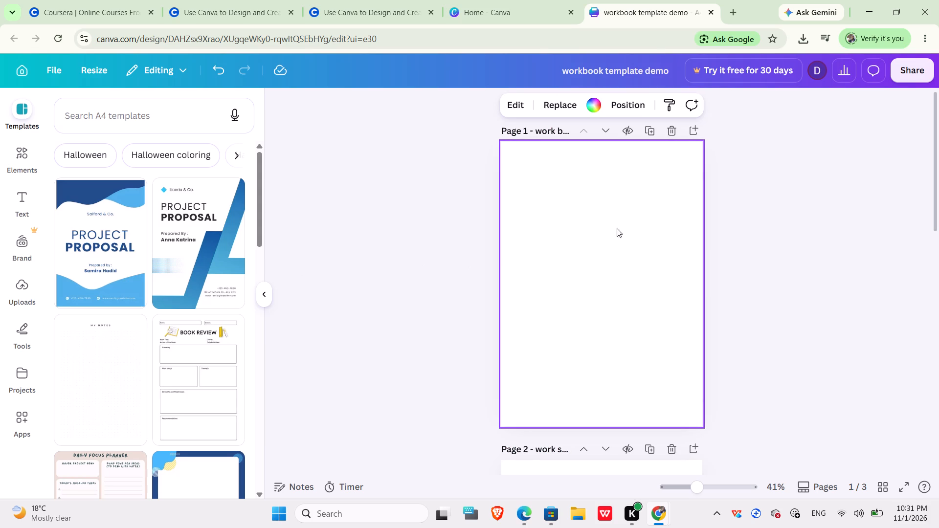
click(522, 107)
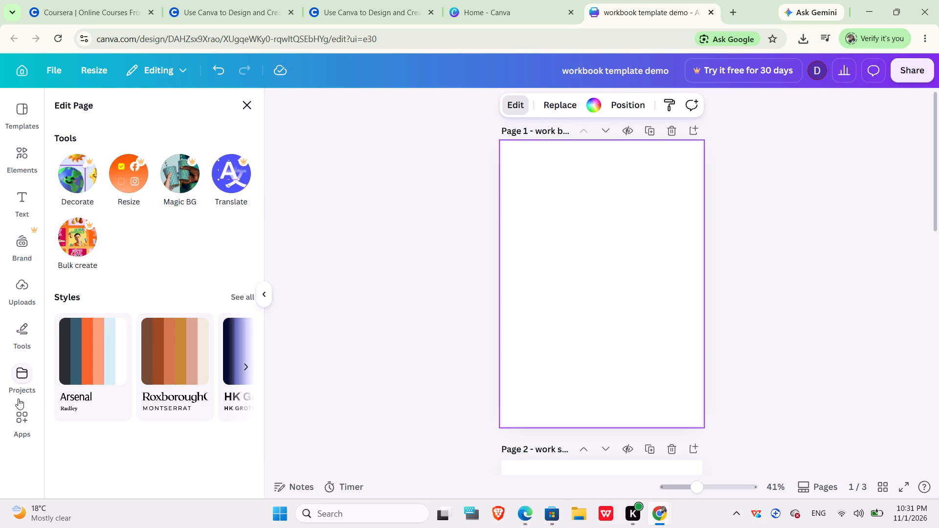
click(22, 338)
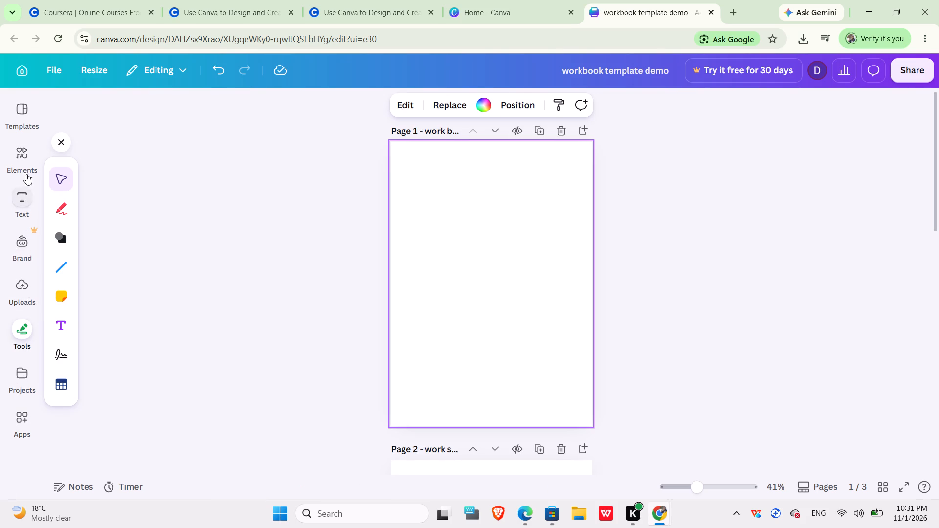
click(26, 152)
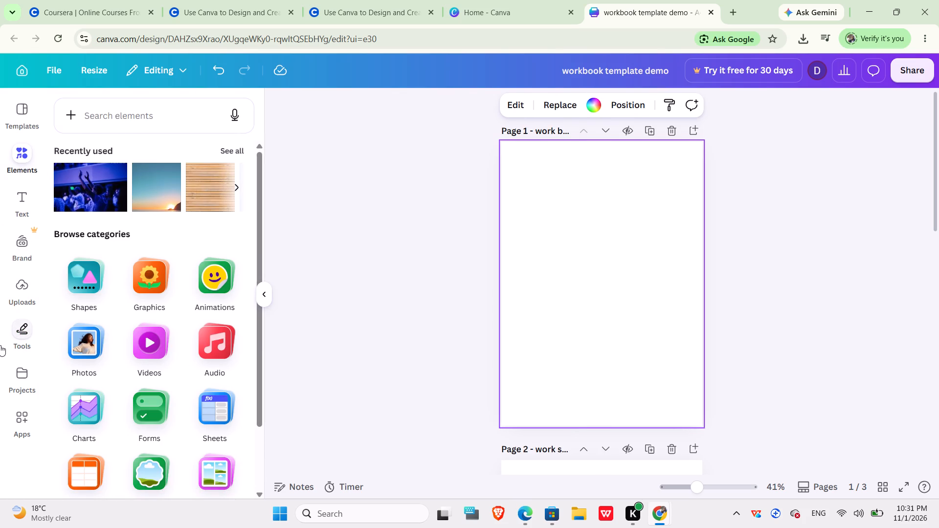
click(543, 279)
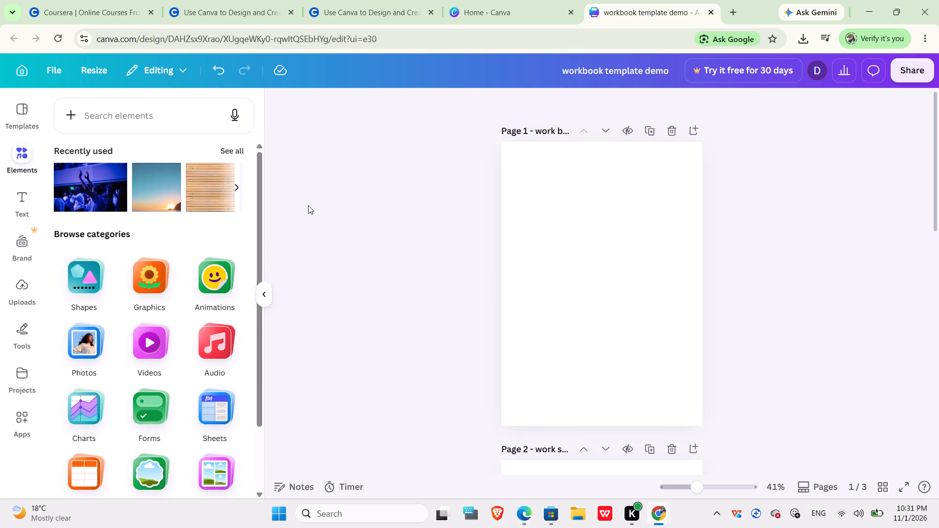
click(178, 78)
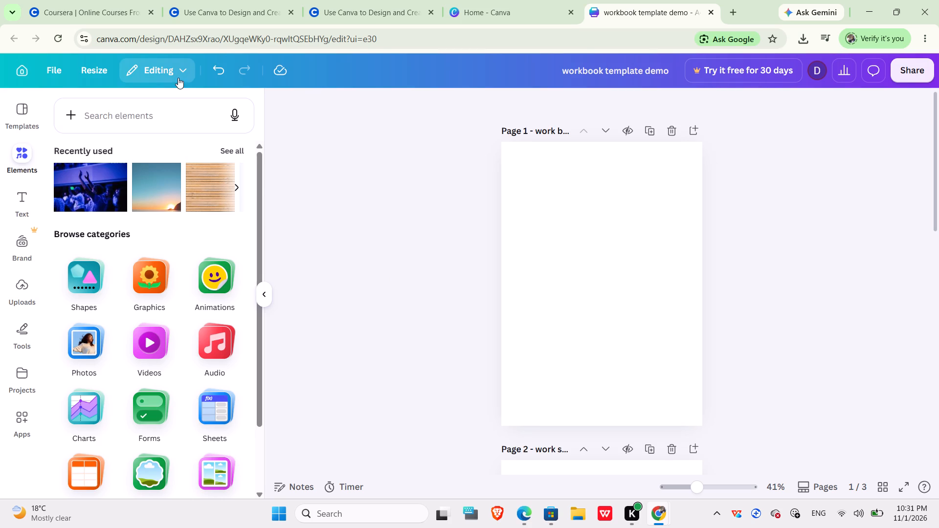
click(178, 78)
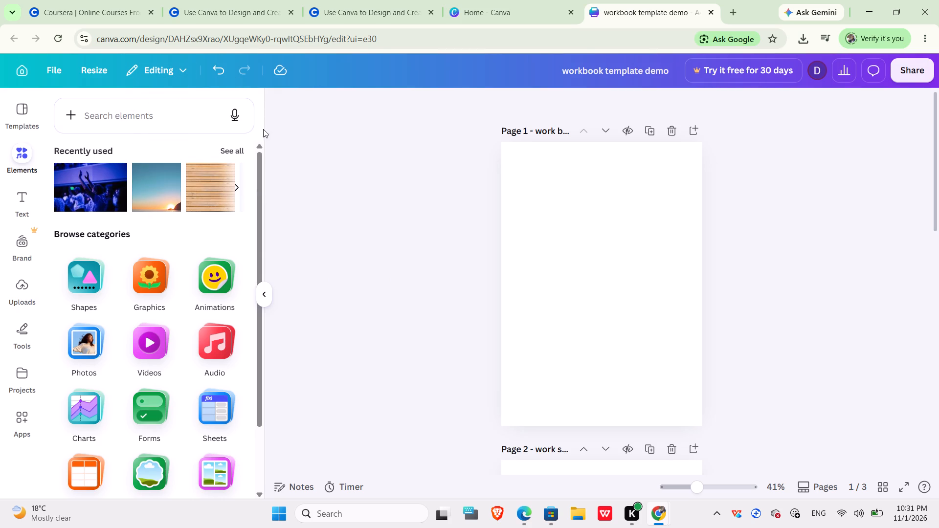
Return to the lab workspace, rewind the workbook template video to 3:14, replay it and pause at 3:37.
click(382, 7)
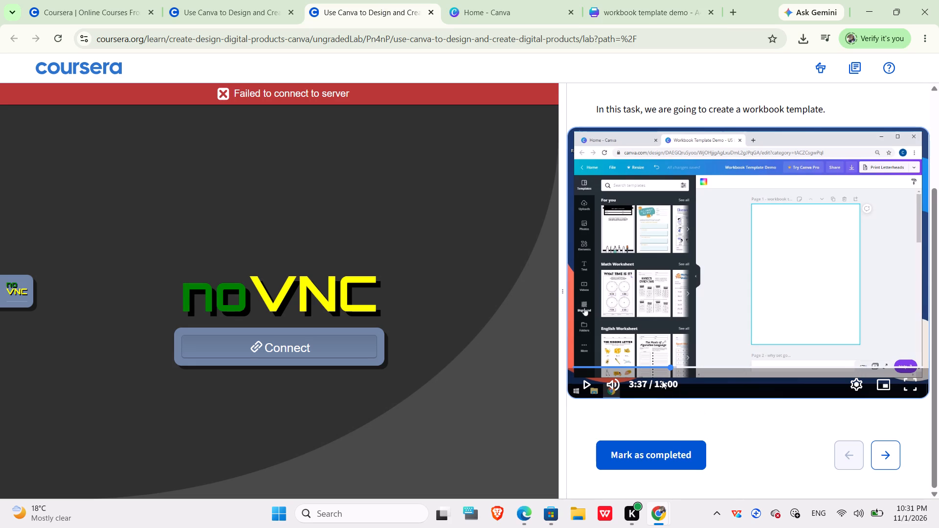
click(657, 365)
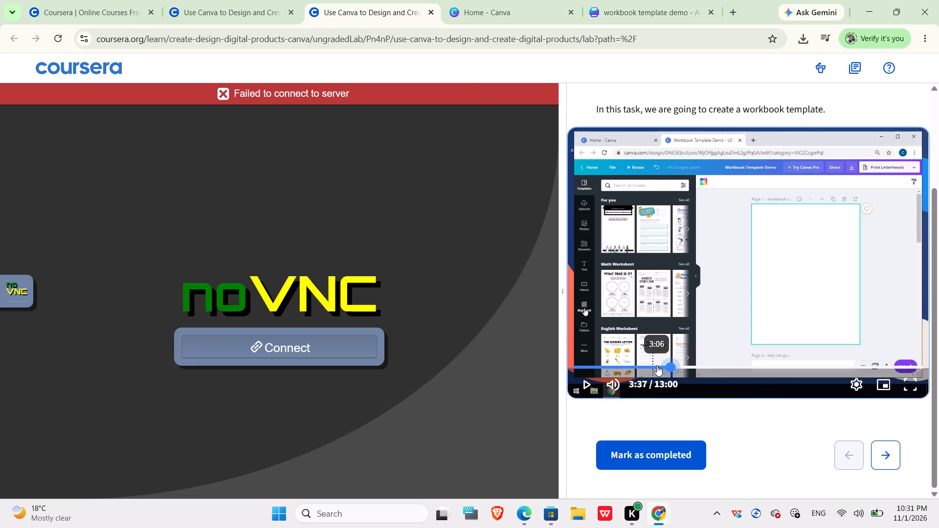
click(661, 365)
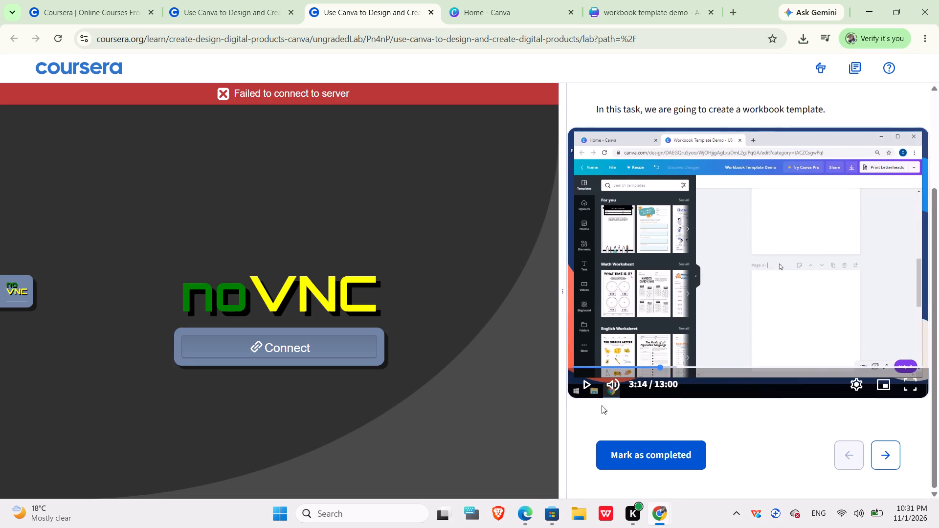
click(589, 381)
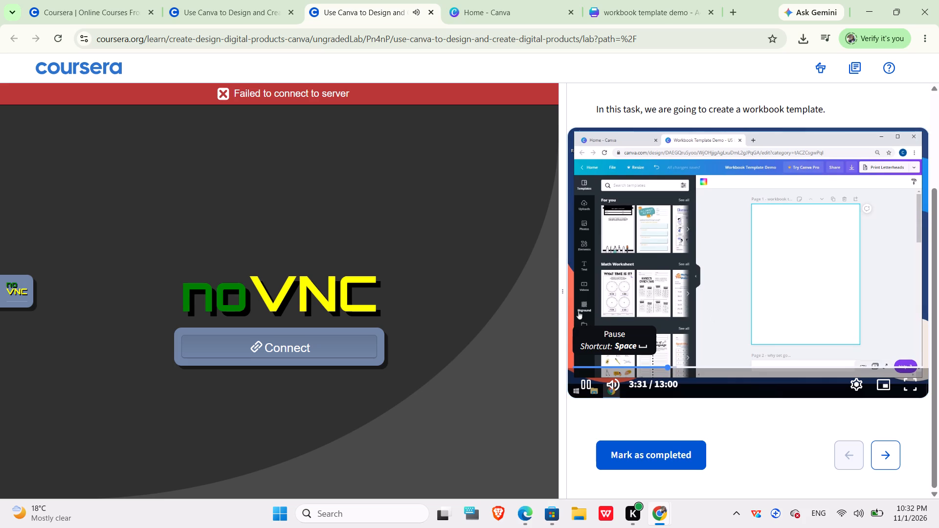
click(588, 381)
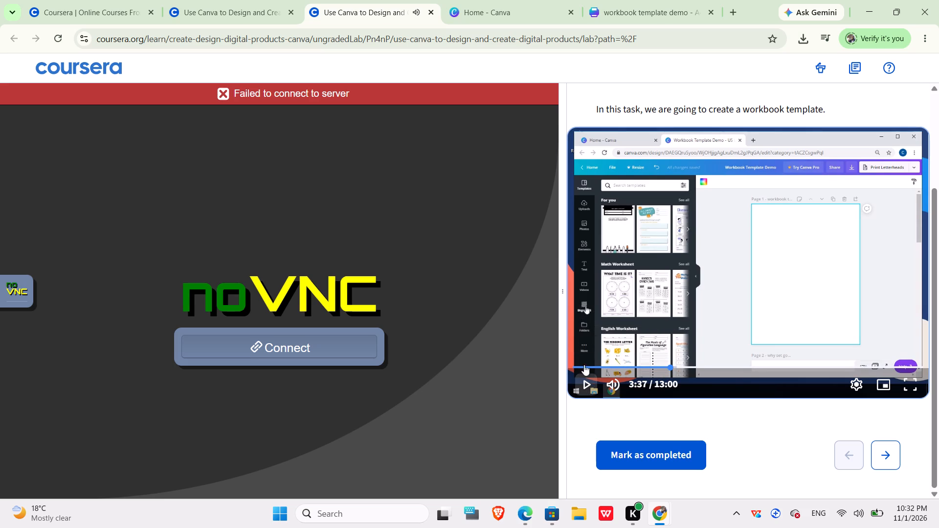
Switch to the "workbook template demo" design, select page 1 and search the elements library for "color string light".
click(631, 6)
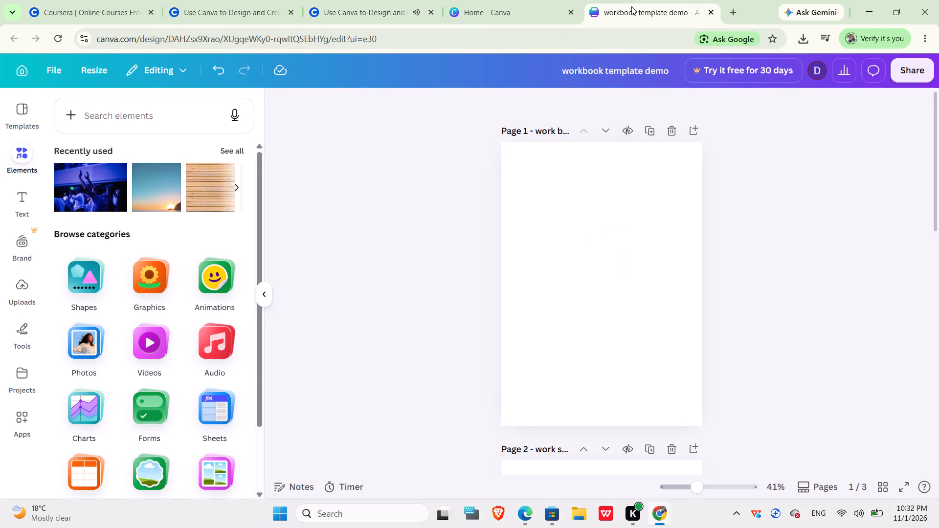
scroll(15, 353, down, 2)
click(550, 266)
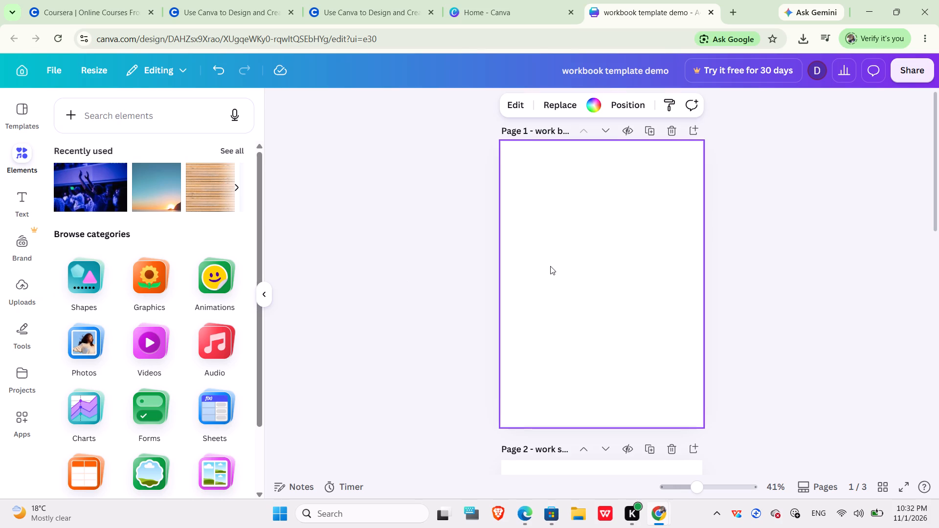
click(112, 121)
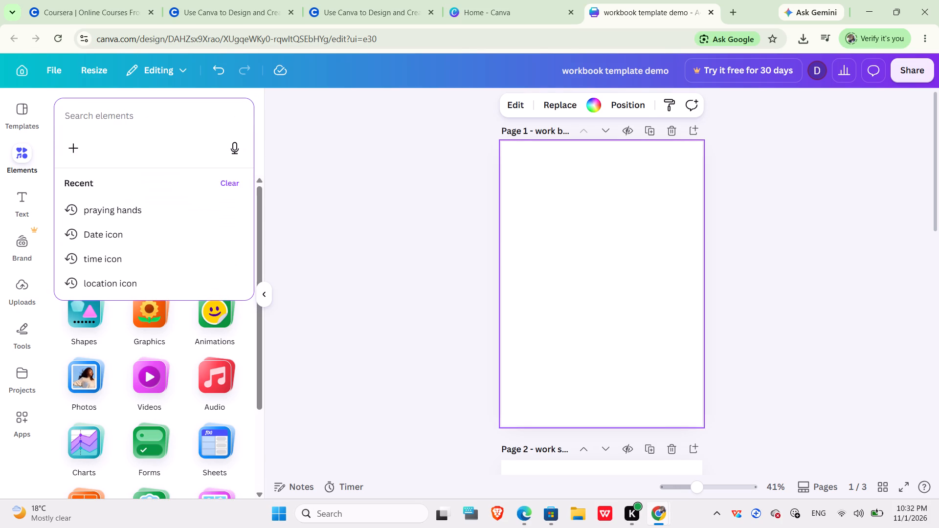
key(c)
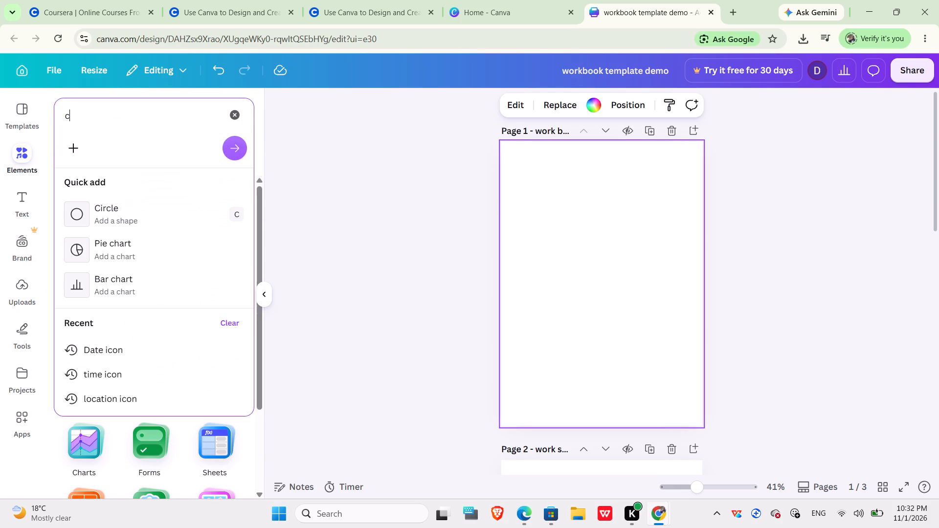
text(ol)
key(o)
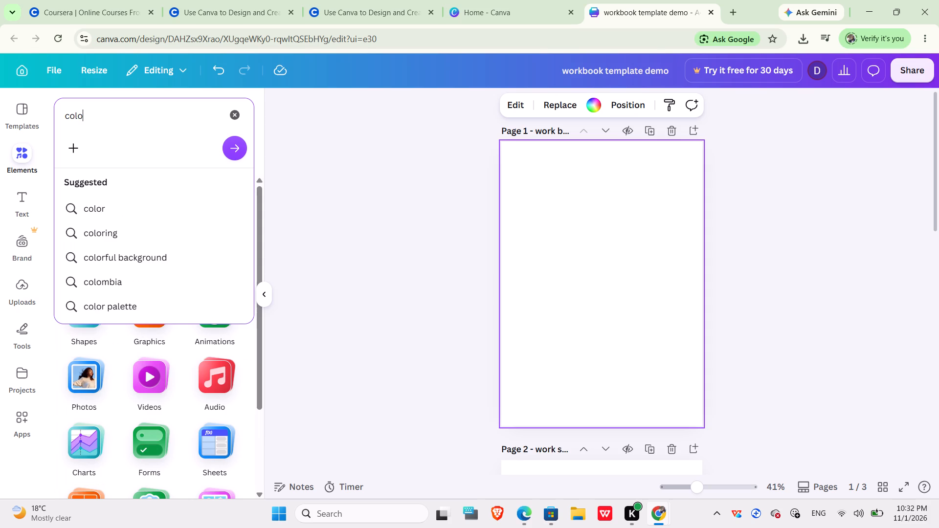
key(r)
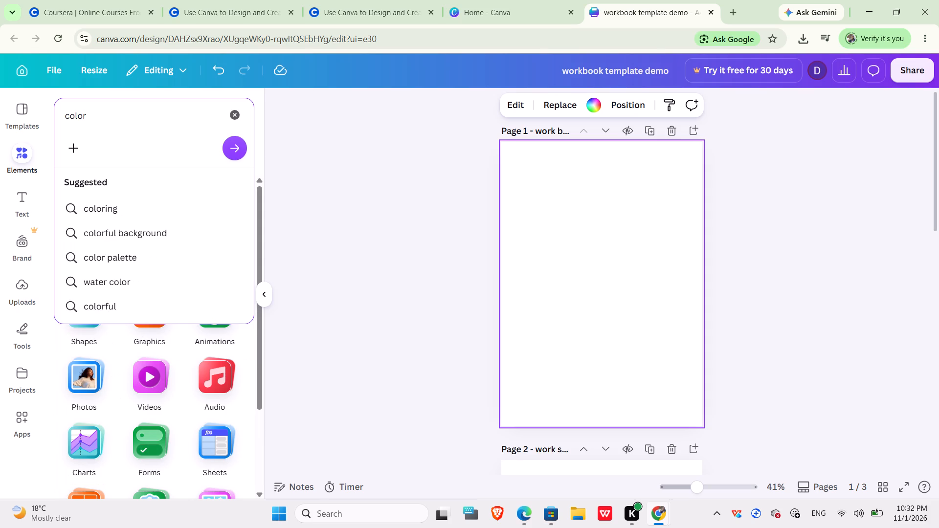
key(space)
text(s)
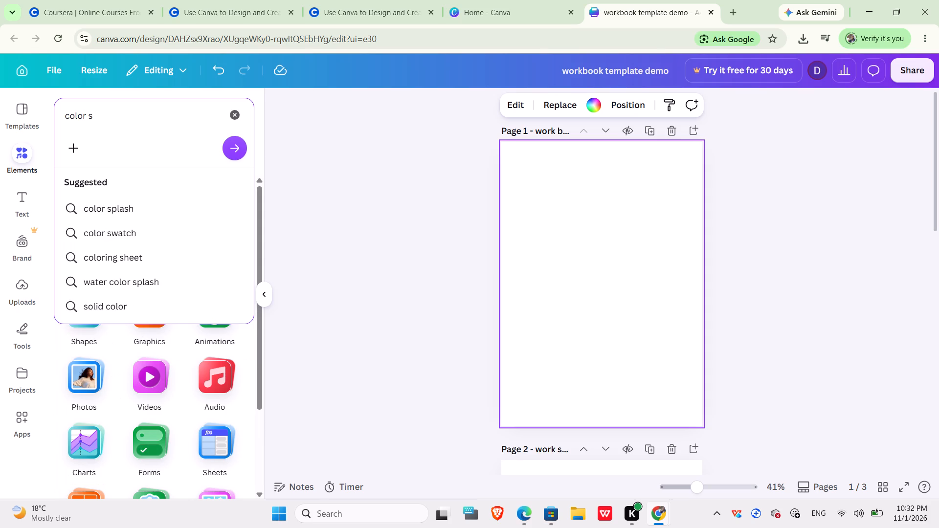
text(tr)
text(ing)
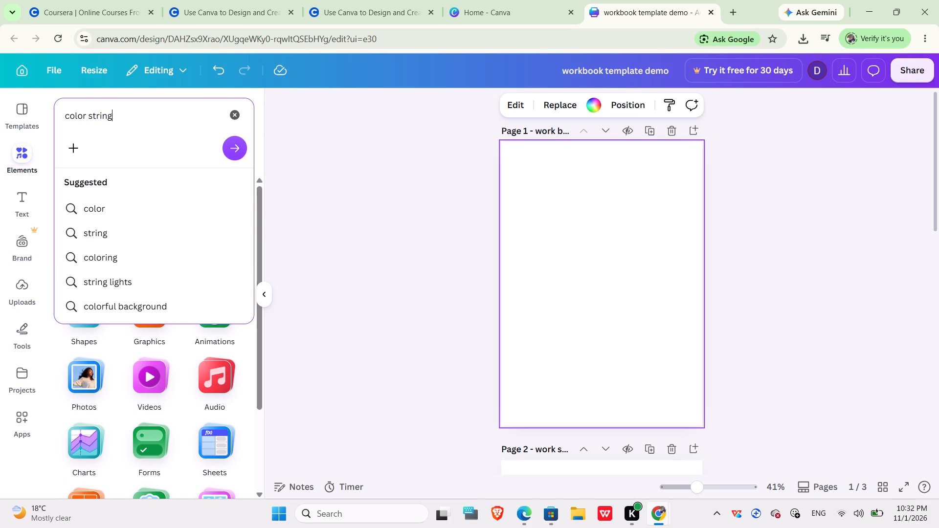
text(light)
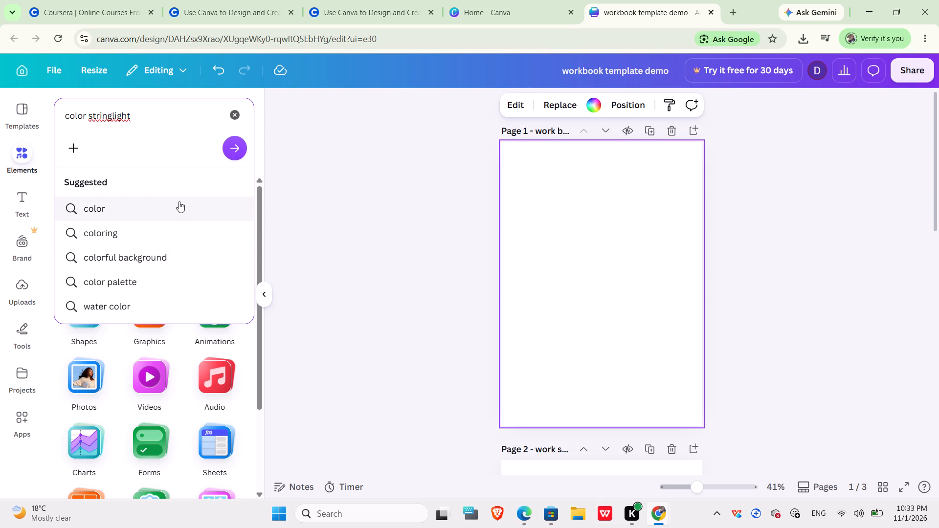
click(107, 119)
key(space)
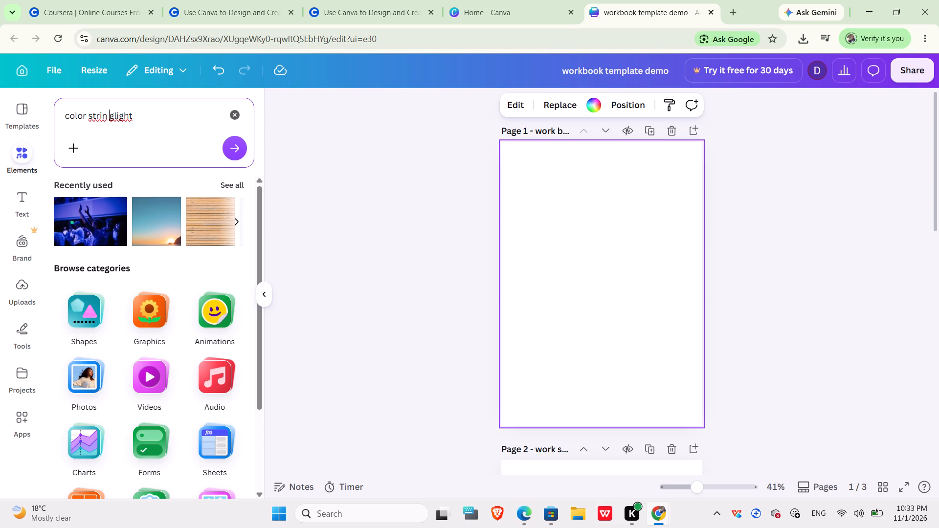
click(115, 114)
key(space)
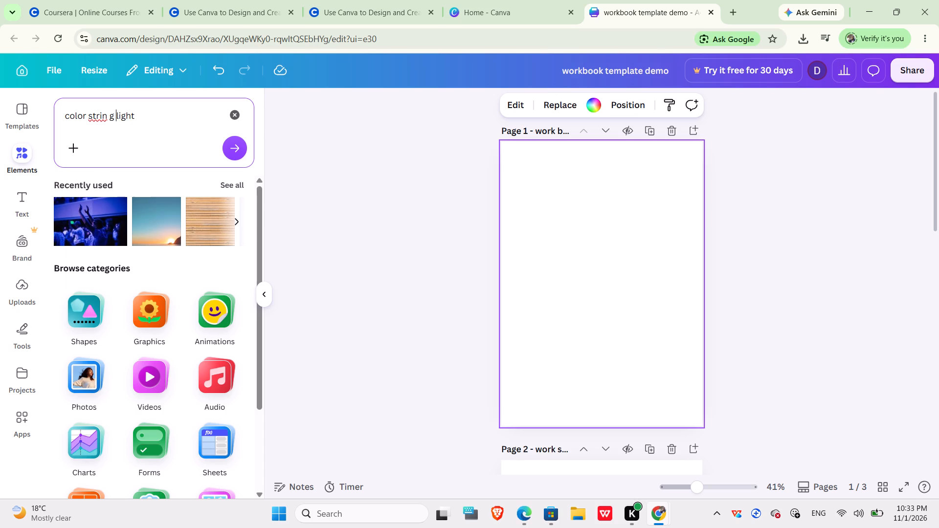
click(107, 114)
key(Right)
key(BackSpace)
click(236, 140)
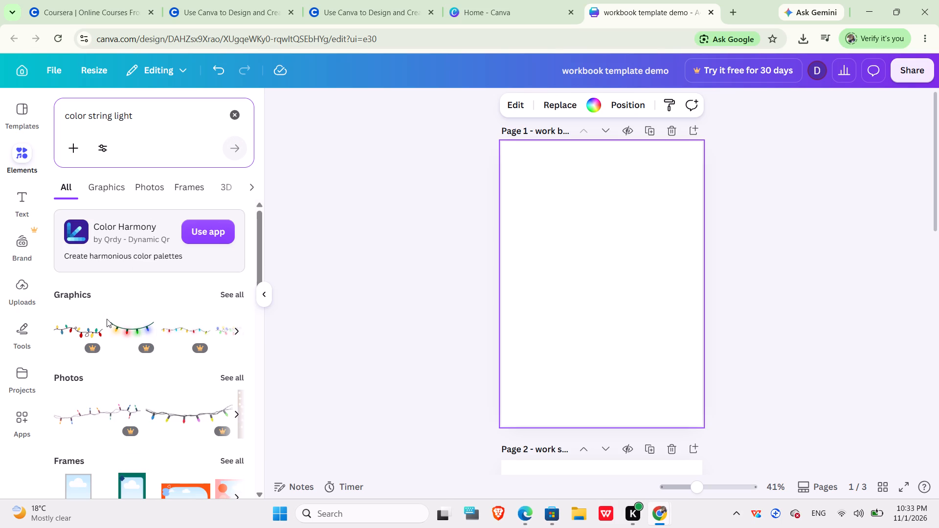
Browse the graphics, photos, frames and 3D results for a string-light visual suited to page 1.
scroll(107, 319, down, 3)
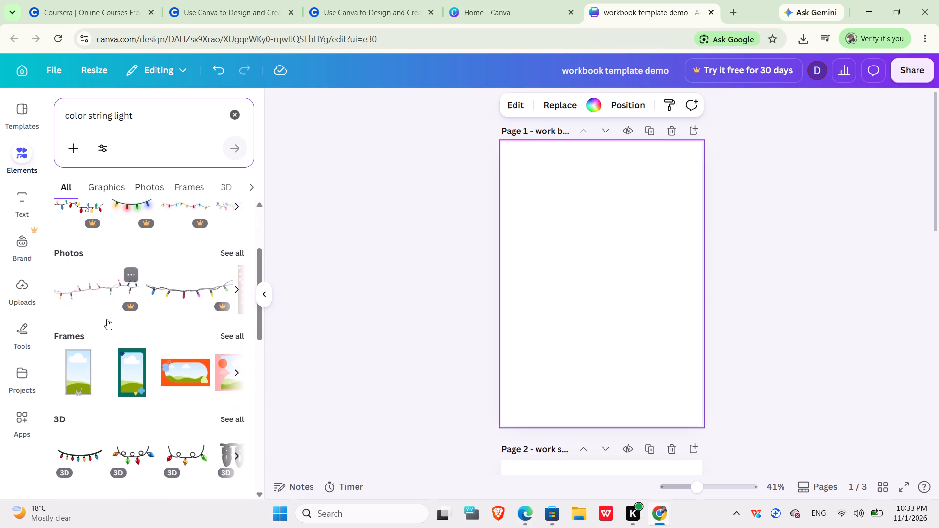
scroll(107, 319, down, 3)
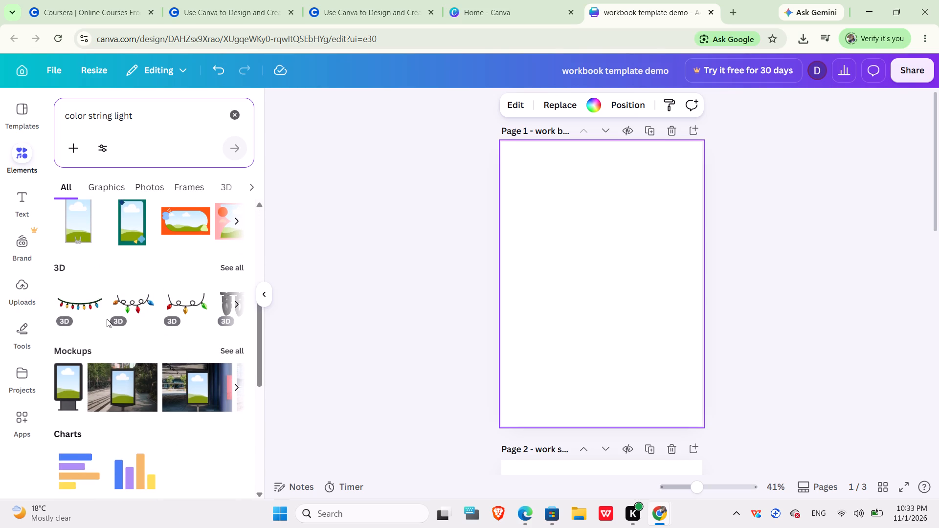
scroll(107, 319, down, 1)
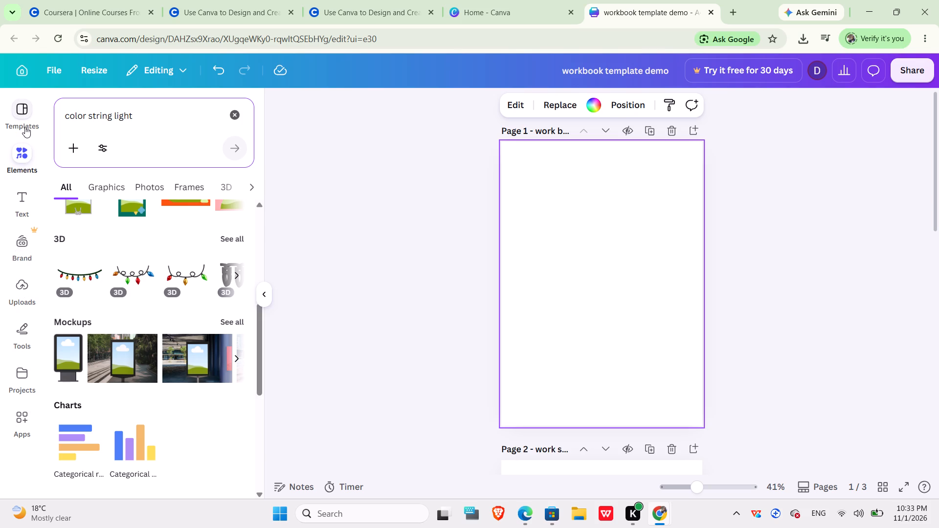
scroll(173, 222, up, 3)
scroll(0, 329, down, 1)
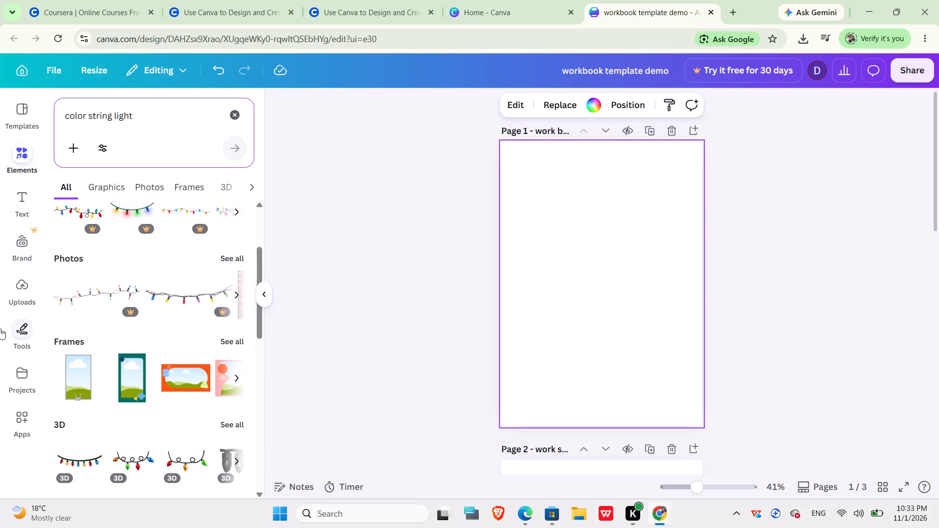
scroll(0, 329, down, 1)
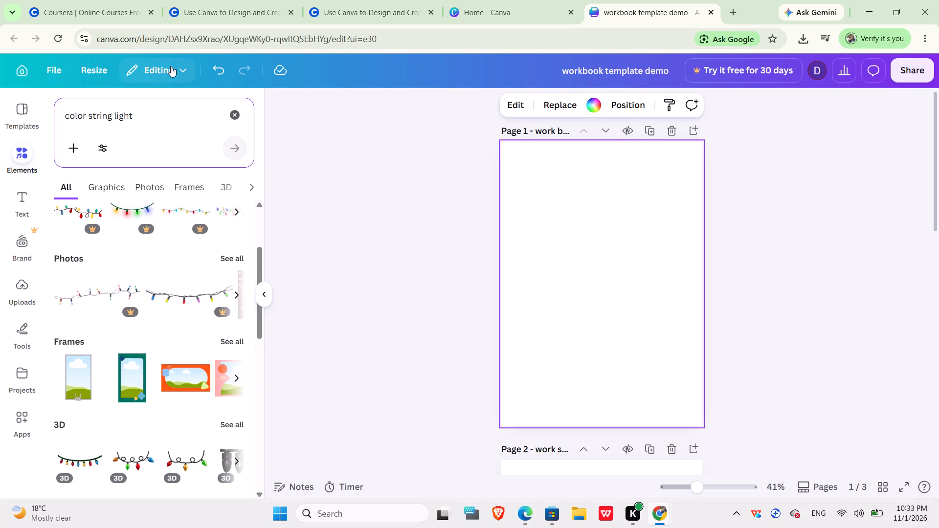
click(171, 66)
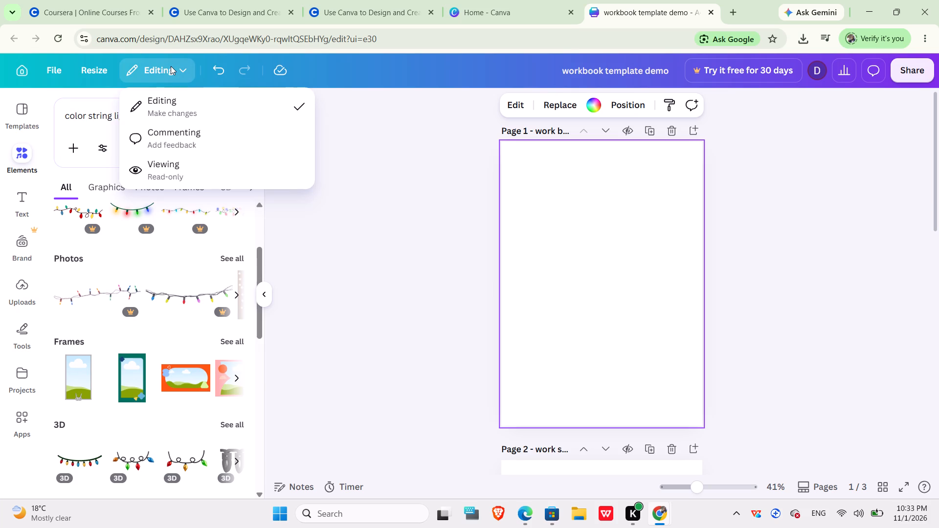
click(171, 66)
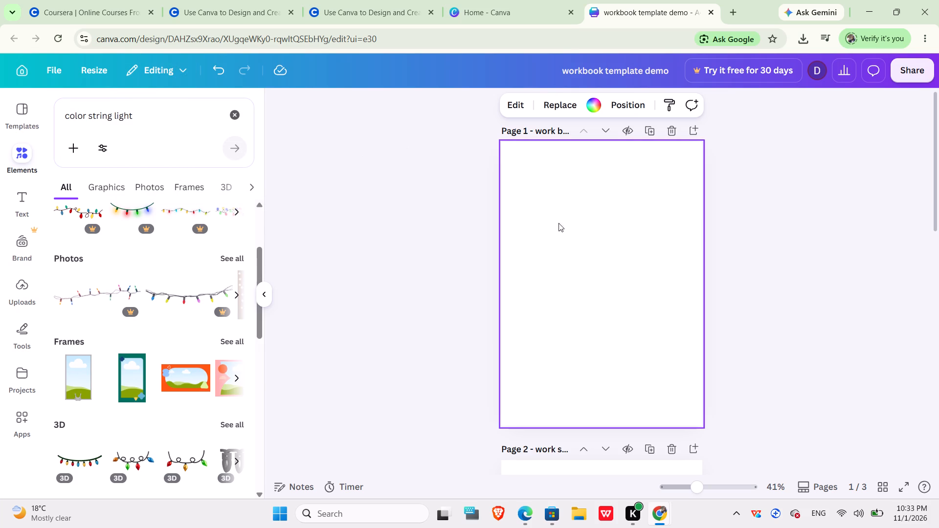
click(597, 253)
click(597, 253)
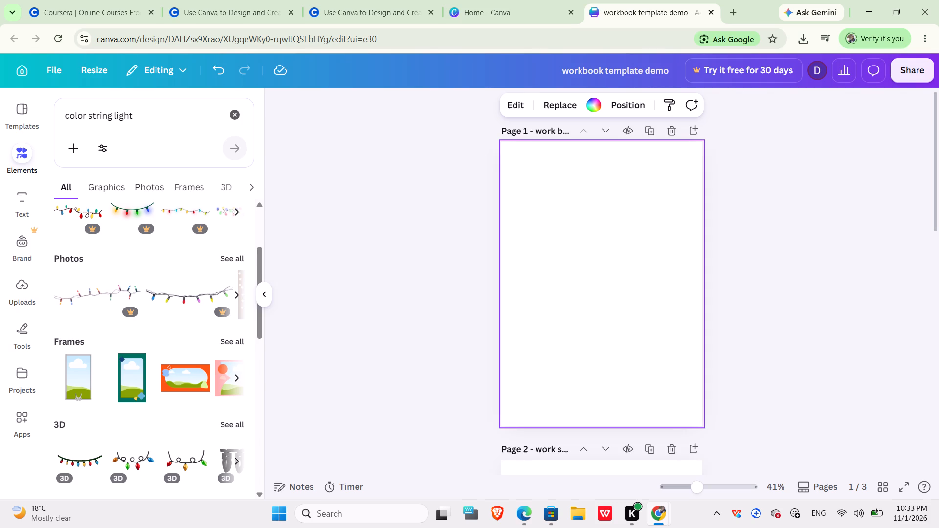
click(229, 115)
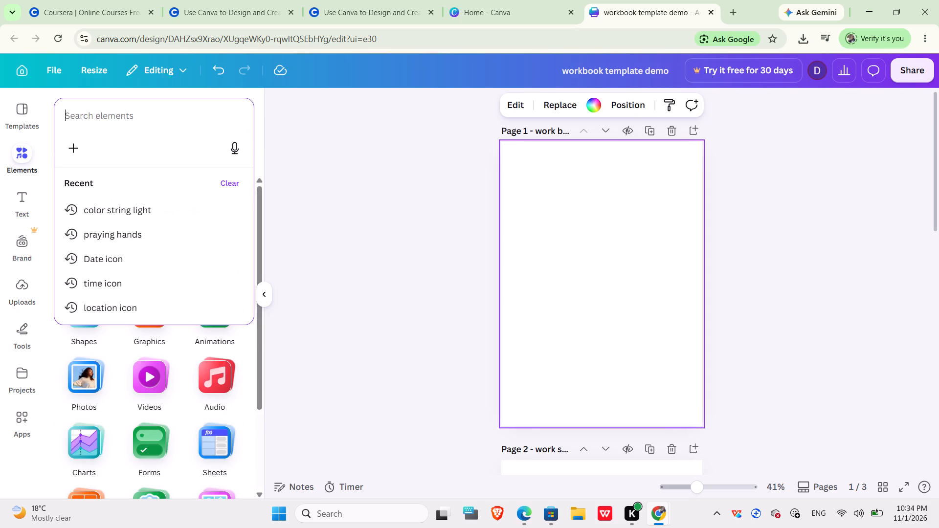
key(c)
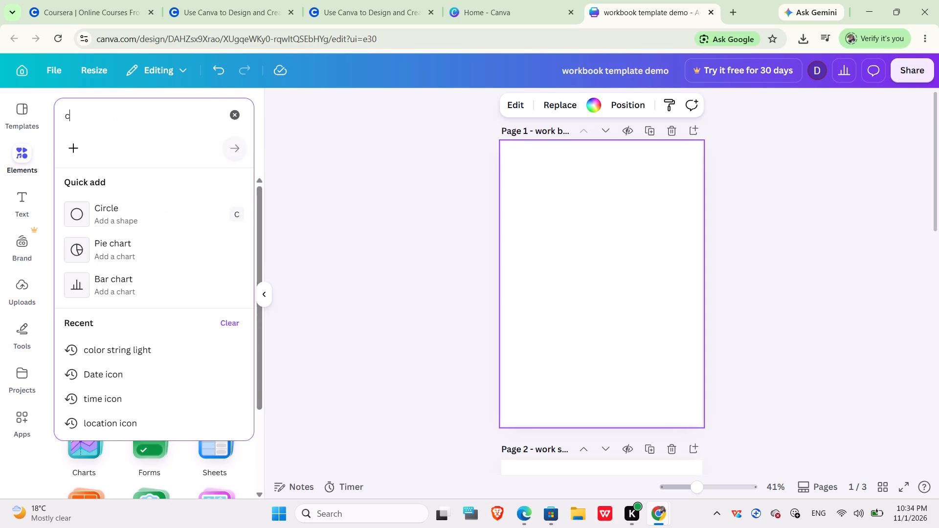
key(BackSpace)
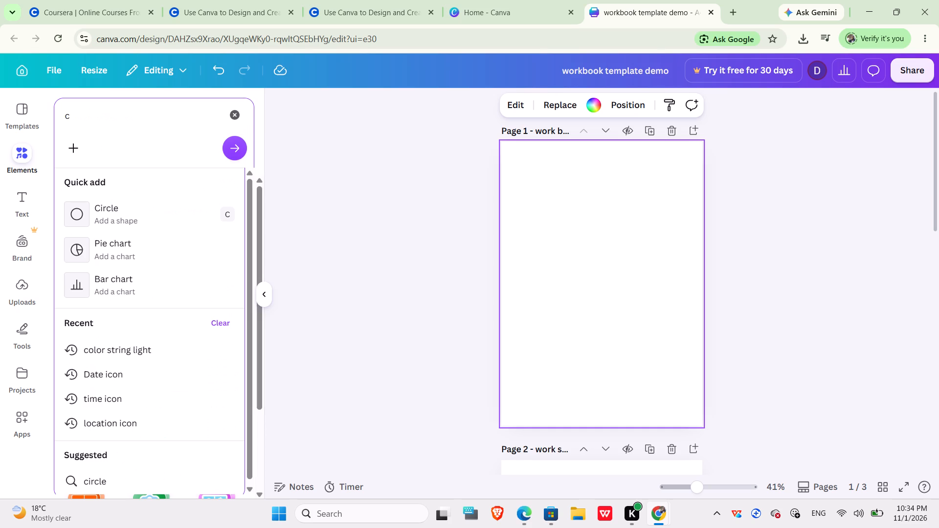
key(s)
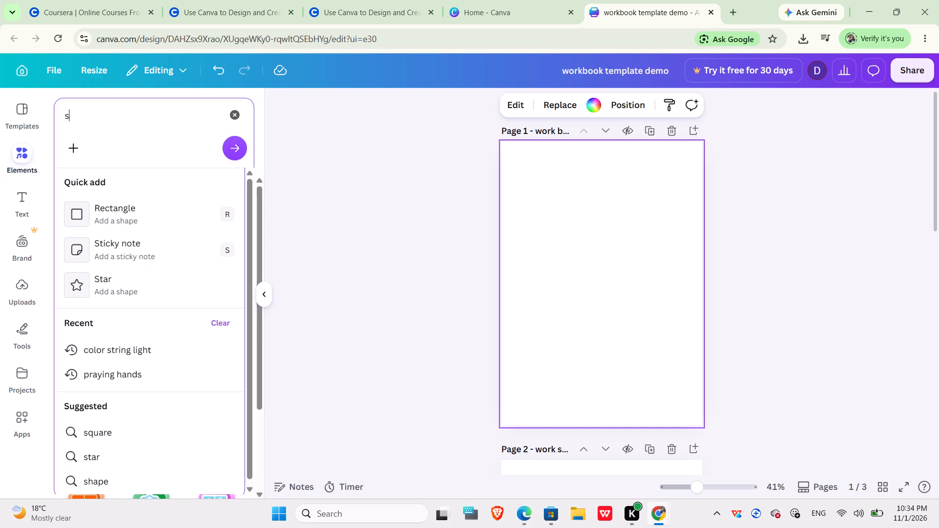
Return to the lab workspace, play the workbook template video from 3:37 and pause it at 3:47.
click(342, 6)
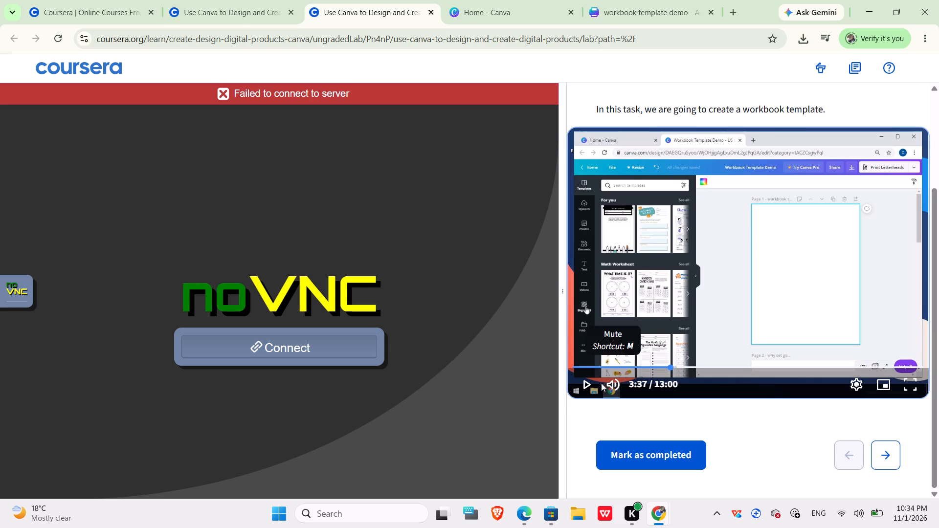
double_click(585, 381)
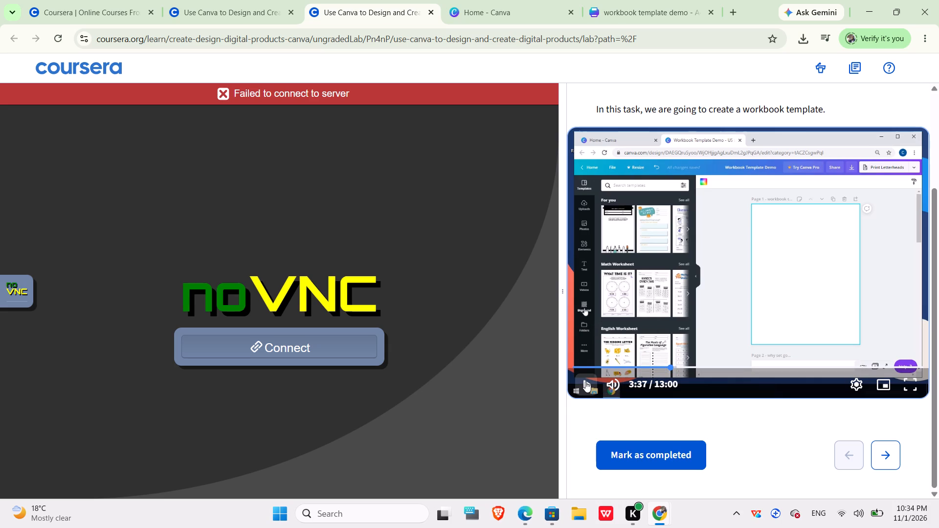
click(585, 381)
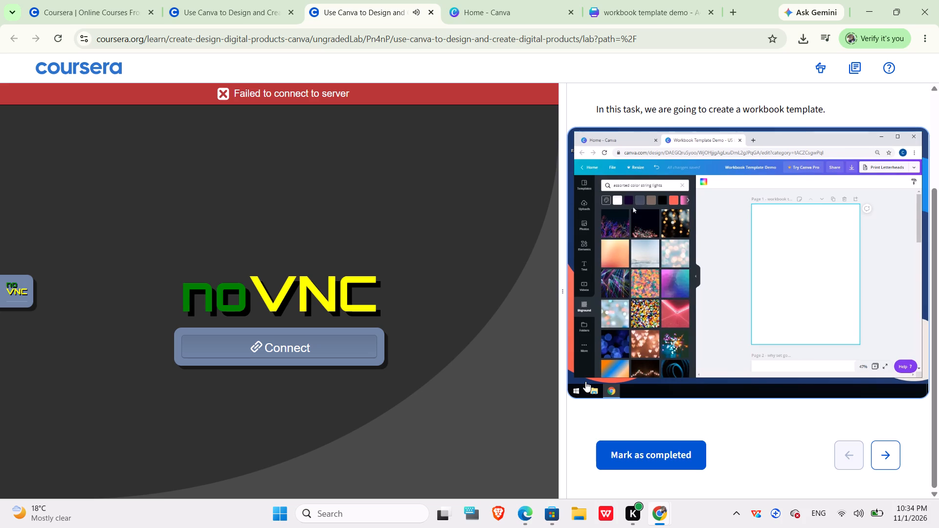
click(586, 380)
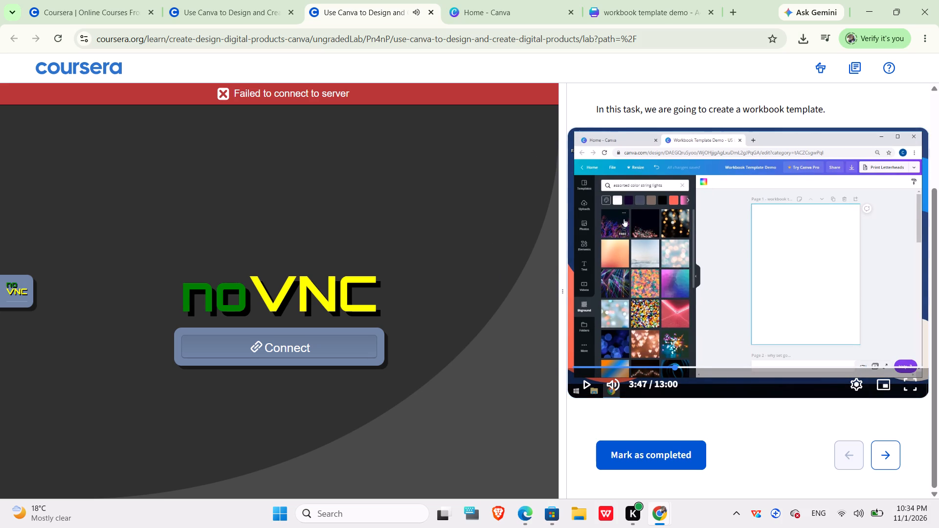
Switch to the "workbook template demo" design, collapse the elements search and select page 1.
click(626, 8)
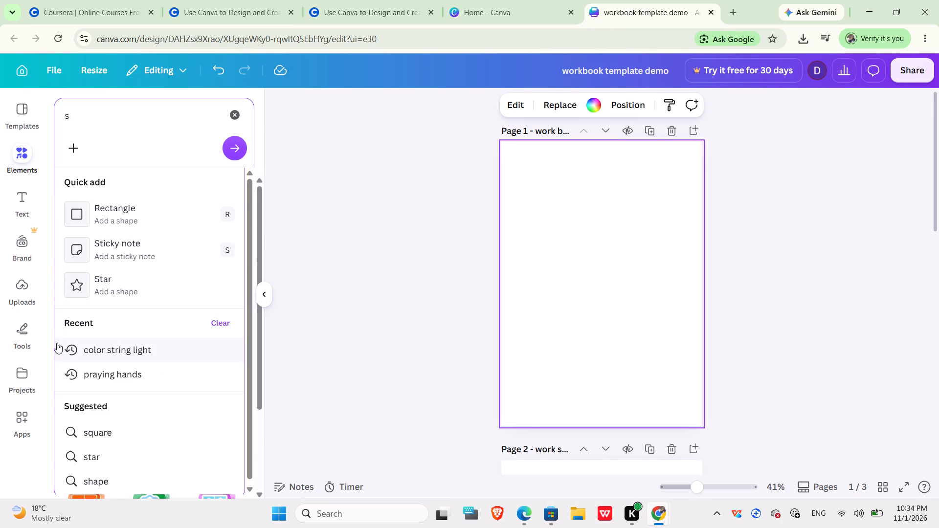
click(265, 295)
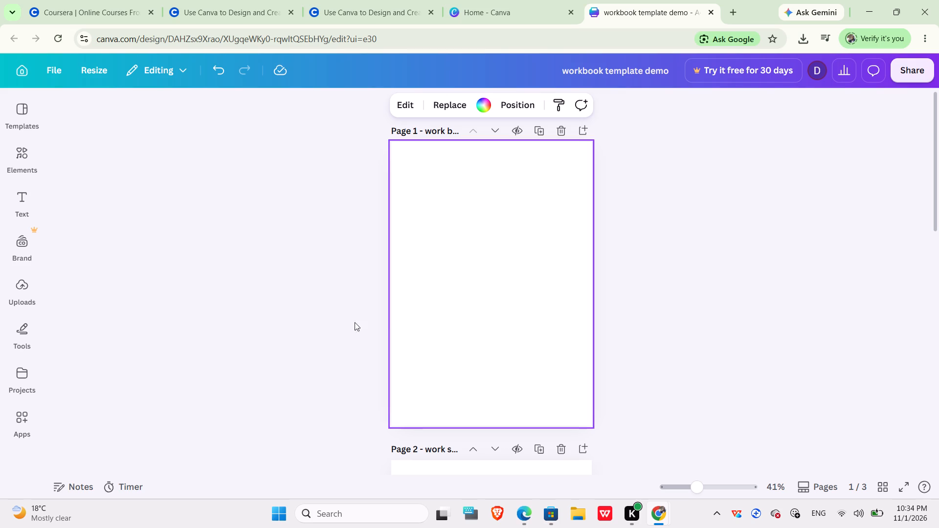
click(408, 305)
click(443, 315)
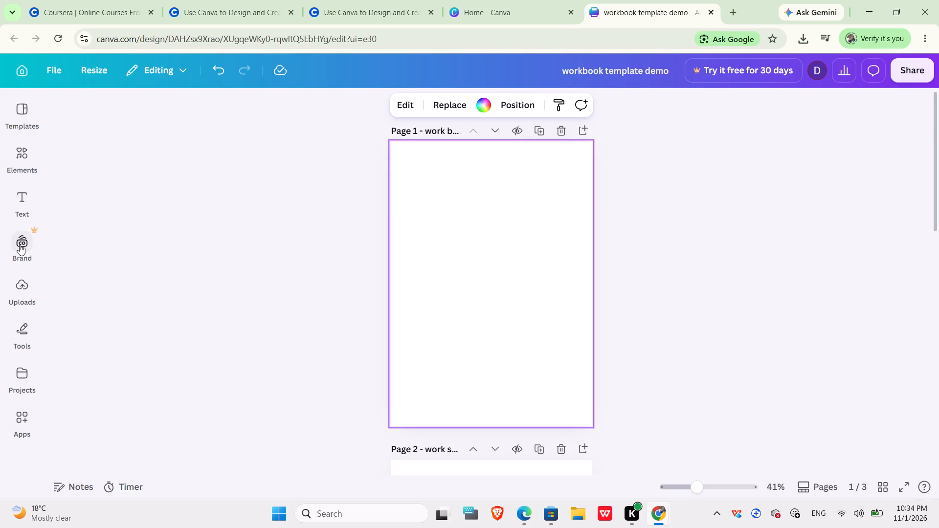
Look through the editing modes, page 1's editing tools and styles, the drawing tools and the projects for a background option.
click(128, 66)
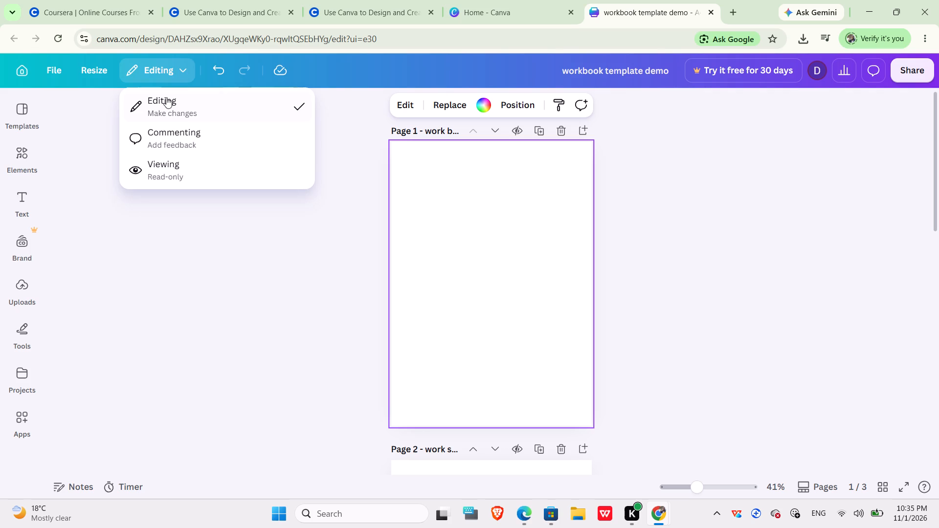
click(167, 97)
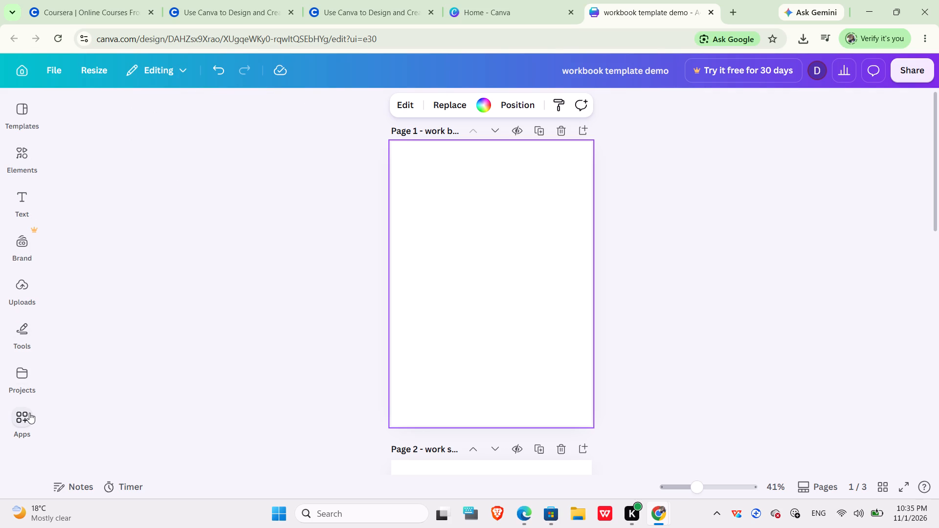
scroll(29, 413, down, 3)
scroll(344, 416, down, 1)
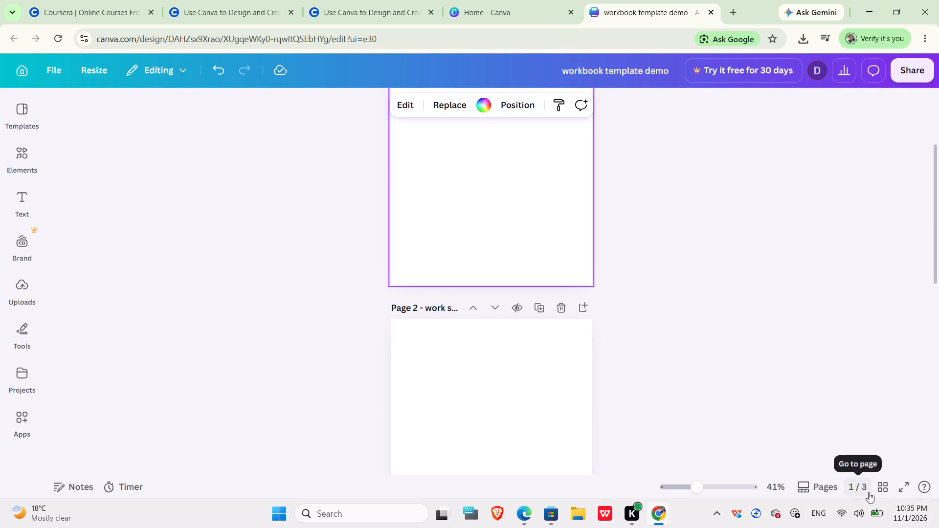
scroll(869, 492, down, 1)
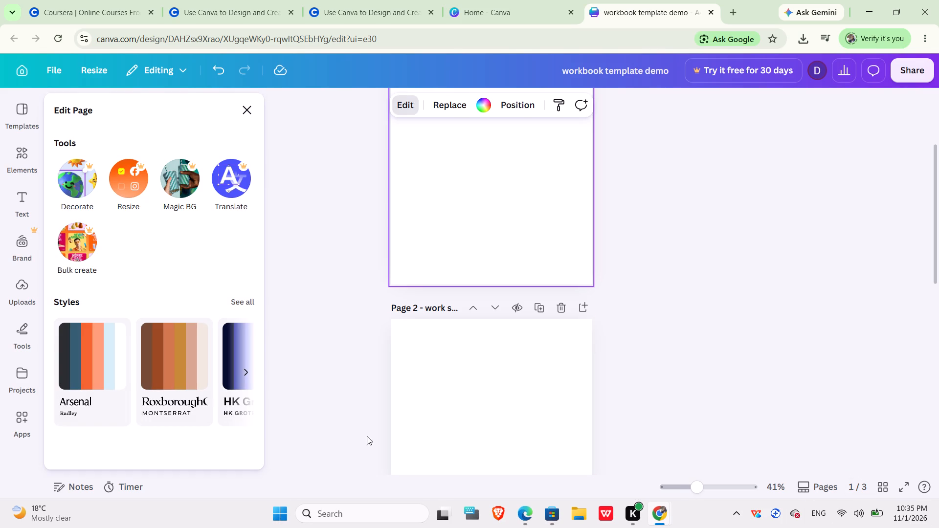
scroll(157, 307, down, 2)
scroll(75, 333, left, 2)
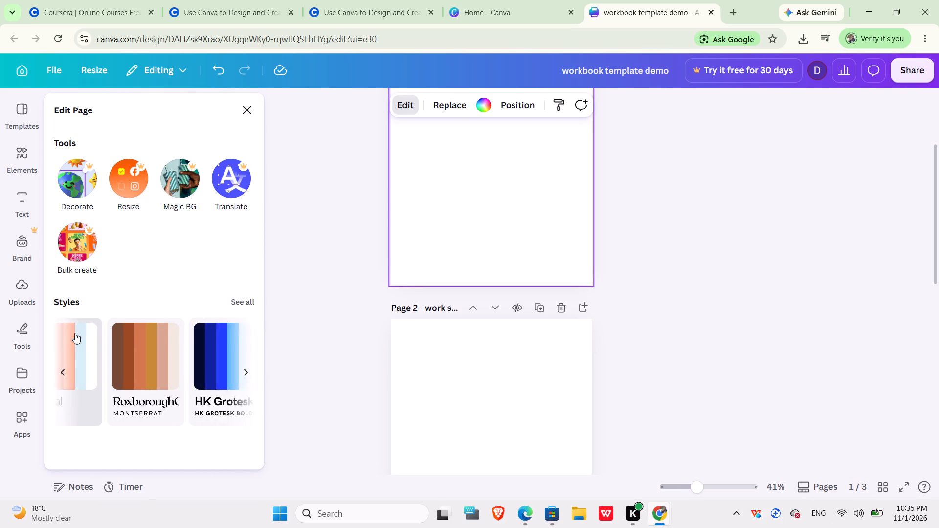
scroll(75, 333, left, 1)
scroll(75, 333, down, 4)
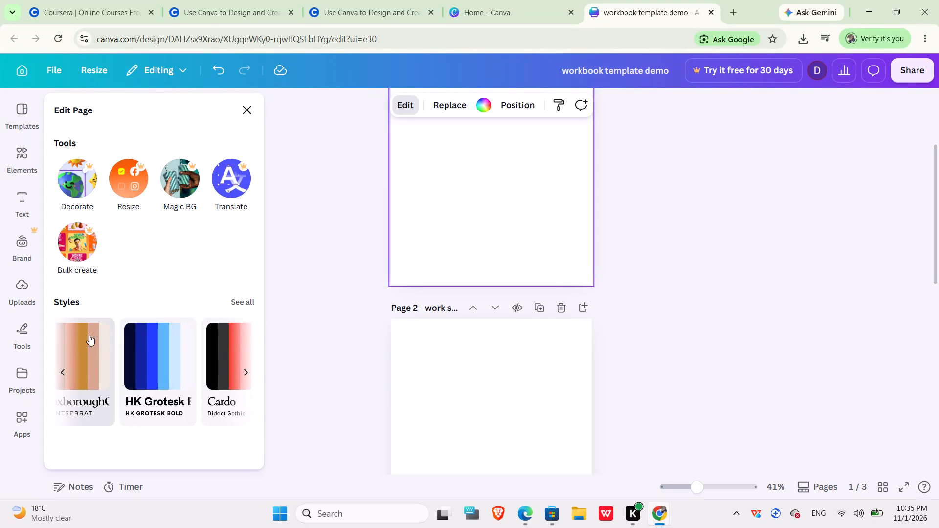
scroll(142, 330, down, 2)
click(247, 104)
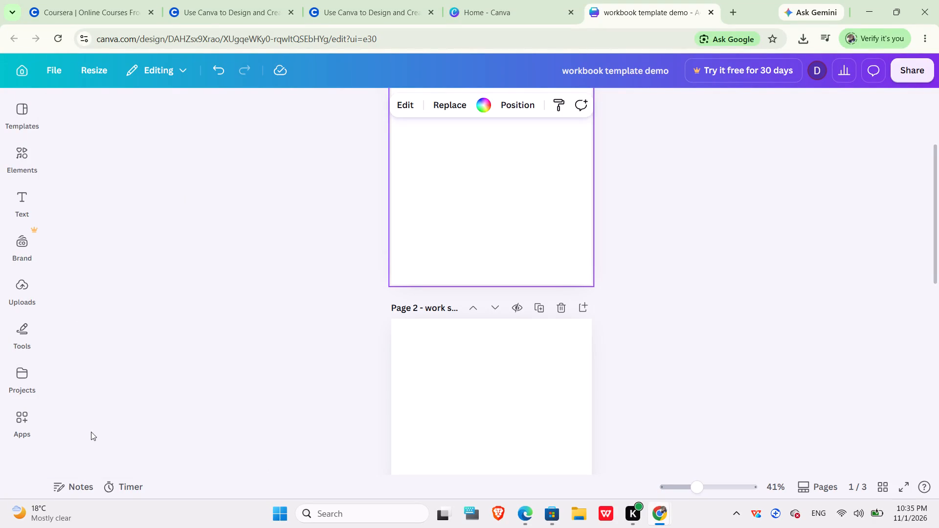
click(24, 350)
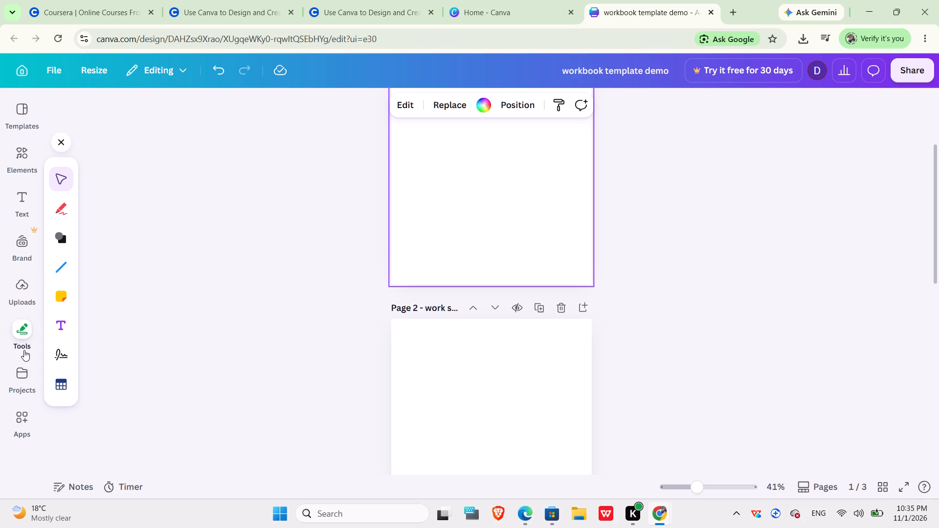
scroll(57, 358, down, 2)
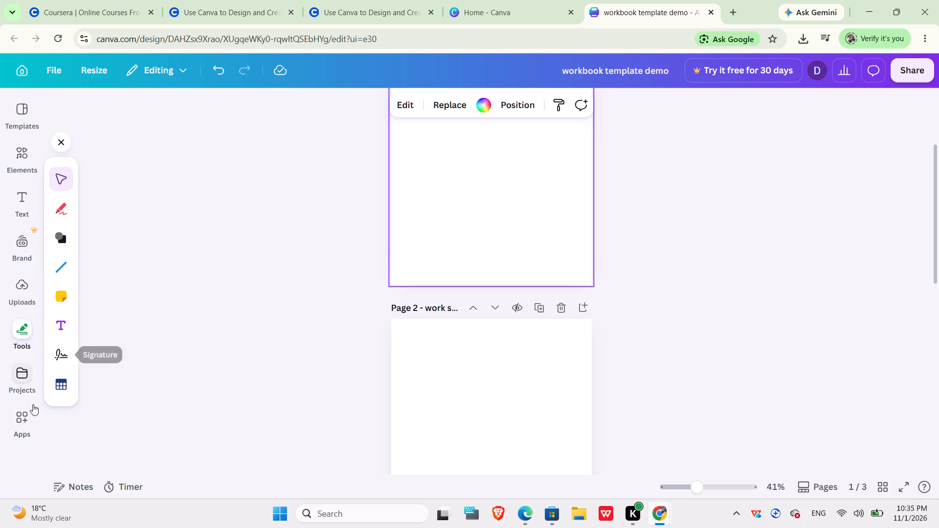
click(26, 389)
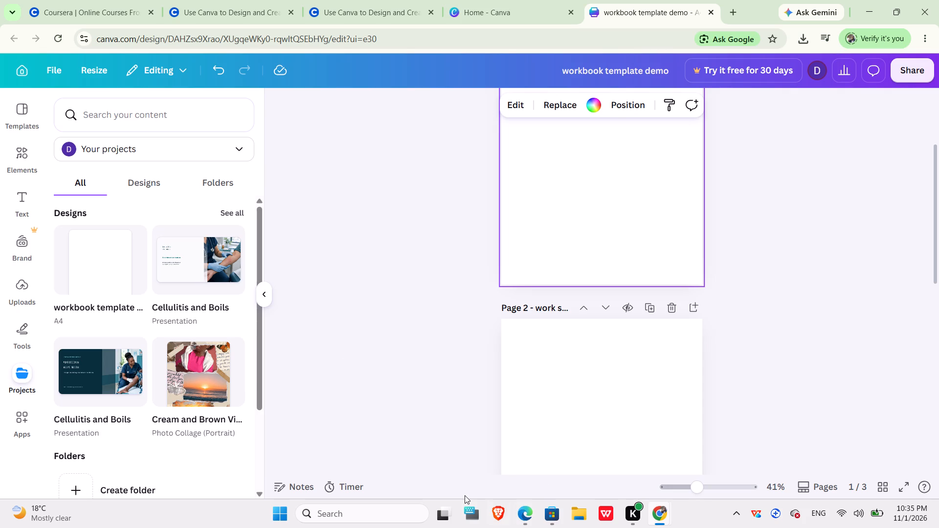
Launch the recently added Canva desktop app from Windows.
click(387, 519)
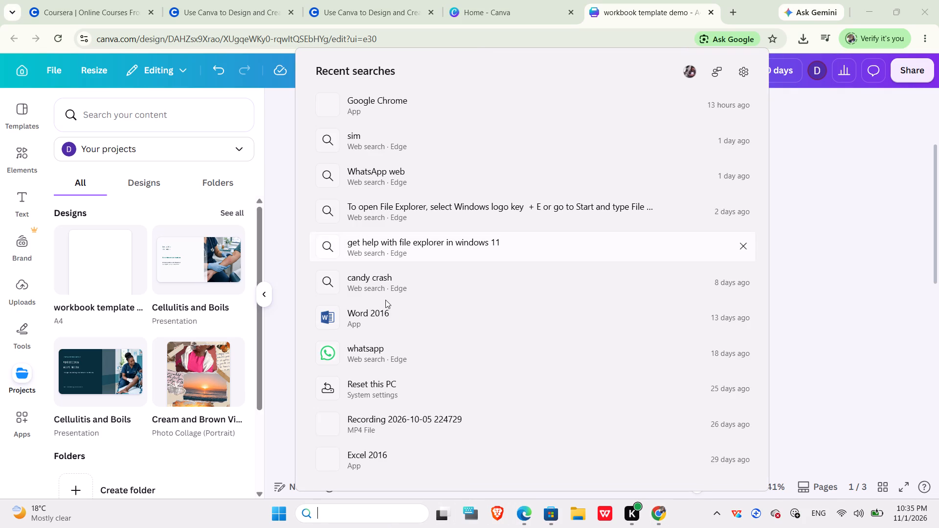
click(282, 515)
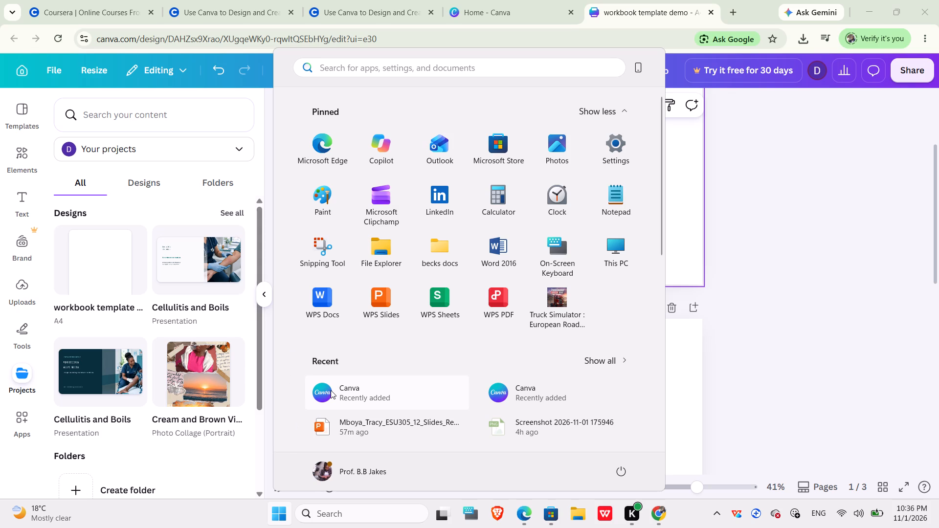
double_click(331, 390)
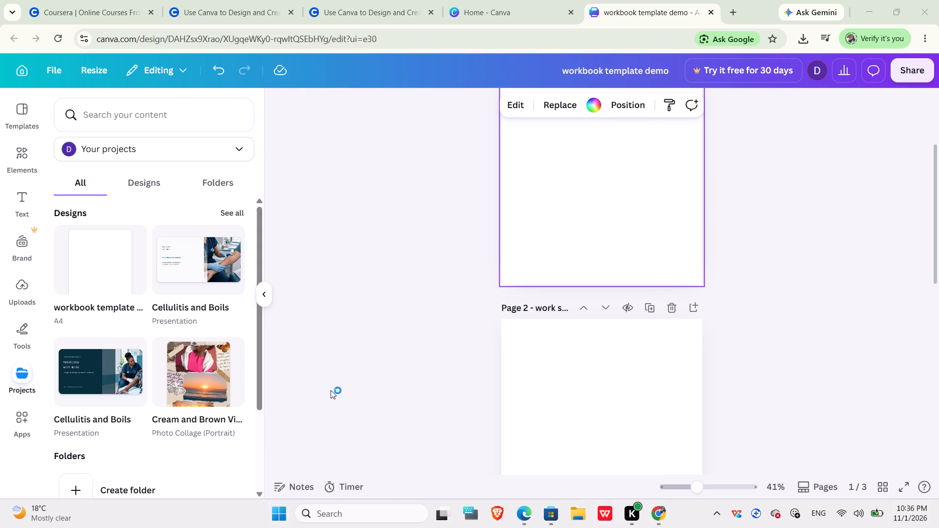
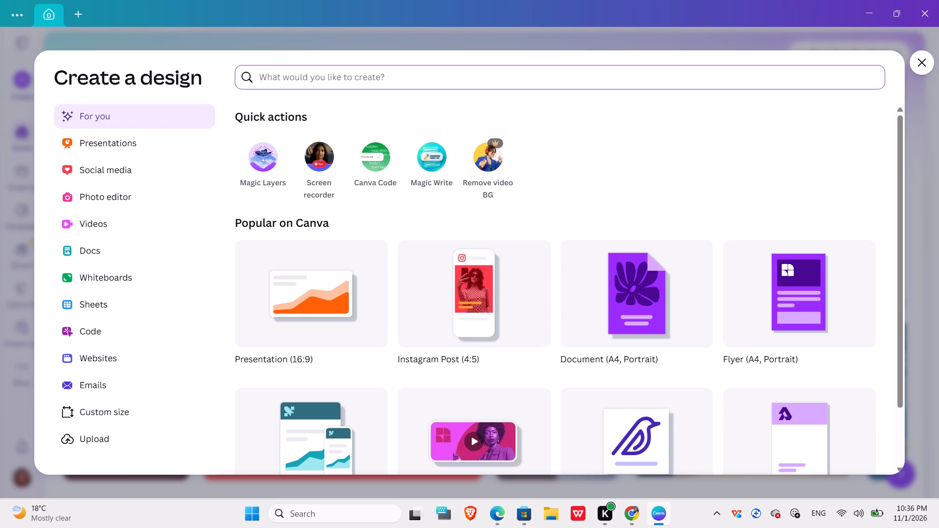
Search the design types for "work" and create a blank Worksheet (A4, Portrait) design.
text(wor)
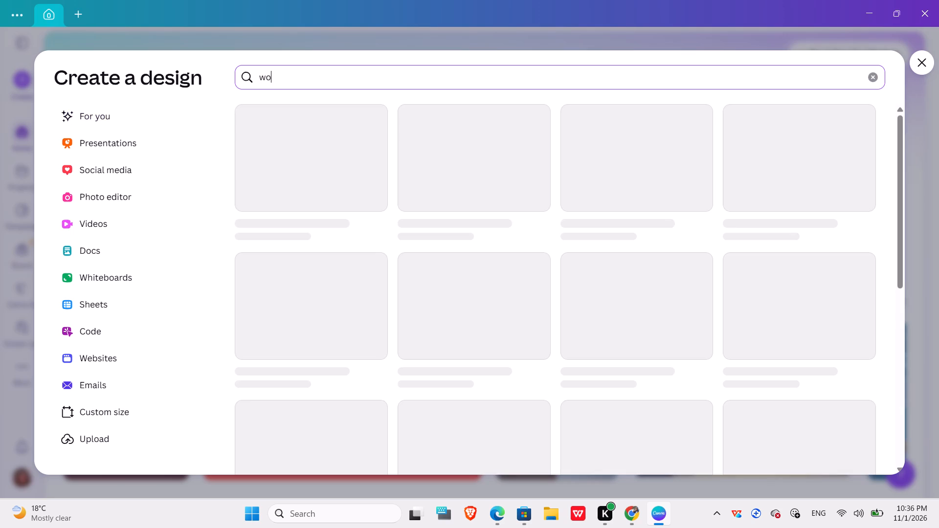
key(k)
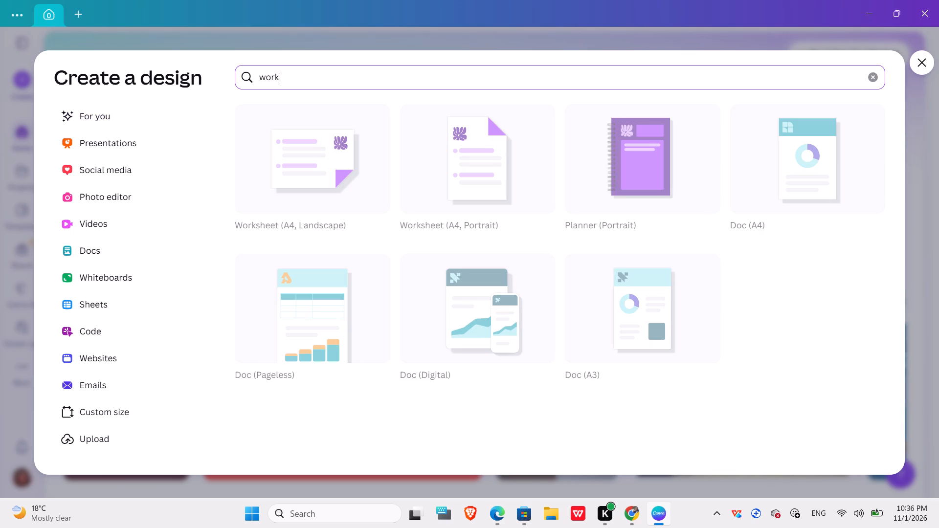
click(471, 195)
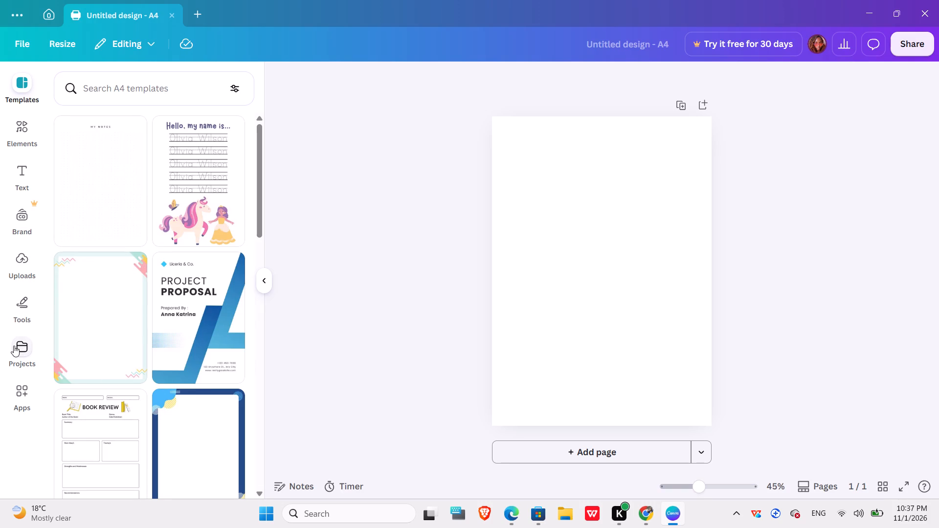
Look through the templates, element categories, uploads and drawing tools of the new worksheet design for a background option.
scroll(14, 346, down, 3)
click(31, 137)
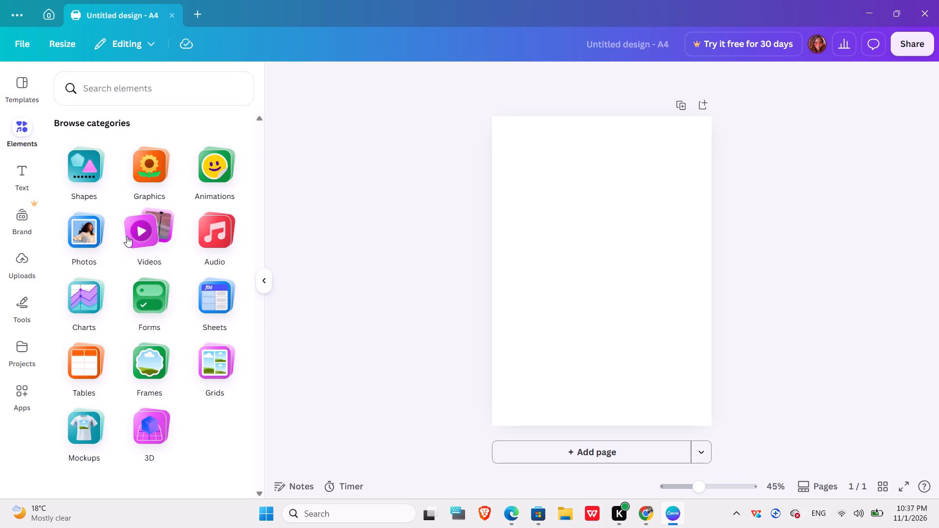
click(21, 263)
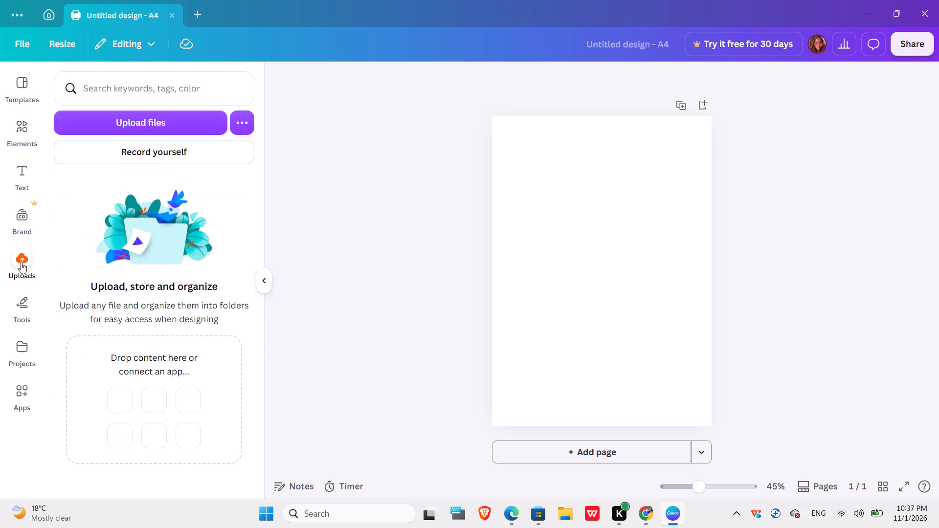
click(22, 308)
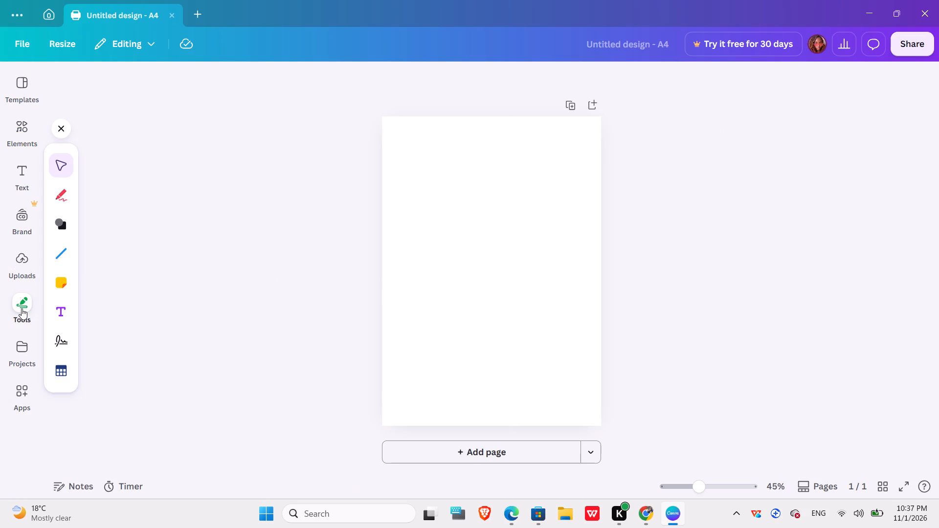
scroll(55, 334, down, 2)
click(26, 95)
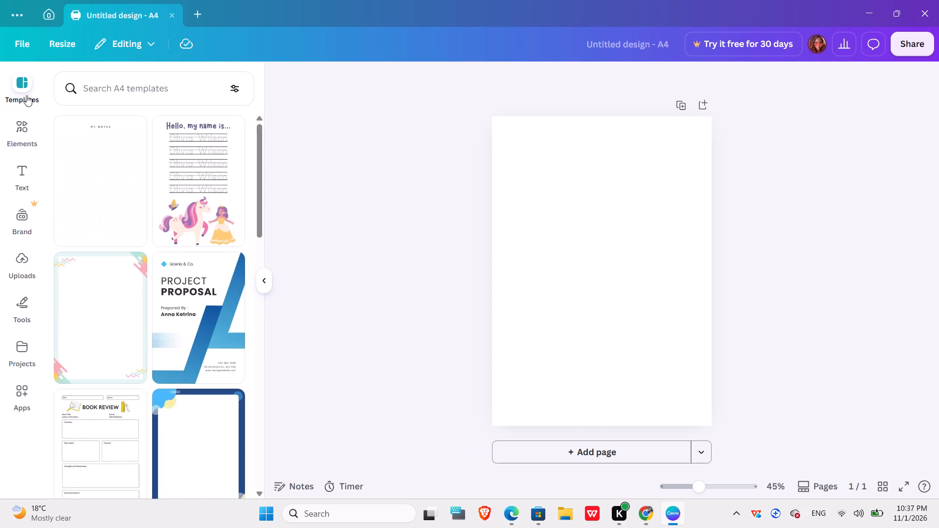
click(26, 95)
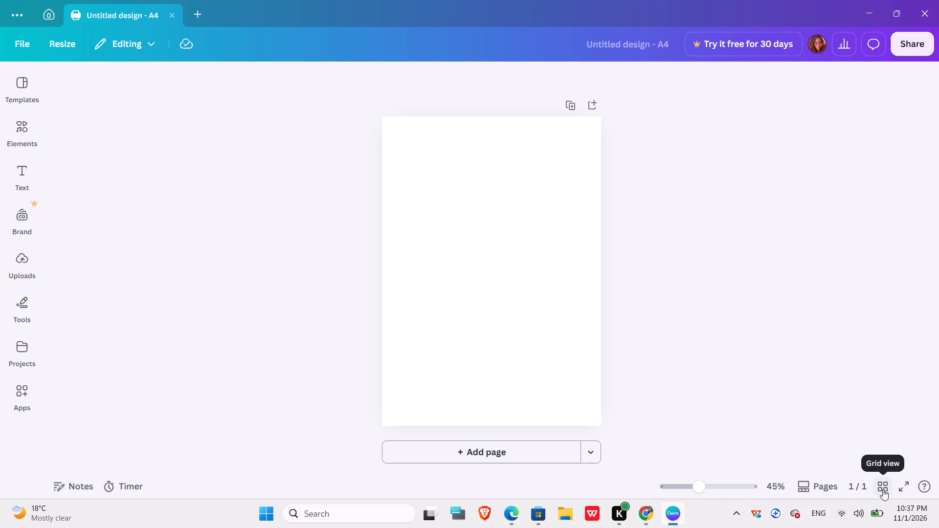
Add a second blank page to the new worksheet design and return to page 1.
click(523, 223)
click(523, 223)
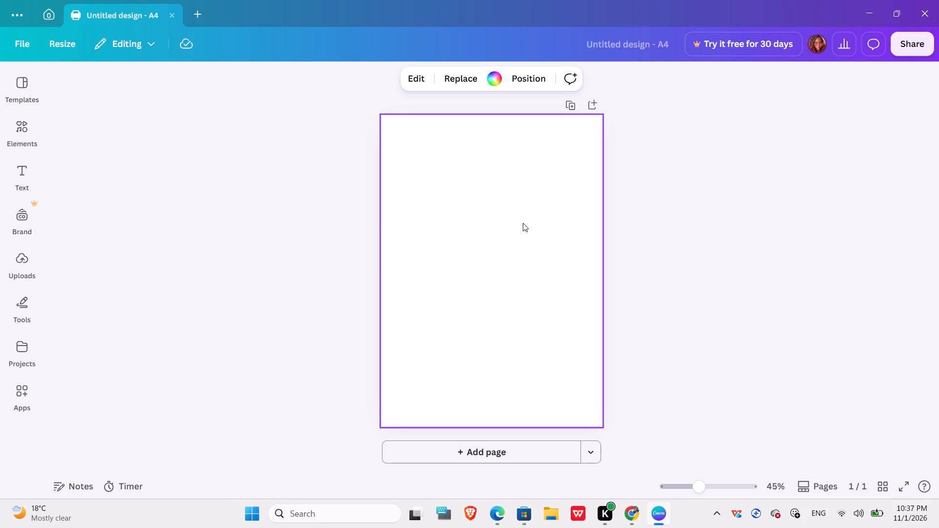
click(591, 106)
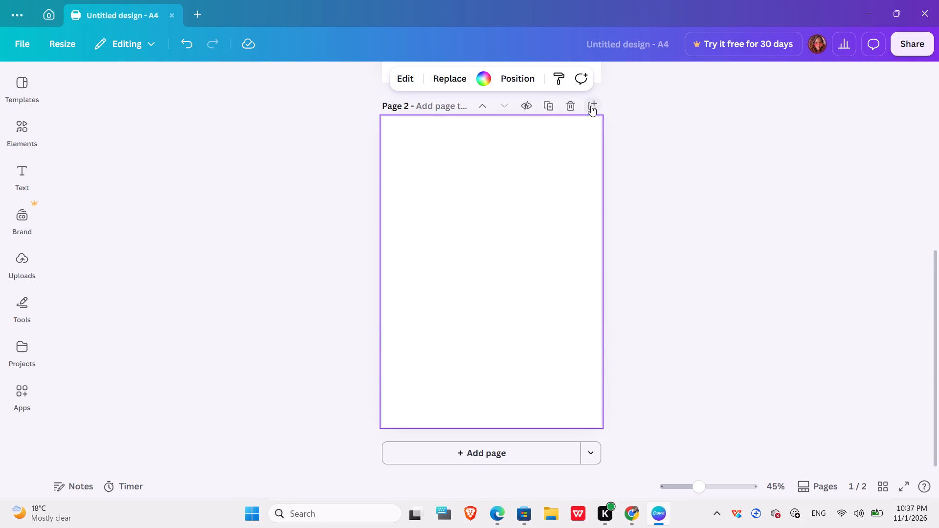
scroll(490, 197, up, 5)
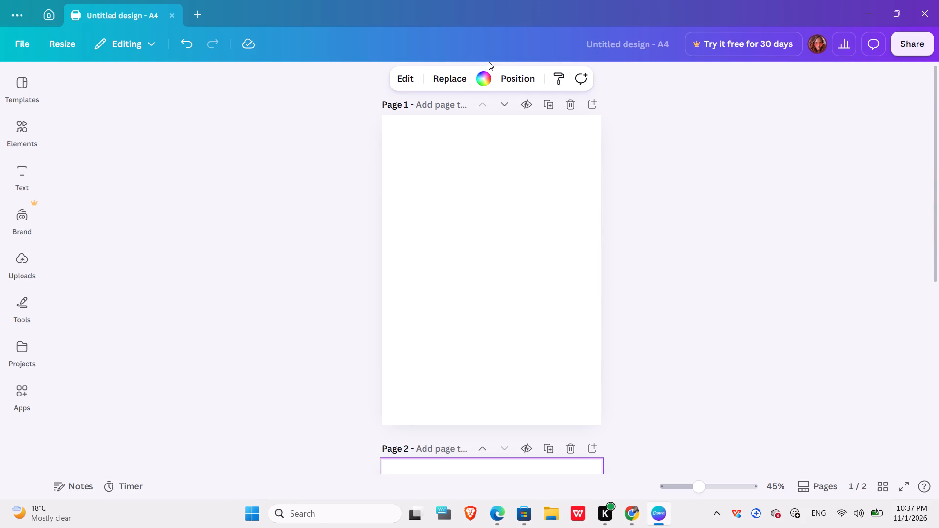
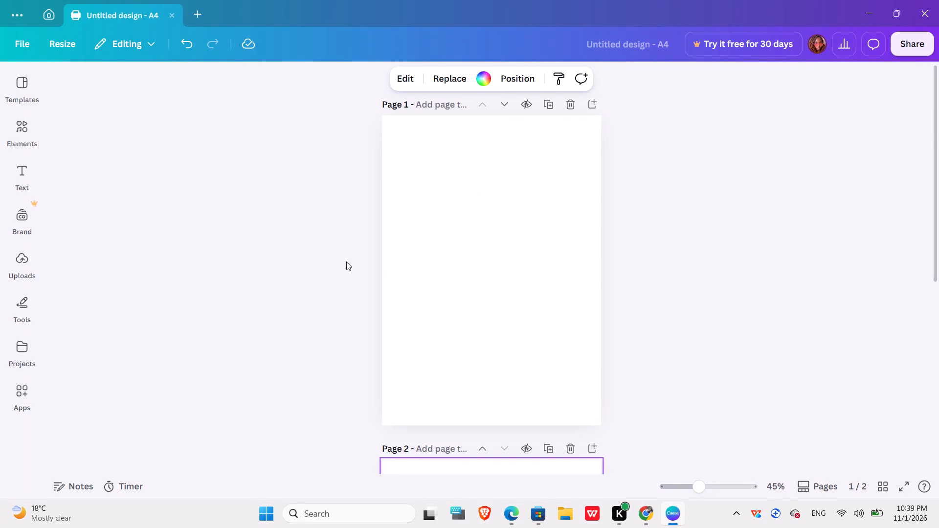
Look through page 1's editing tools, the resize, file and analytics options and the page style tools for a background option.
click(442, 290)
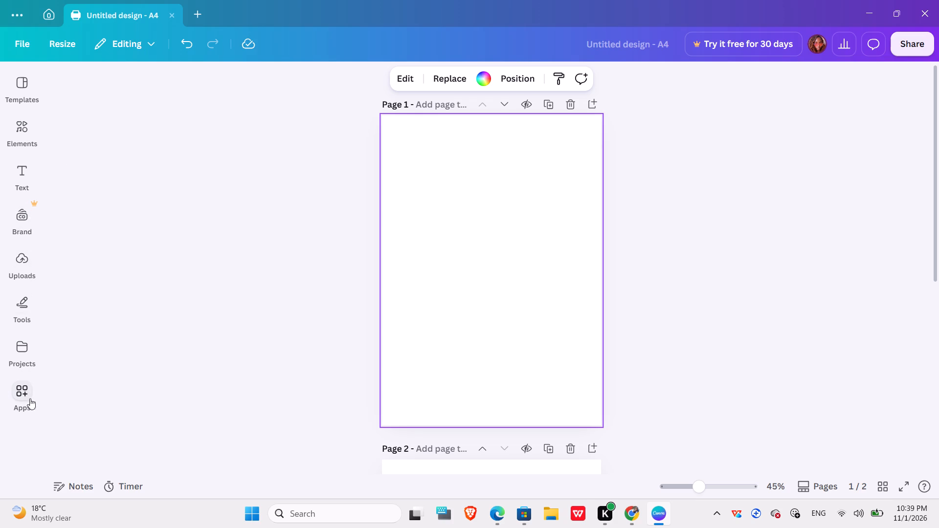
click(414, 80)
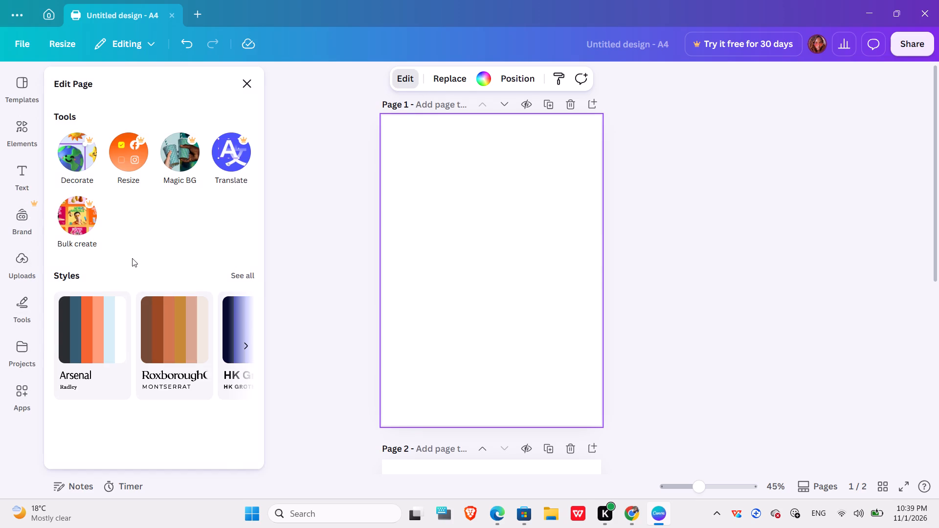
scroll(123, 376, down, 4)
scroll(17, 215, down, 1)
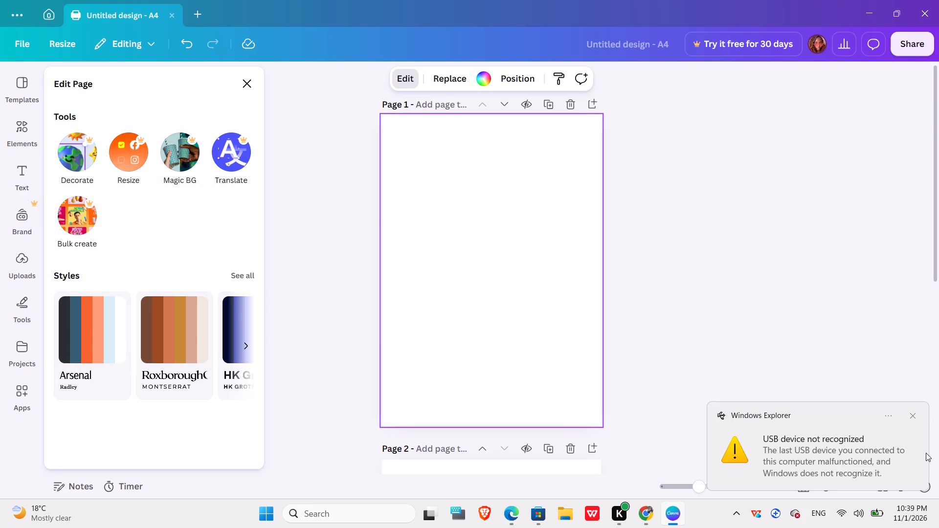
click(912, 419)
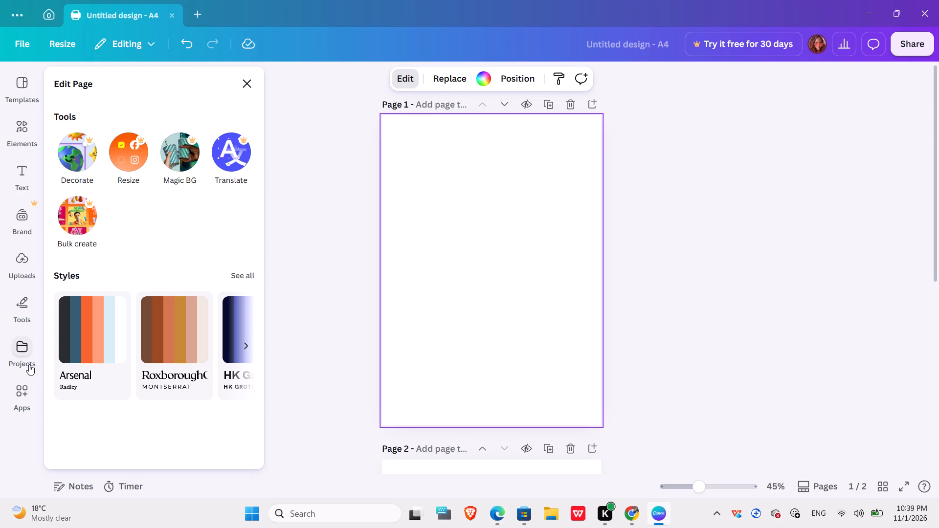
click(82, 42)
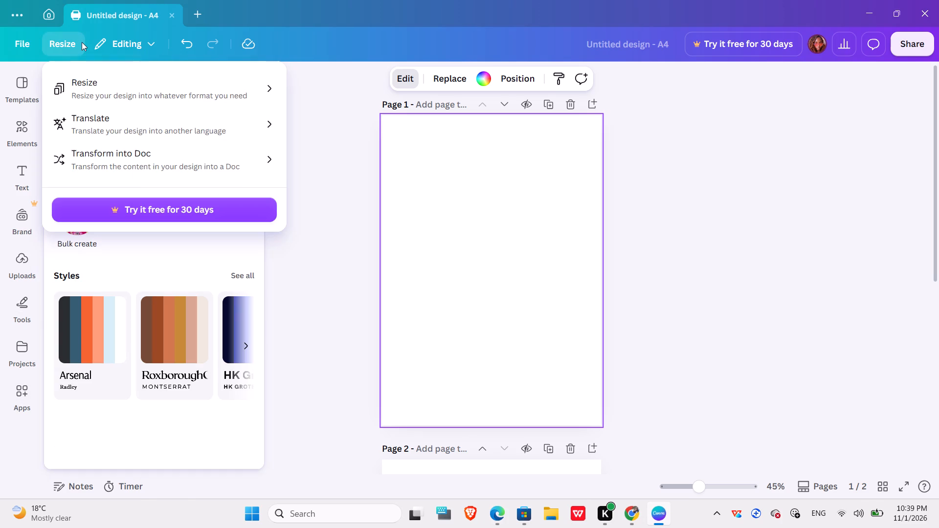
click(33, 42)
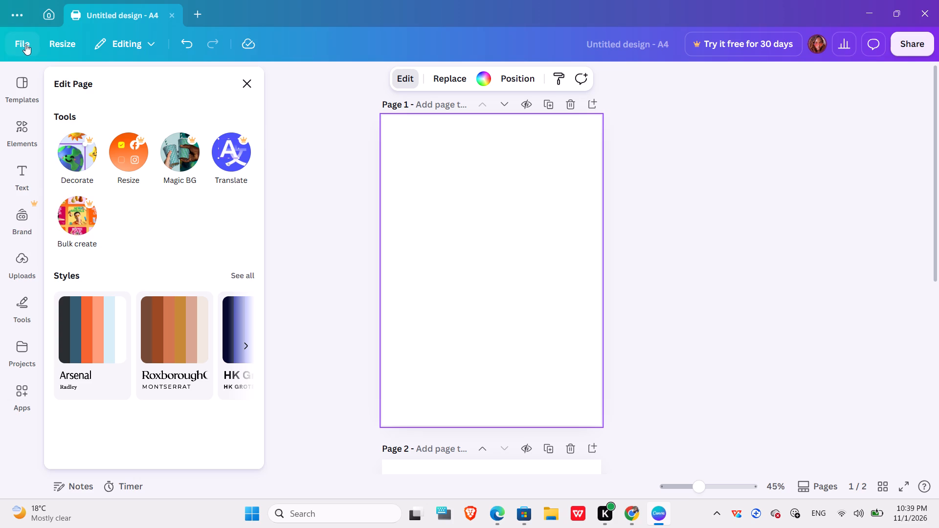
click(23, 44)
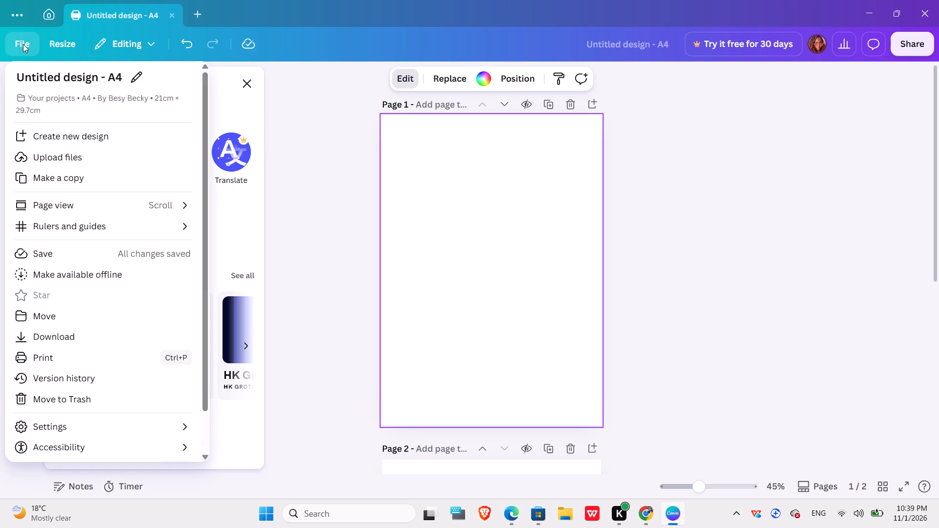
scroll(52, 177, down, 1)
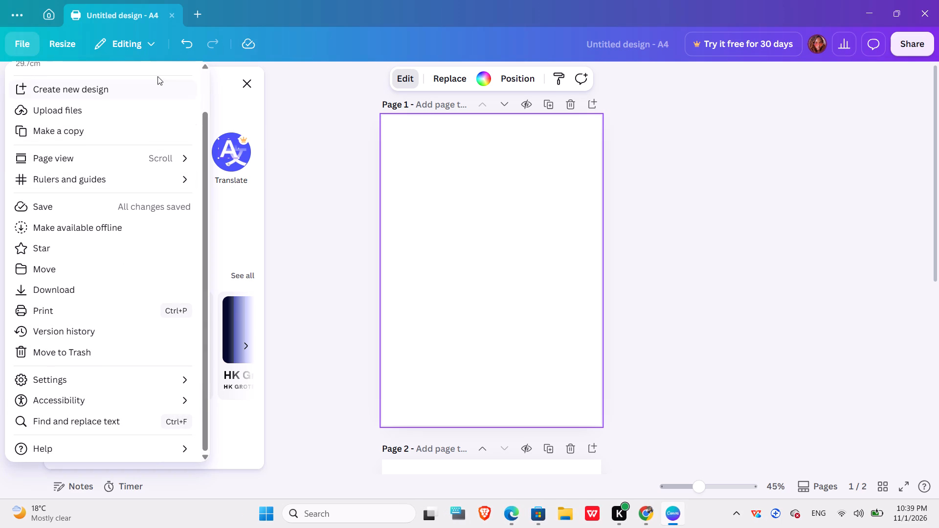
click(83, 42)
click(243, 86)
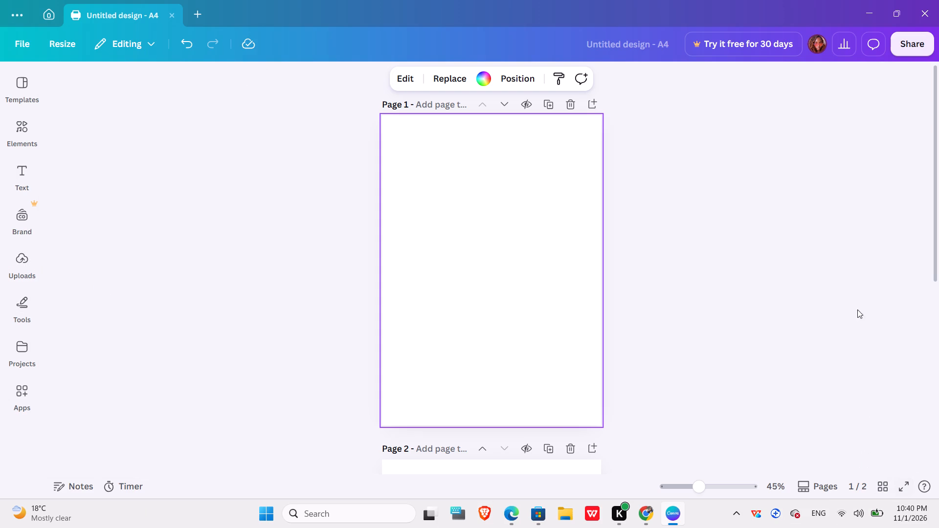
click(851, 50)
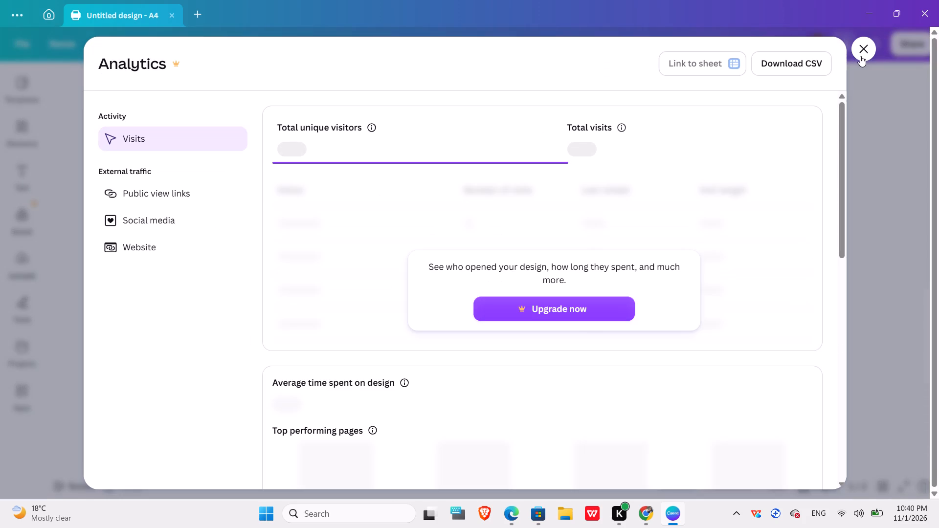
click(861, 56)
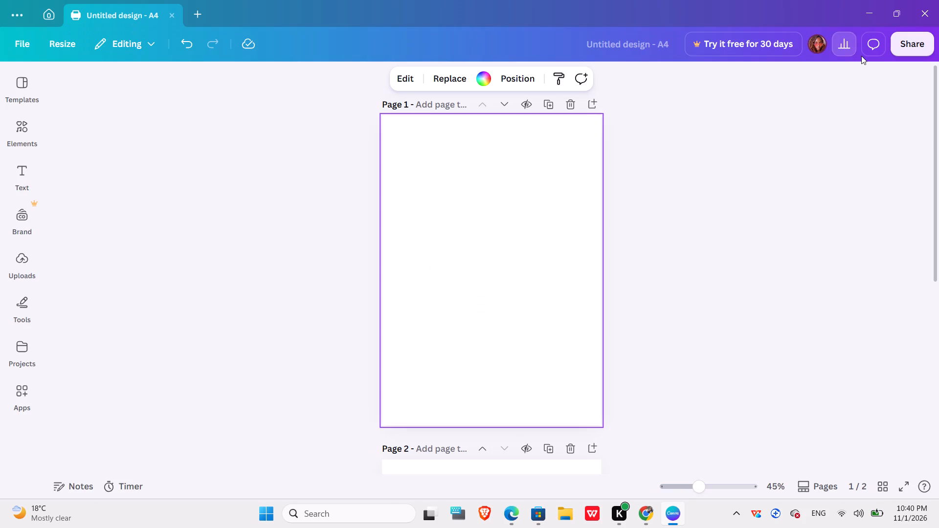
click(501, 230)
click(530, 183)
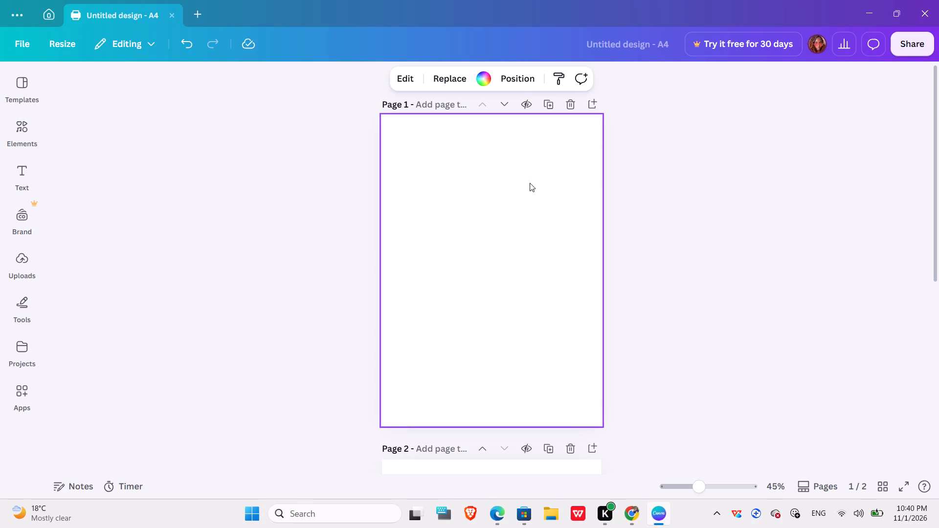
click(565, 75)
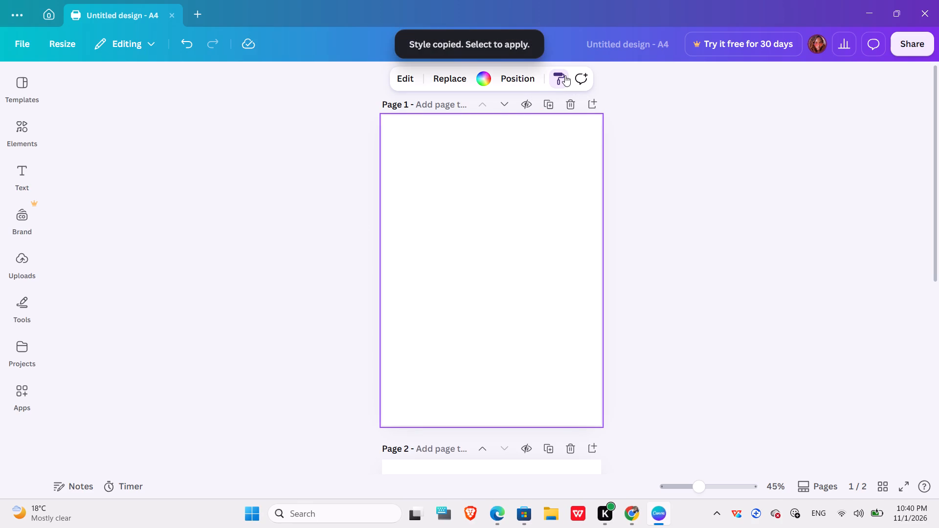
Search the replacement backgrounds for "assorted colorstrings" and apply the dark photo of trees with coloured string lights to page 1.
click(457, 72)
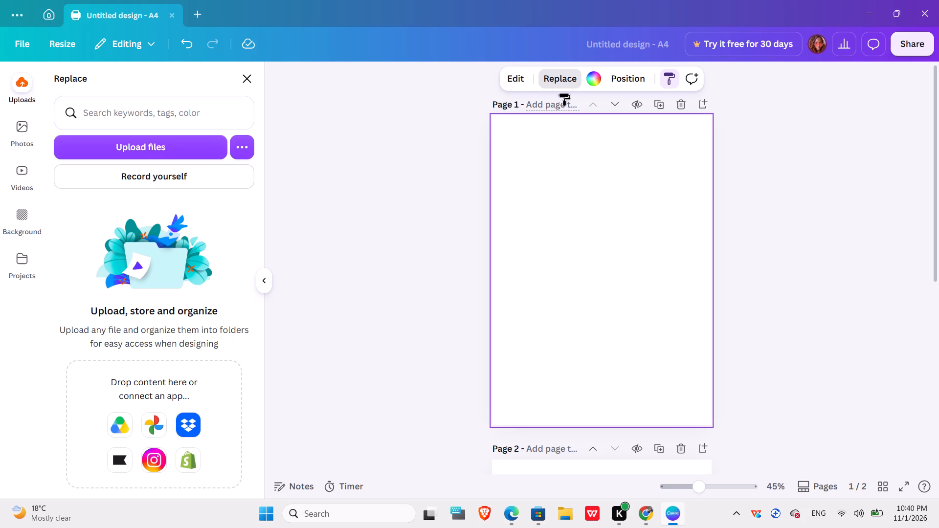
click(557, 79)
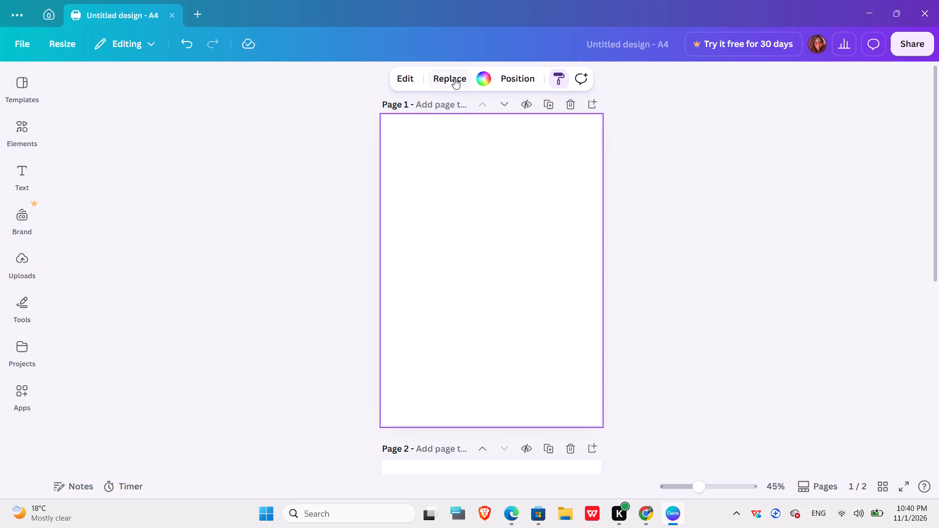
click(454, 78)
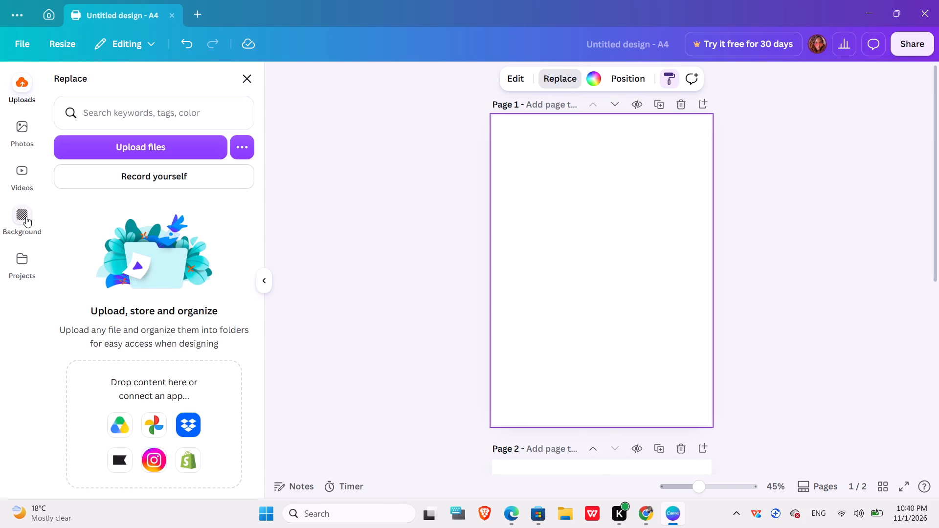
click(26, 217)
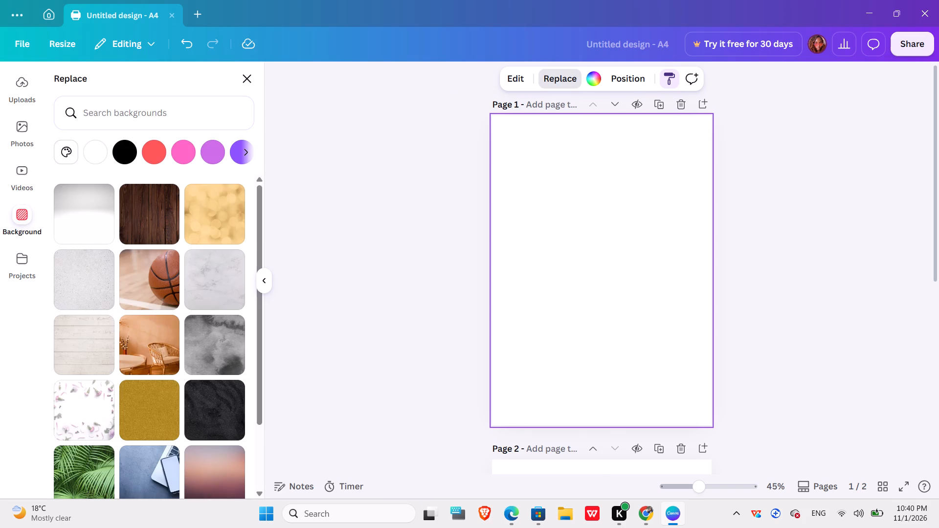
click(137, 110)
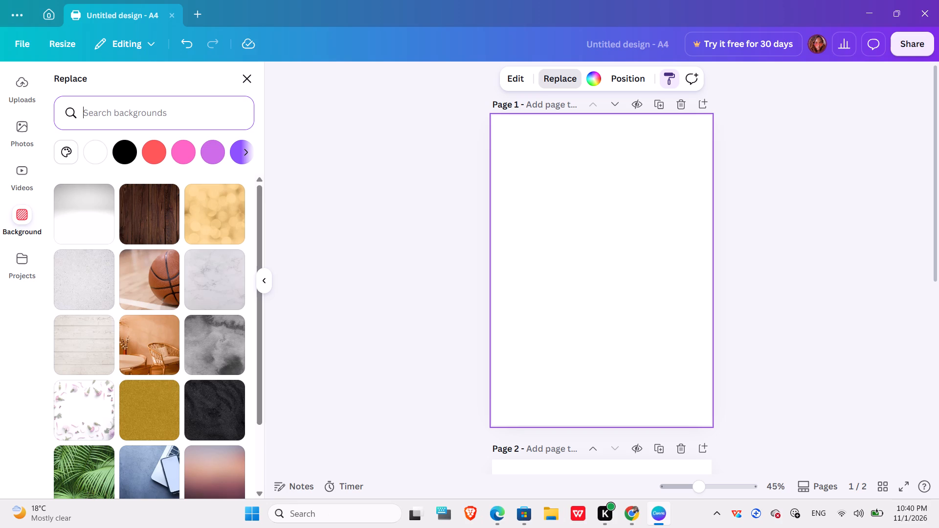
text(ass)
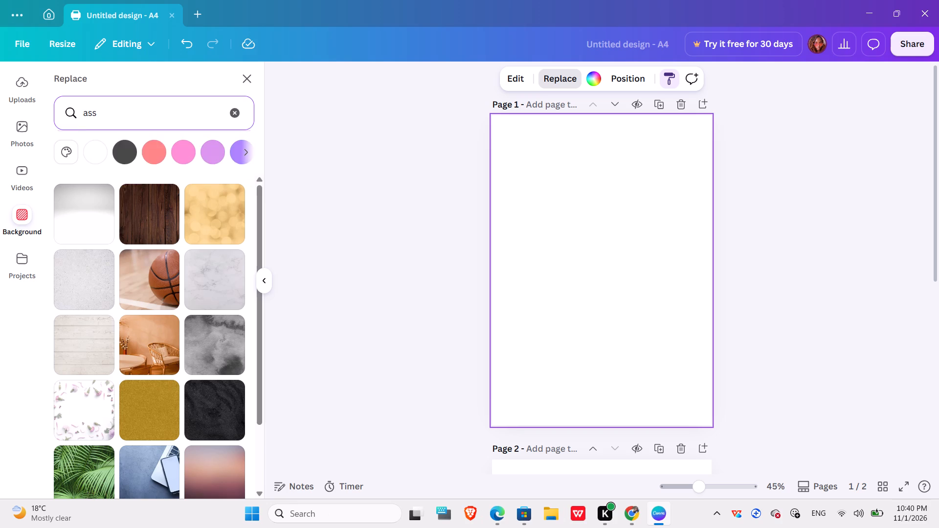
text(ort)
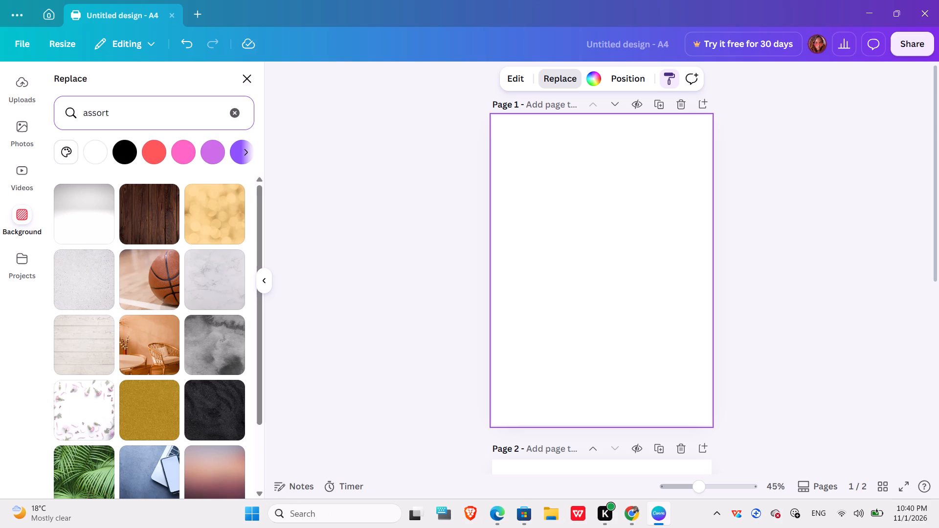
text(ed)
key(space)
text(color)
text(strings)
key(Return)
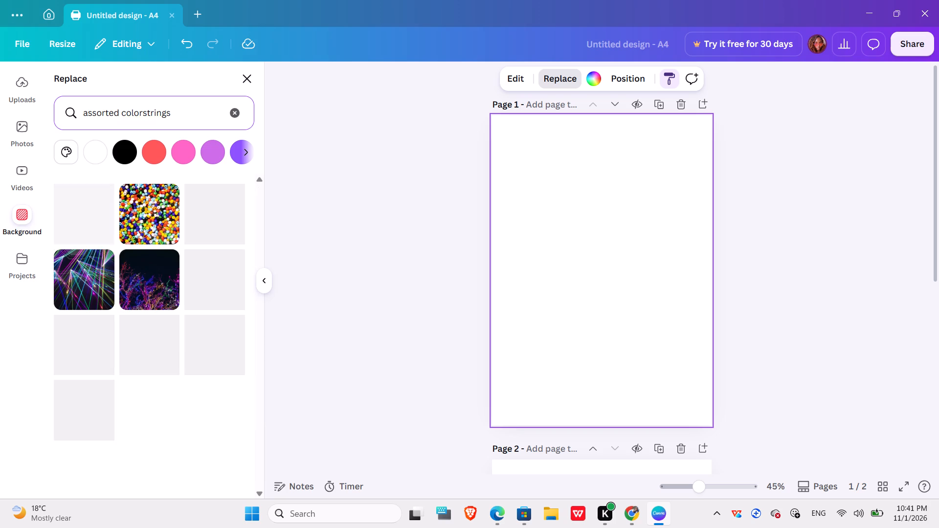
click(137, 289)
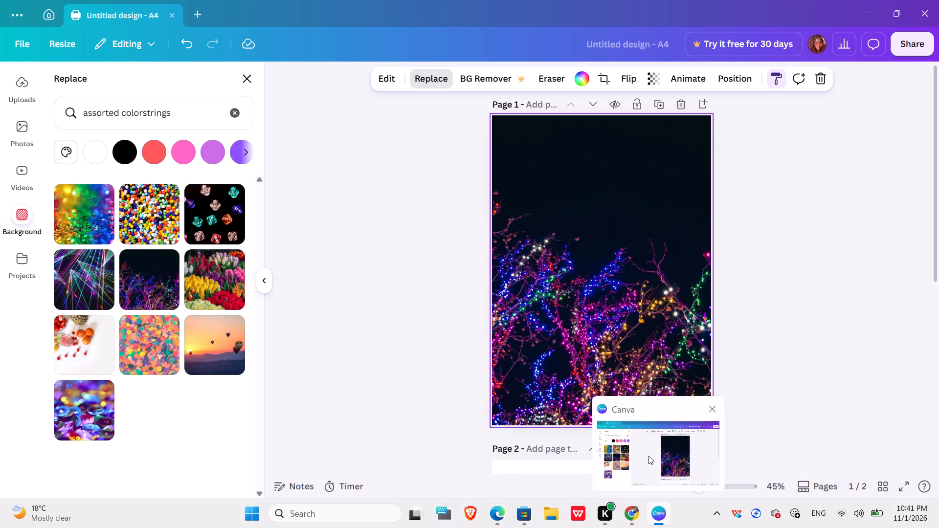
Switch to the workbook template demo design in Chrome and return to its page 1.
click(631, 513)
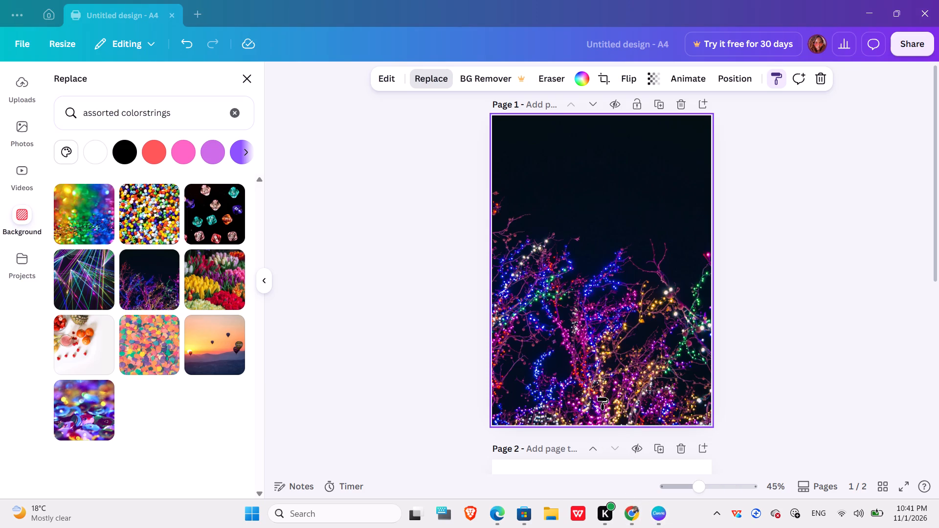
click(626, 510)
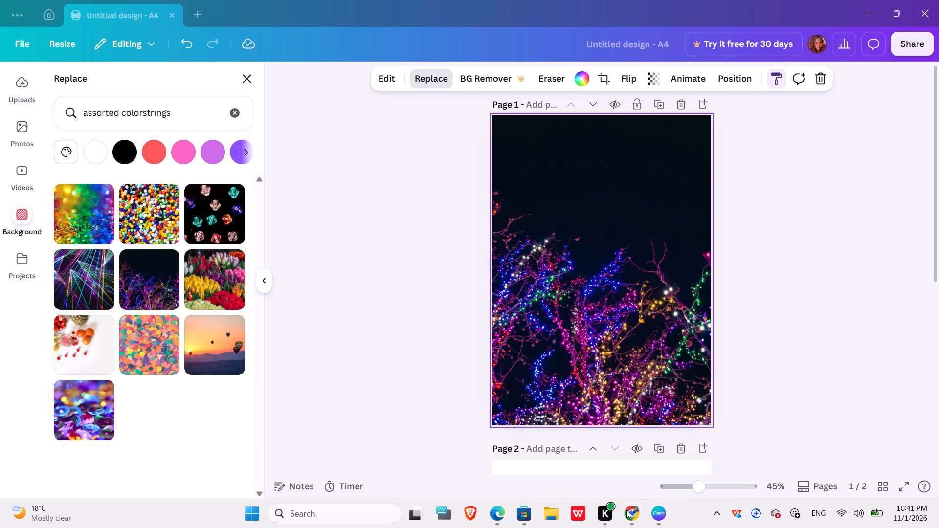
click(626, 510)
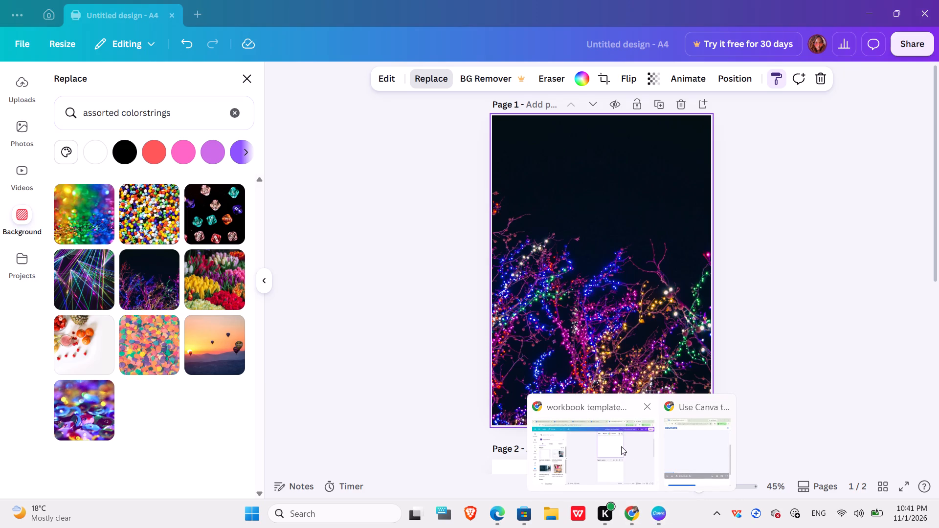
click(621, 446)
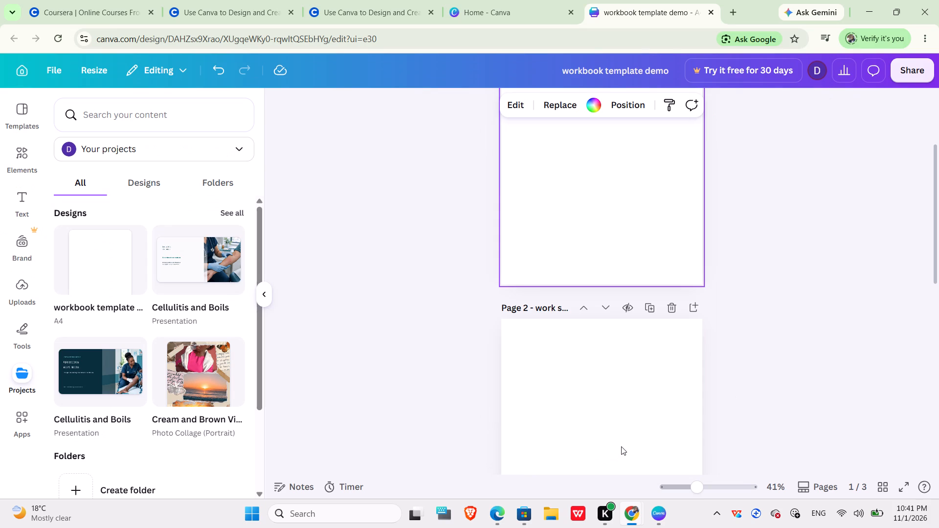
scroll(579, 356, up, 2)
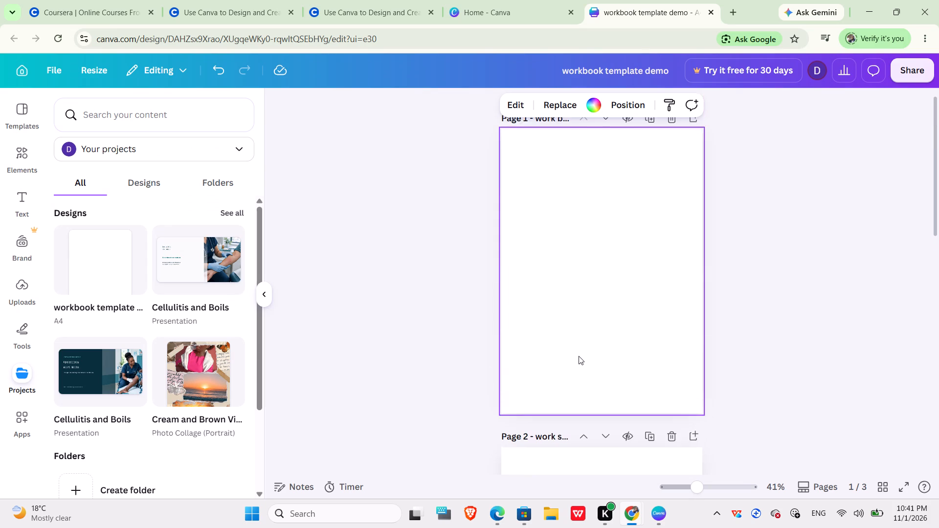
scroll(579, 356, up, 3)
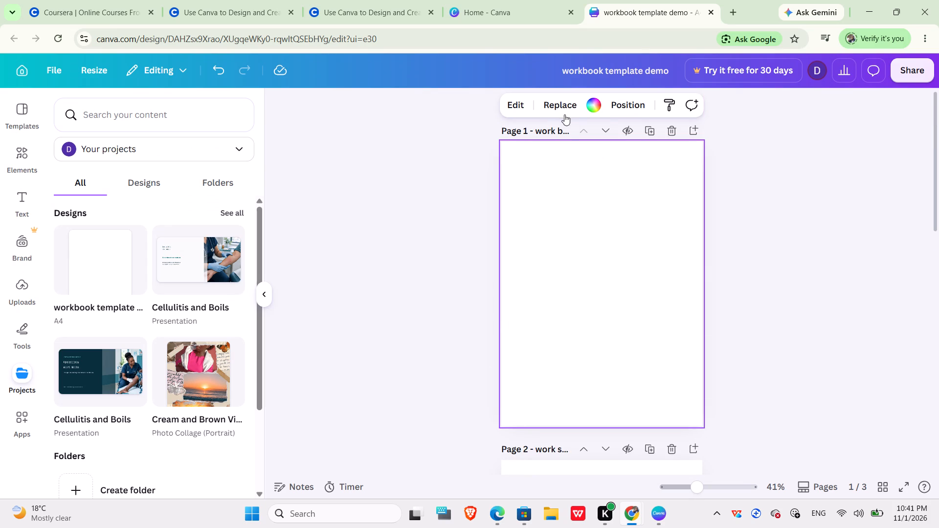
Search the replacement backgrounds for "assorted color strings" and apply the dark photo of trees with coloured lights to page 1.
click(561, 106)
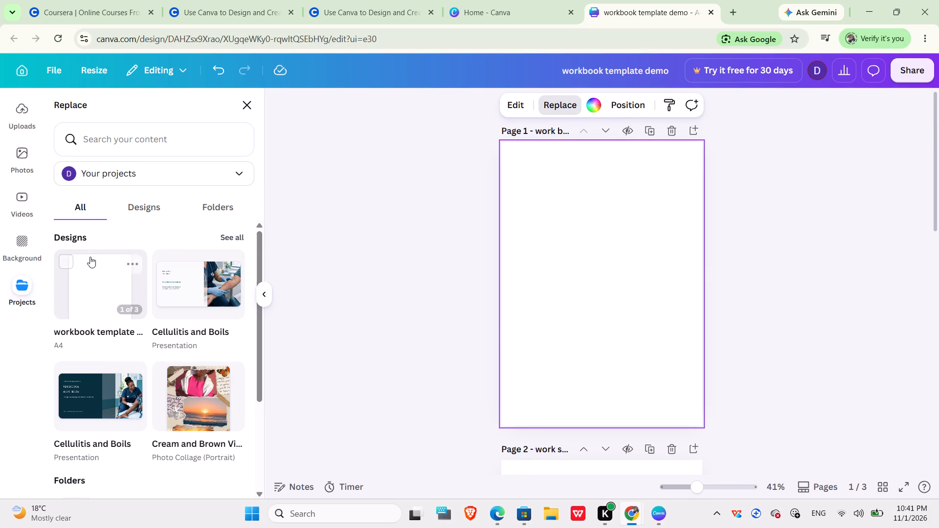
click(28, 245)
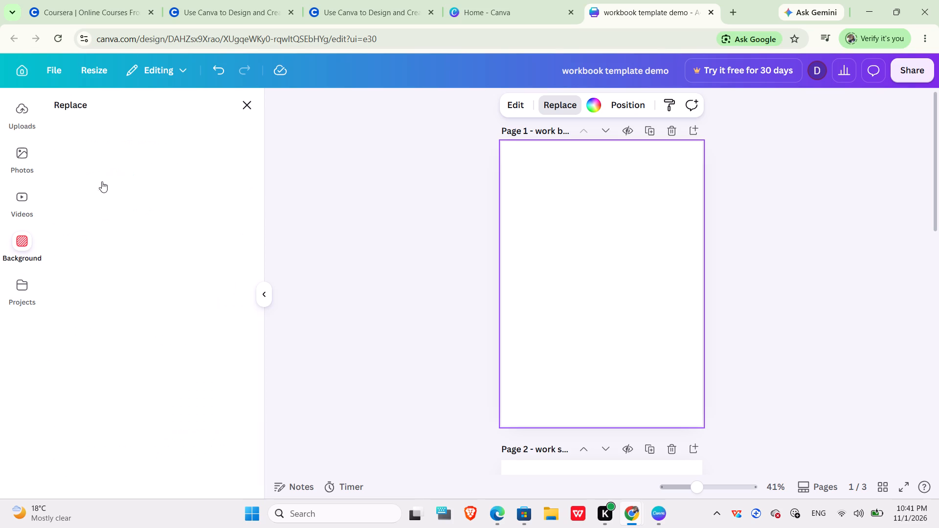
click(123, 136)
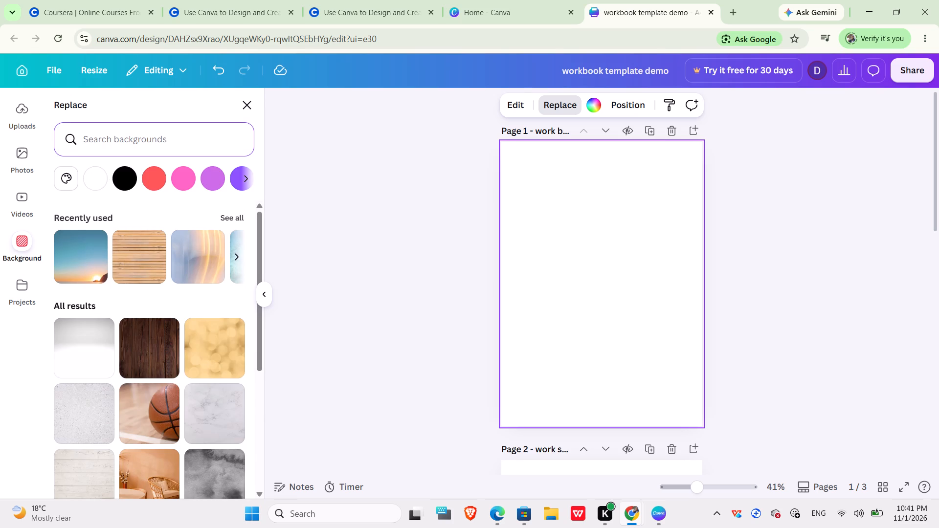
key(a)
text(ss)
text(orted co)
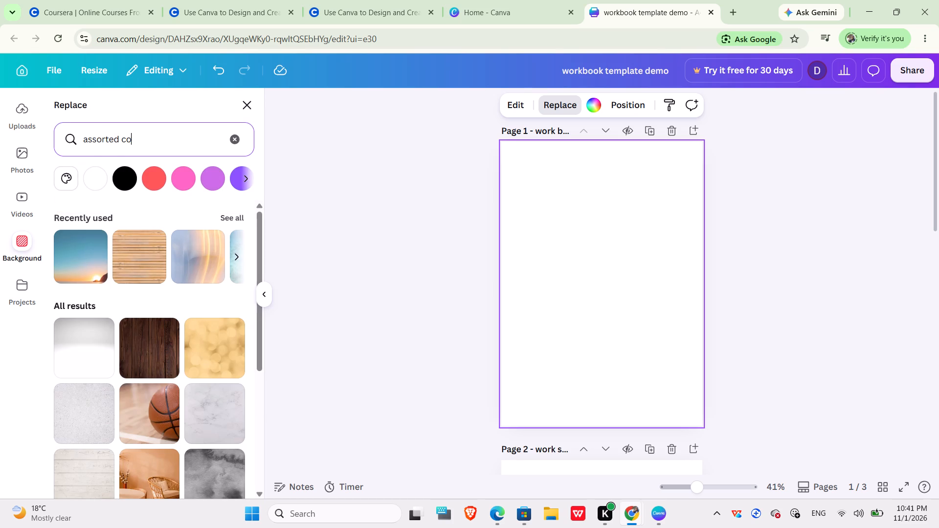
text(lor st)
text(rings)
key(Return)
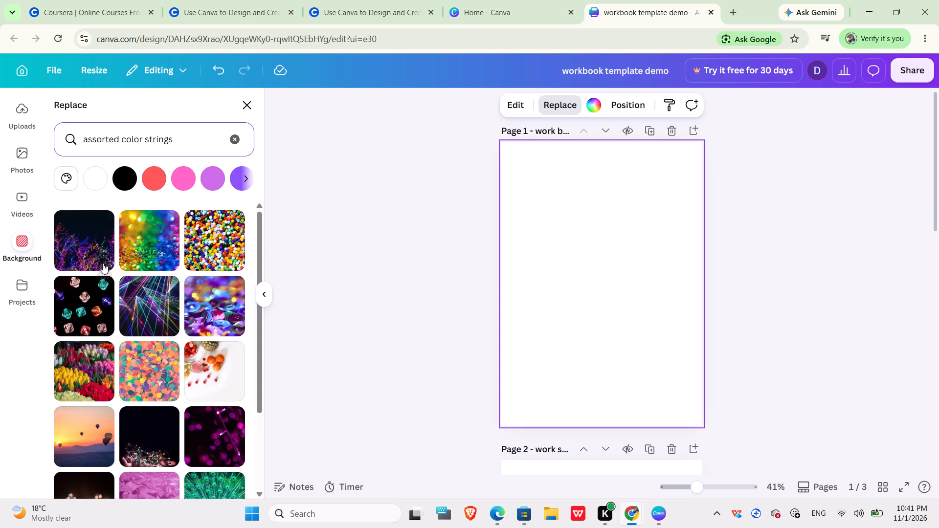
click(94, 244)
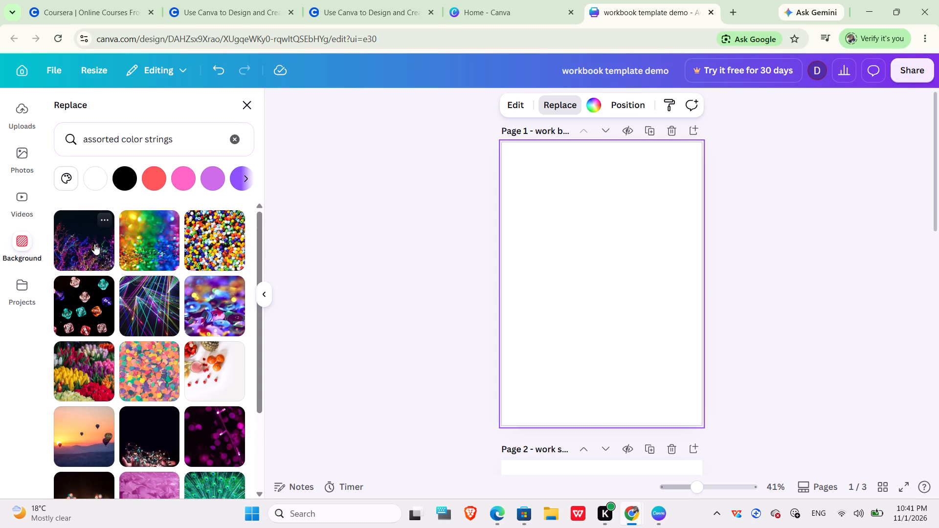
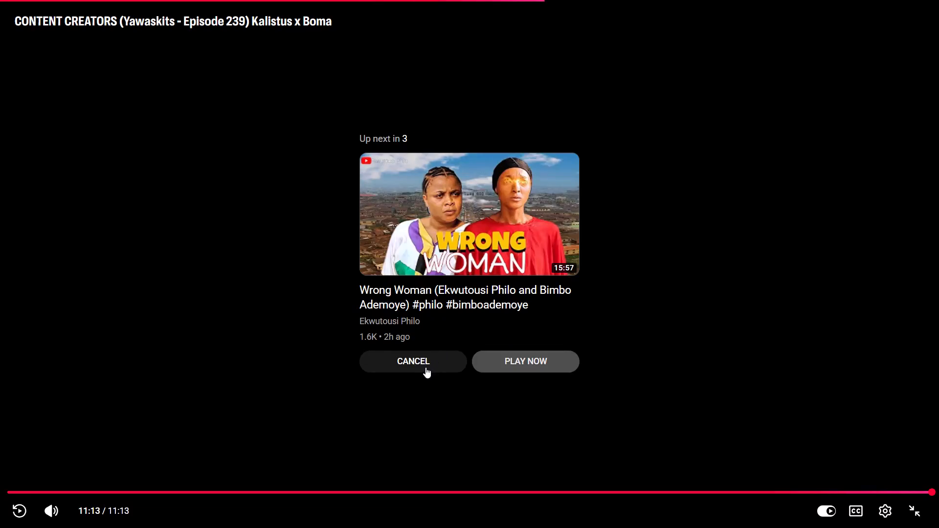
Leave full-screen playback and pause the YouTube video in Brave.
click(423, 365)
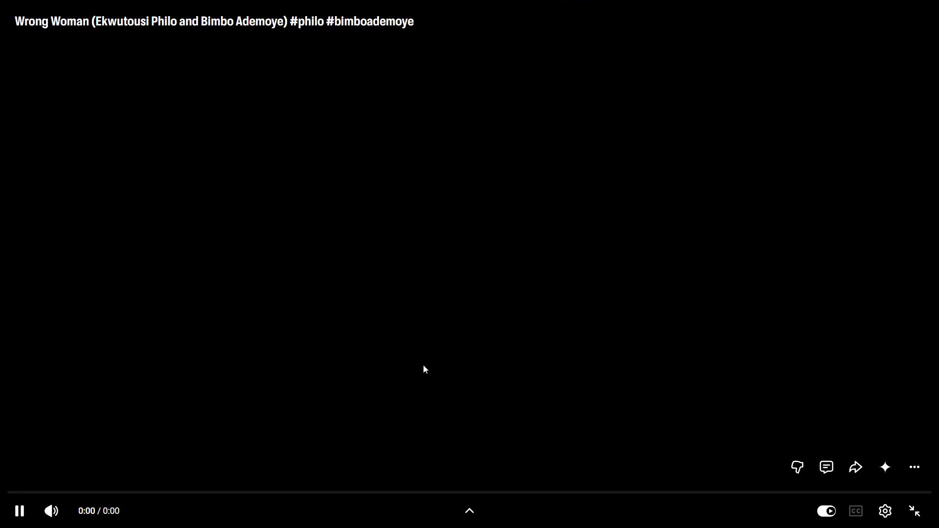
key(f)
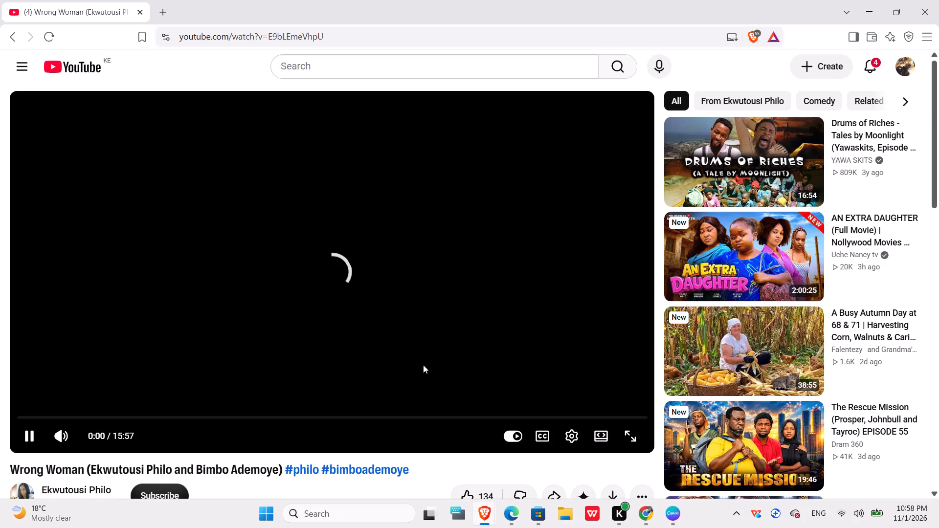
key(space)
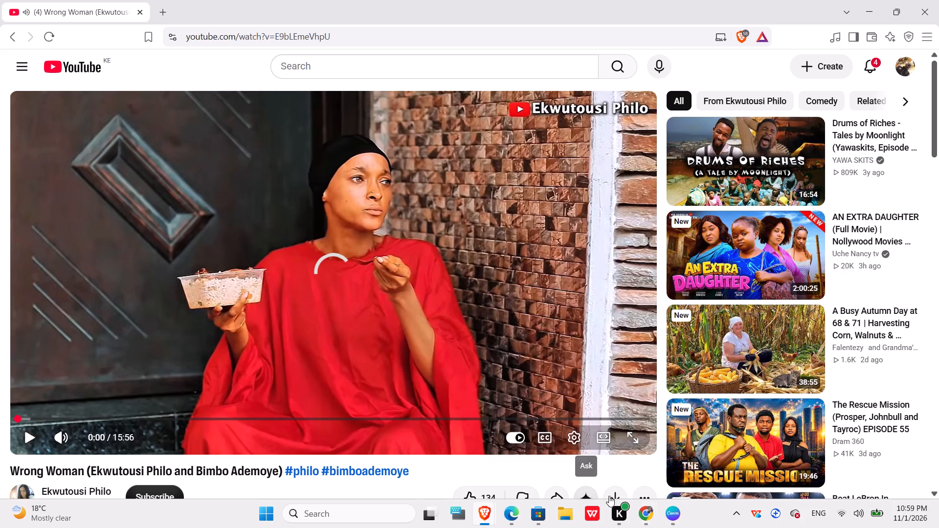
Switch to the workbook template demo design in Chrome and check page 1's background and the page below it.
click(643, 513)
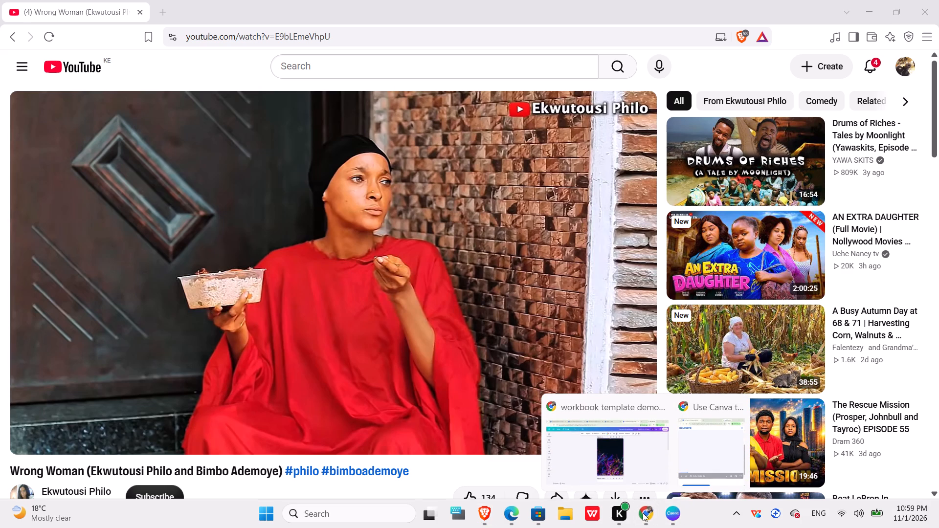
click(626, 458)
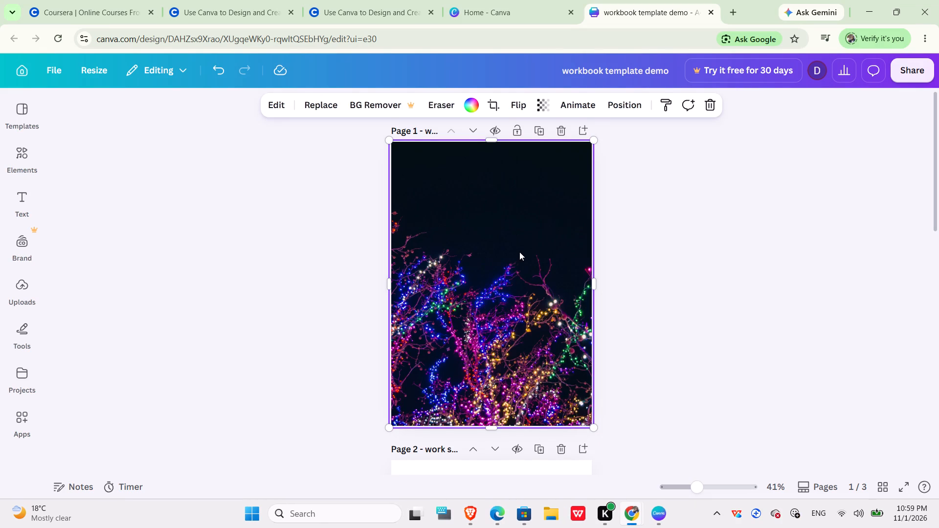
scroll(519, 252, down, 3)
scroll(519, 252, up, 1)
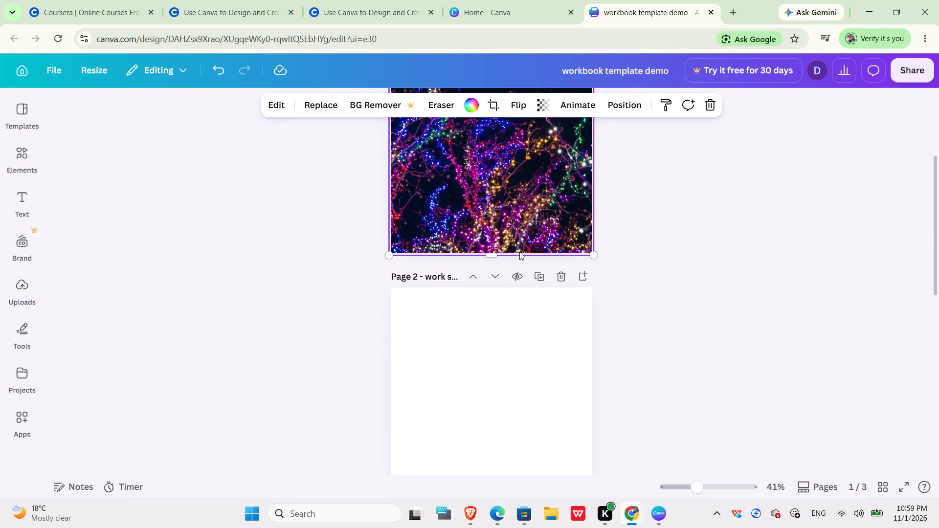
scroll(519, 252, up, 1)
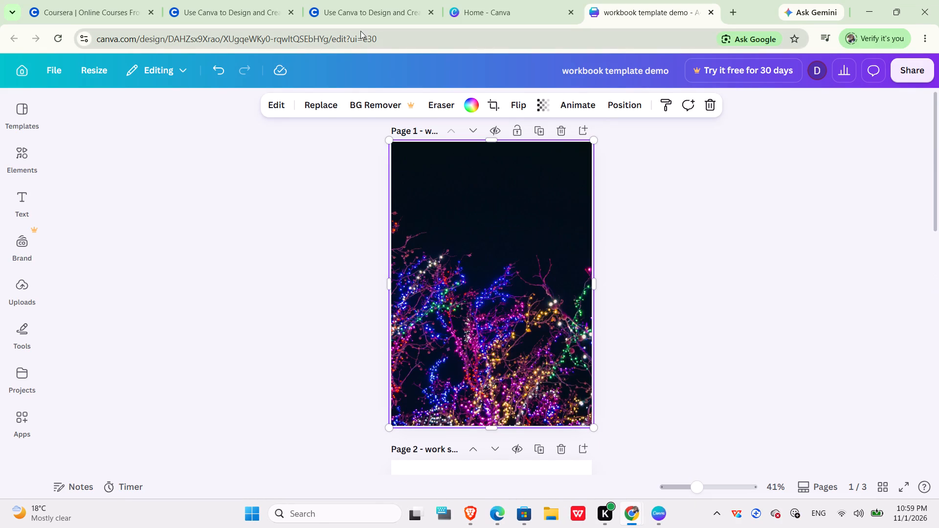
Play the Coursera lab video through the background and heading text instructions for page 1, pausing at the "How to set" heading.
click(360, 22)
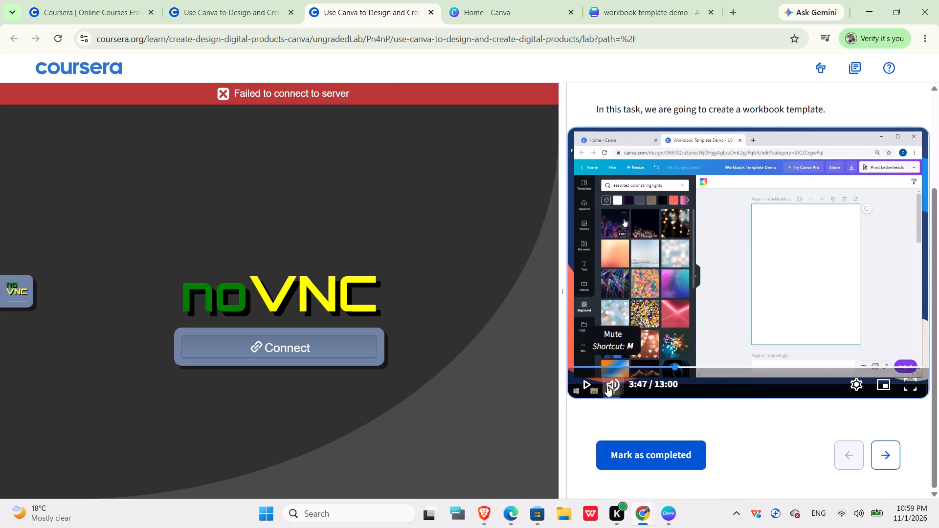
click(589, 386)
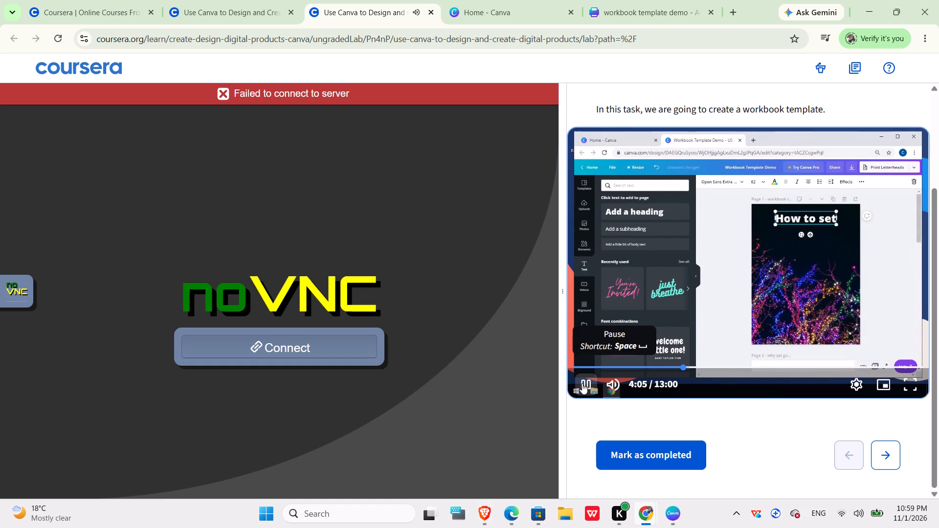
click(582, 383)
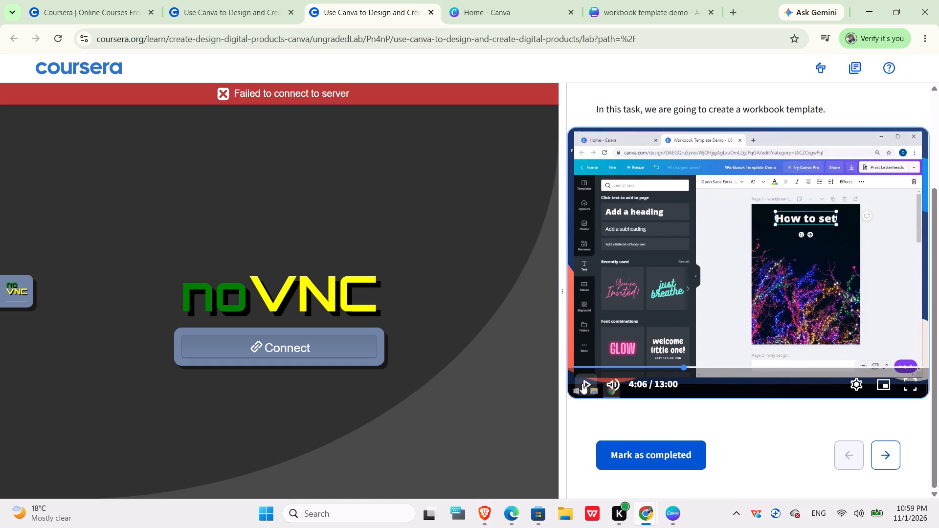
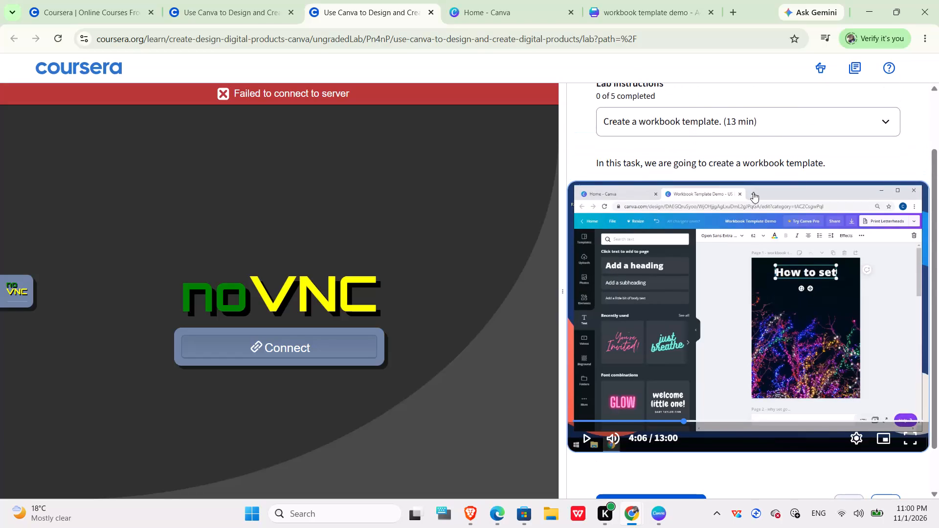
Open the task list in the lab instructions, above the "Create a workbook template" video.
scroll(753, 192, up, 1)
click(757, 194)
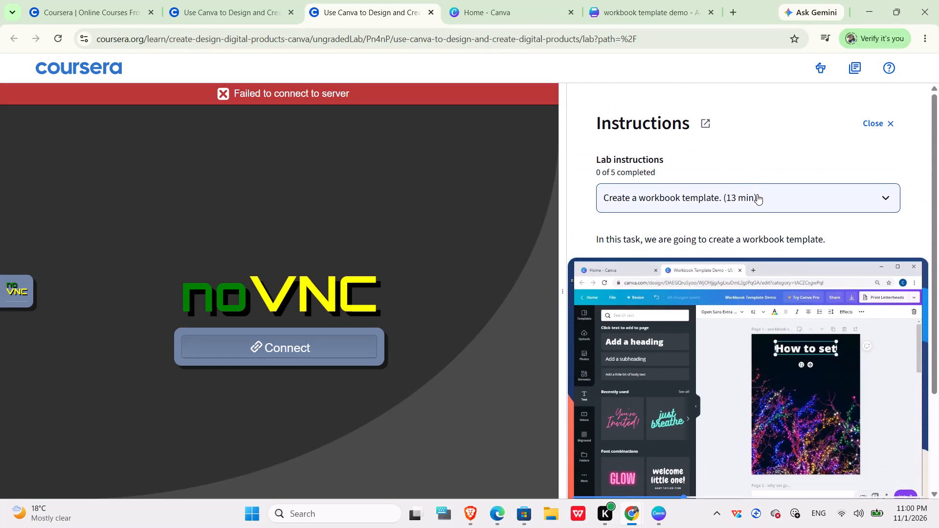
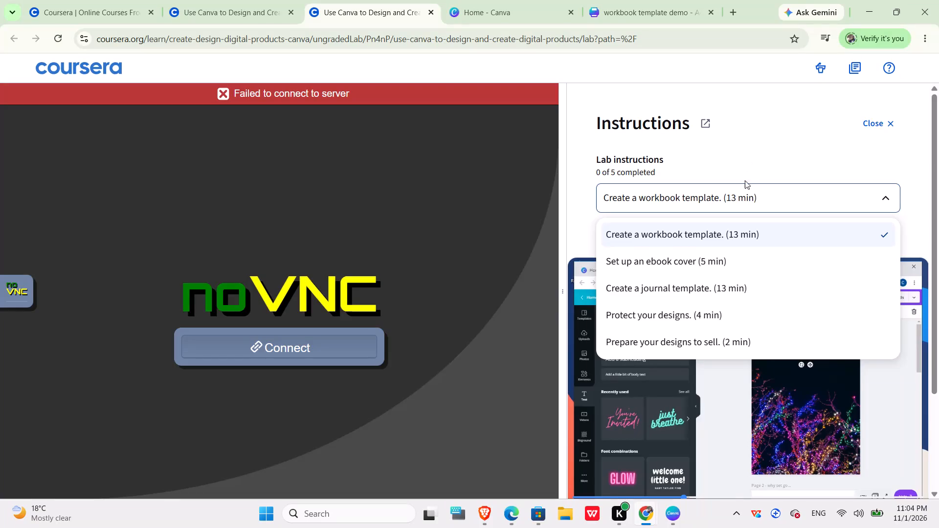
Choose the "Create a workbook template" task from the lab instructions' task list.
click(720, 235)
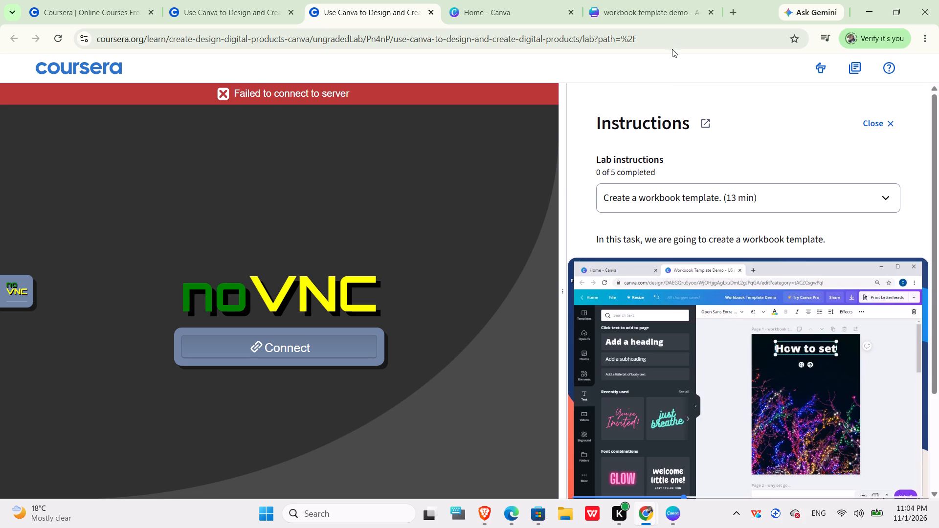
Switch to the workbook template demo design in Canva and add a default heading to page 1.
click(670, 14)
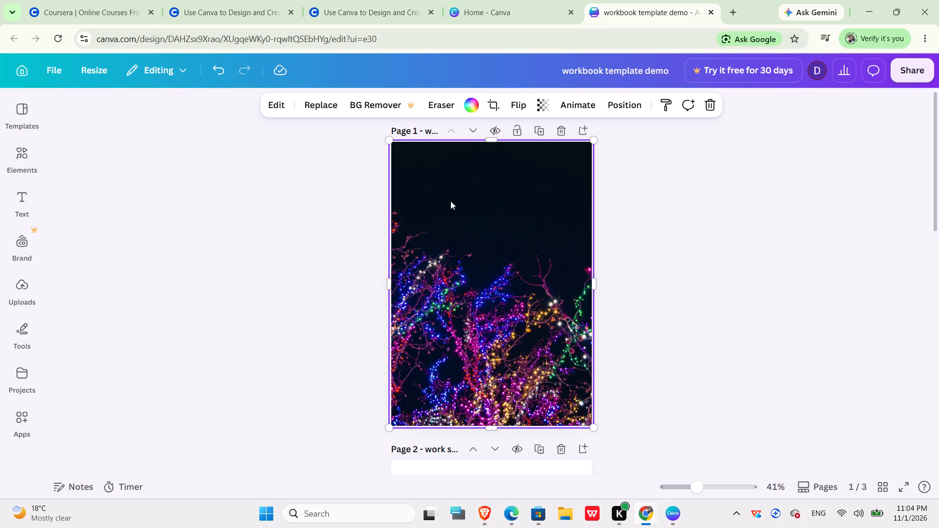
click(30, 205)
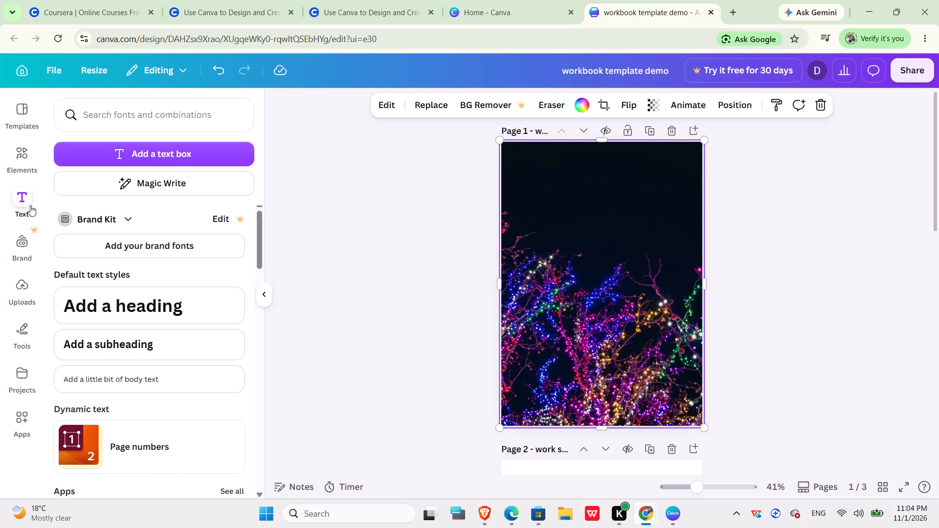
click(107, 307)
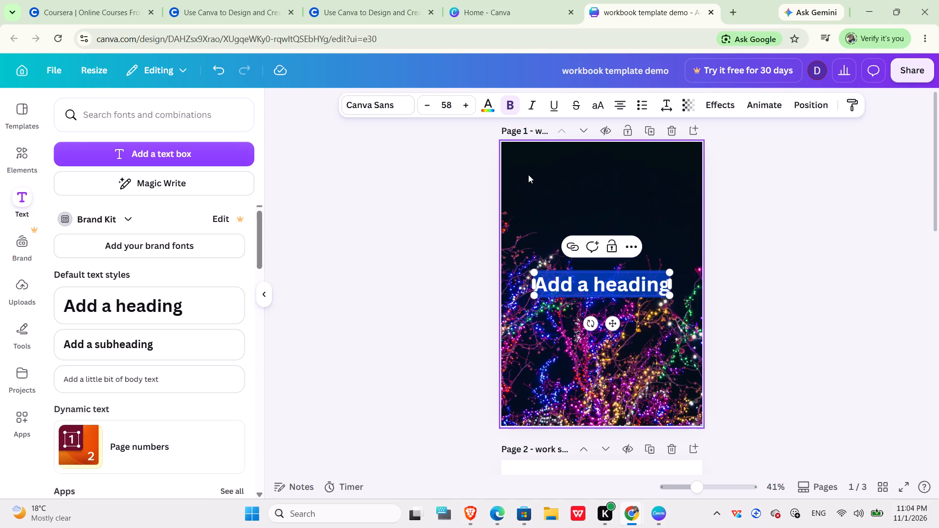
Return to the Coursera lab and watch the video's cover heading segment from 4:06, pausing at about 4:38.
click(393, 4)
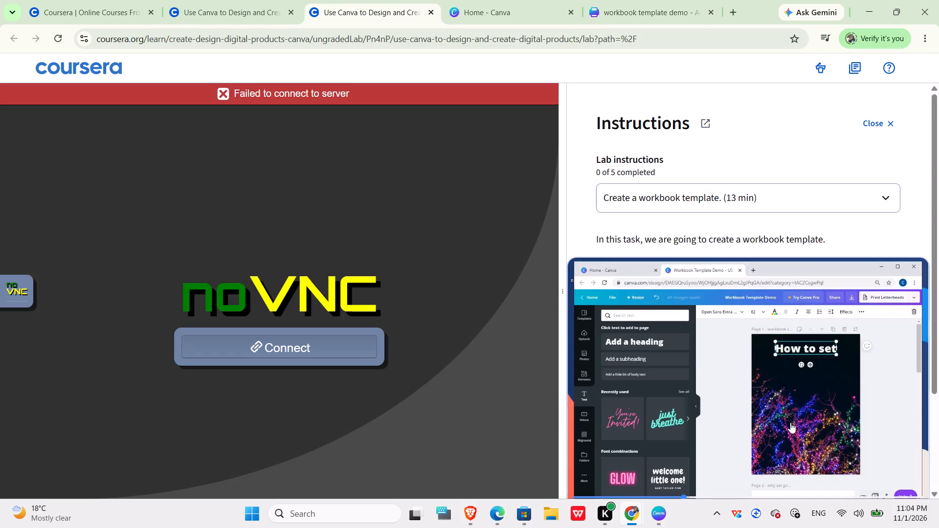
scroll(790, 422, down, 2)
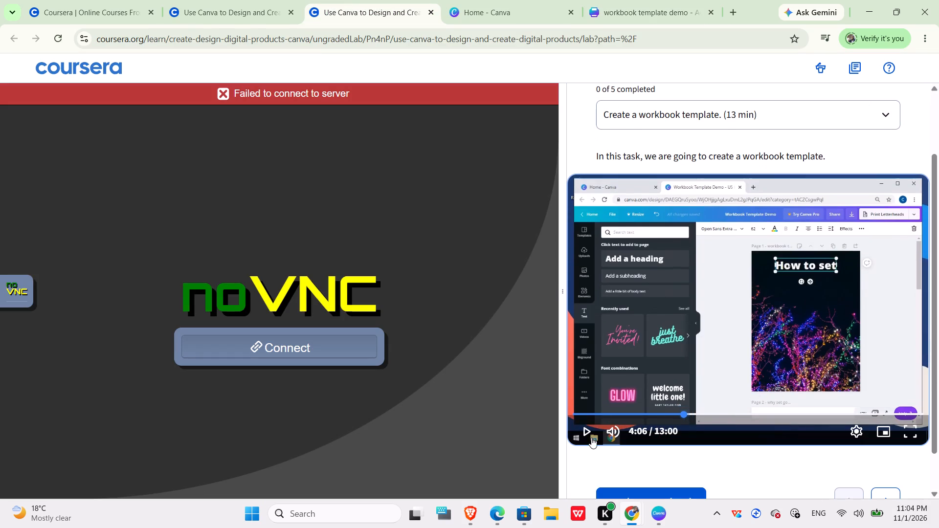
click(587, 432)
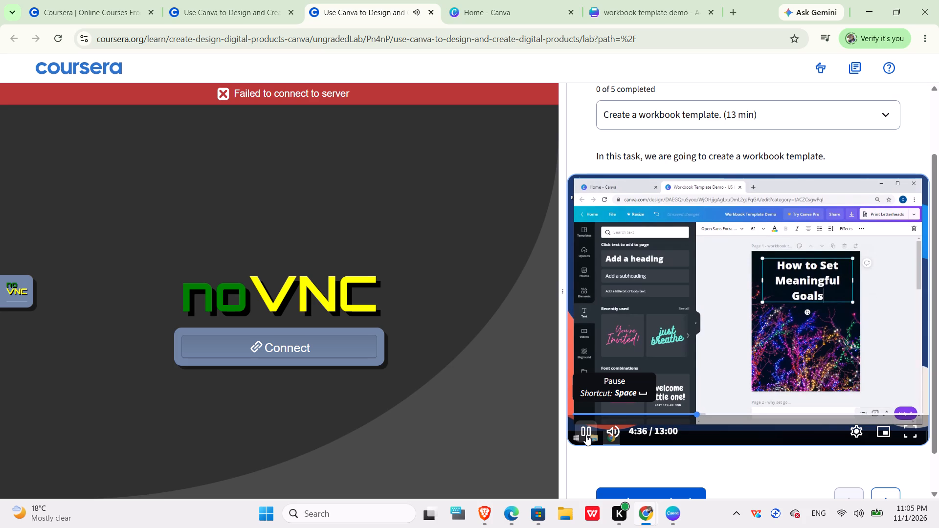
click(586, 435)
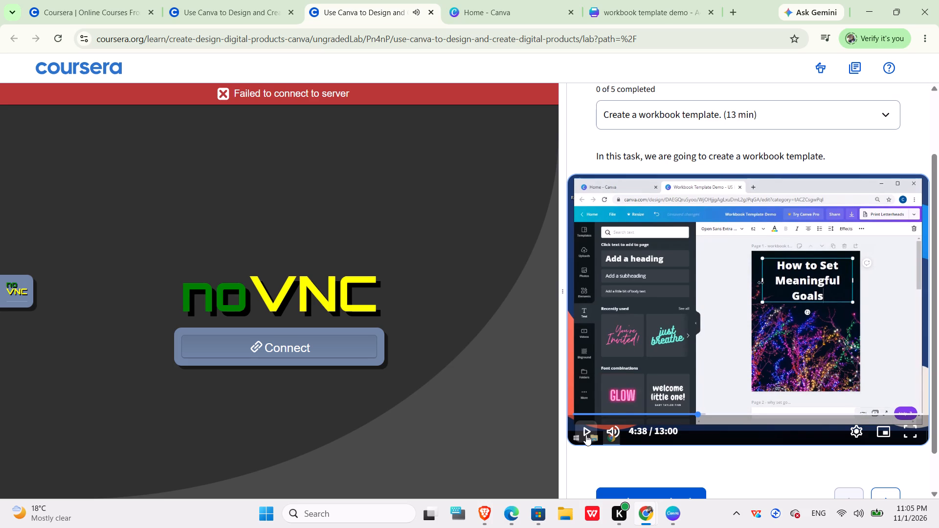
In the Canva design, replace page 1's placeholder heading text with "How to Set Meaningful Goals".
click(646, 10)
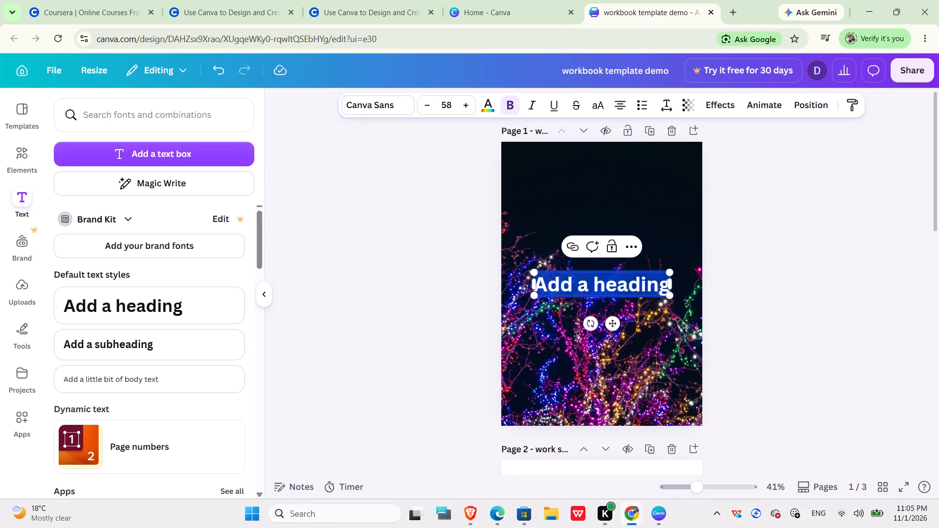
click(600, 284)
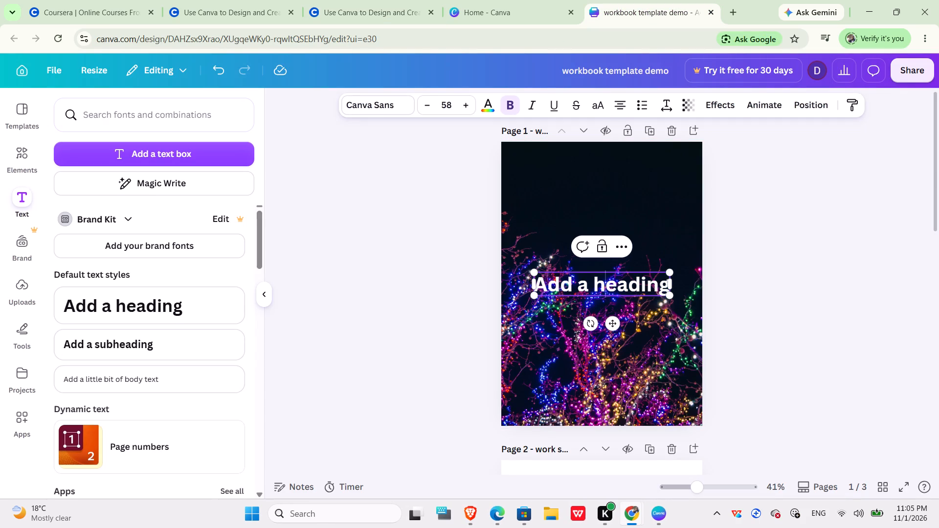
click(658, 286)
click(657, 288)
key(Right)
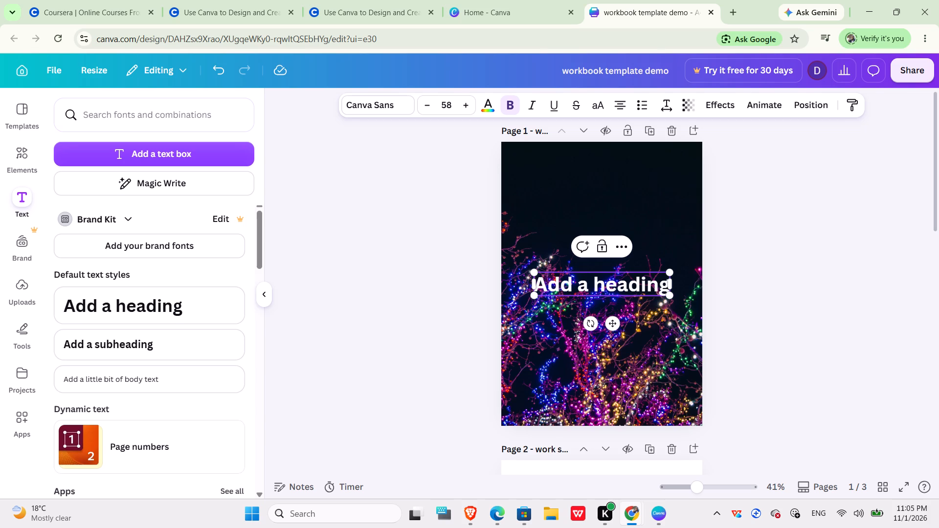
click(621, 288)
key(ctrl+a)
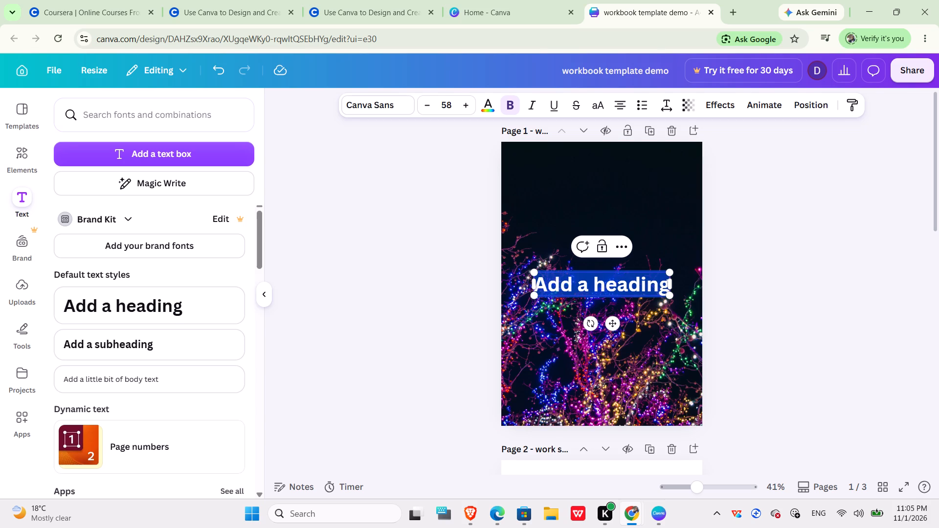
key(h)
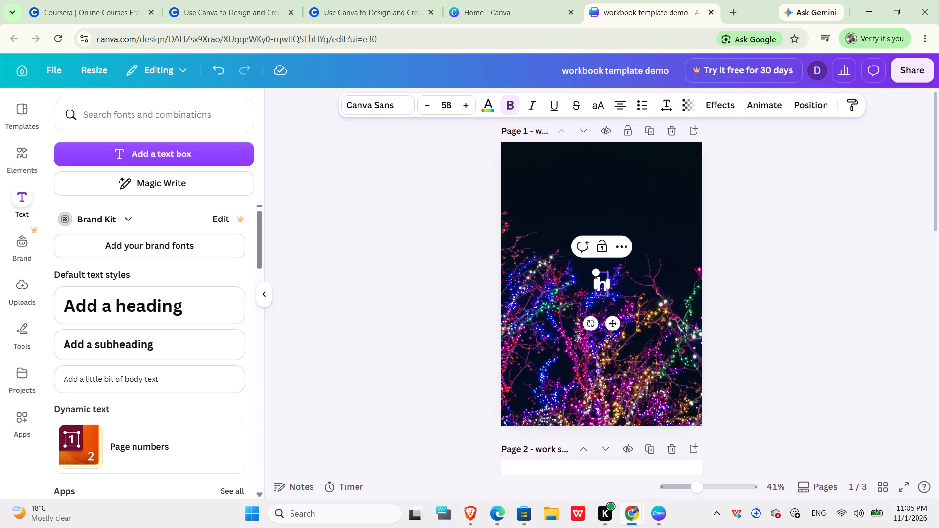
key(BackSpace)
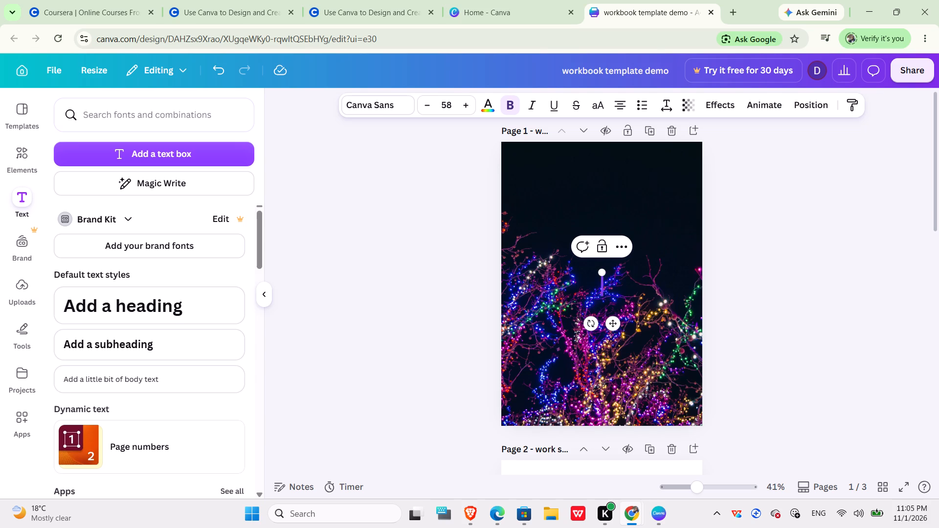
key(h)
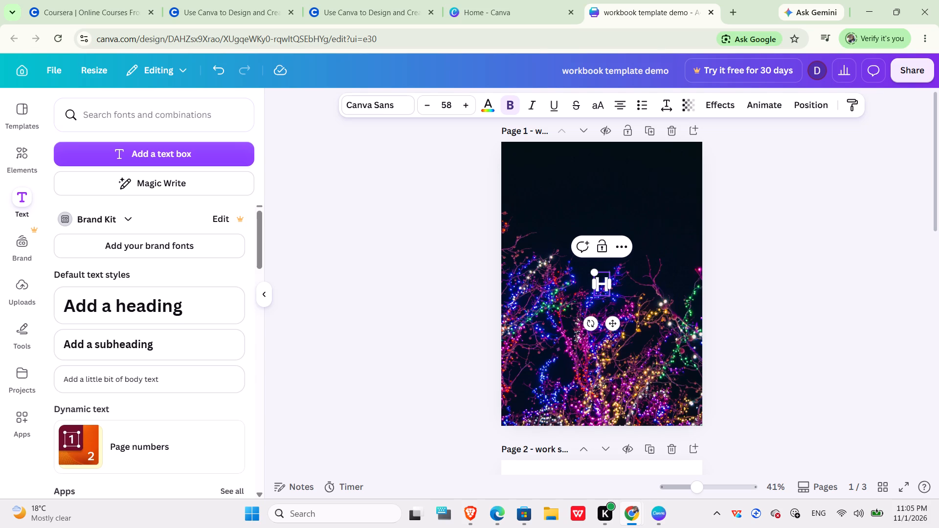
text(ow)
key(space)
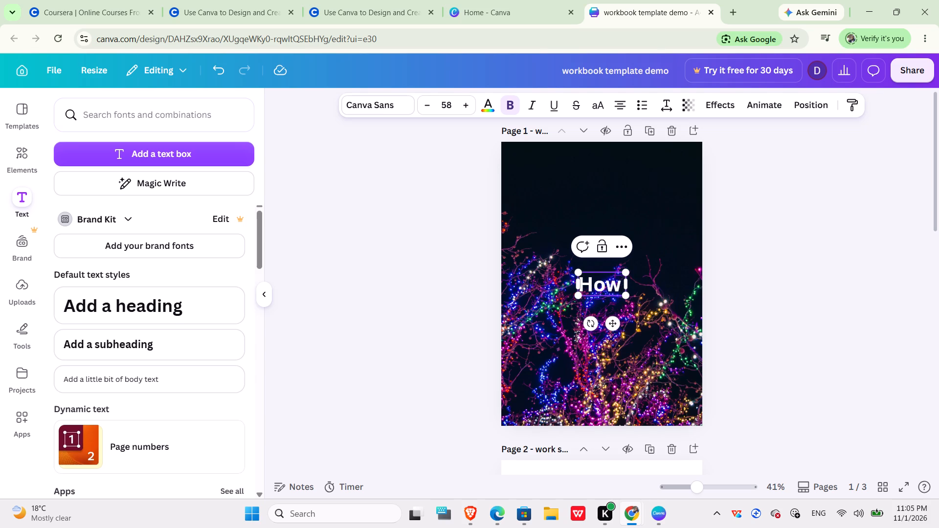
key(o)
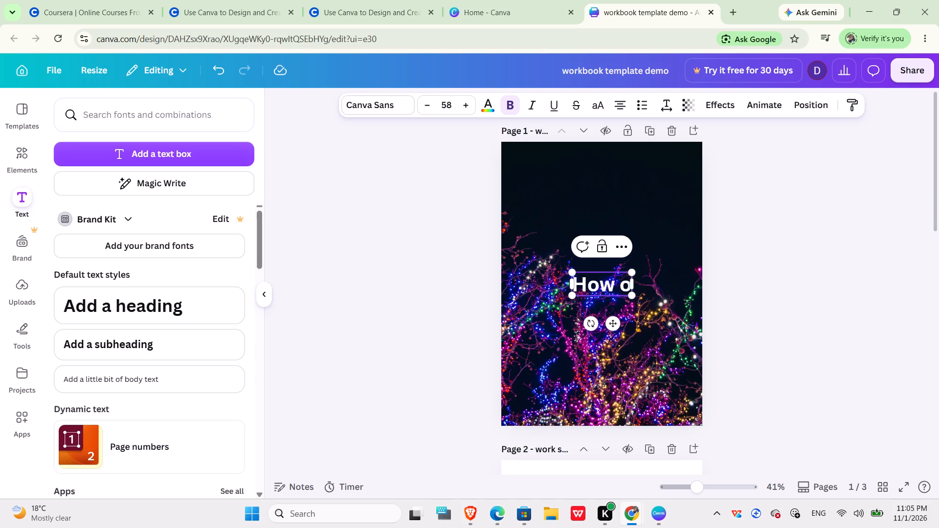
key(BackSpace)
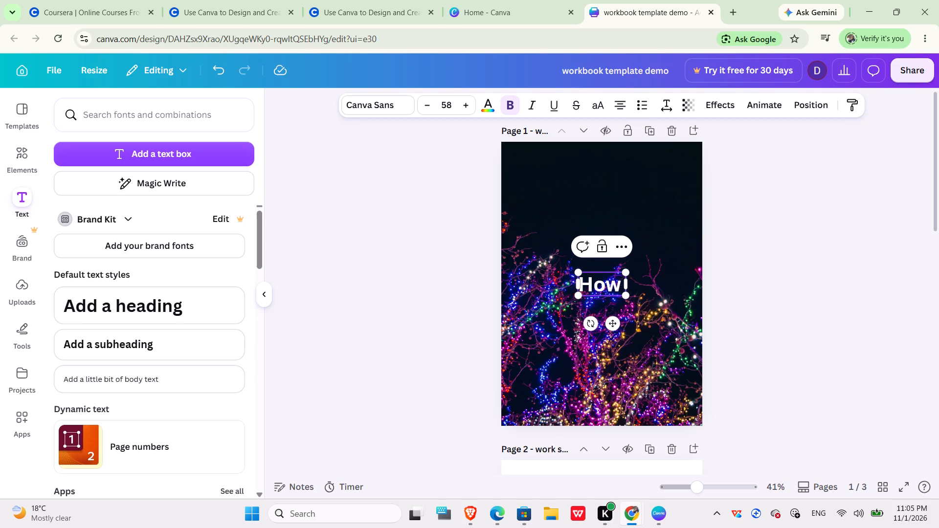
text(to)
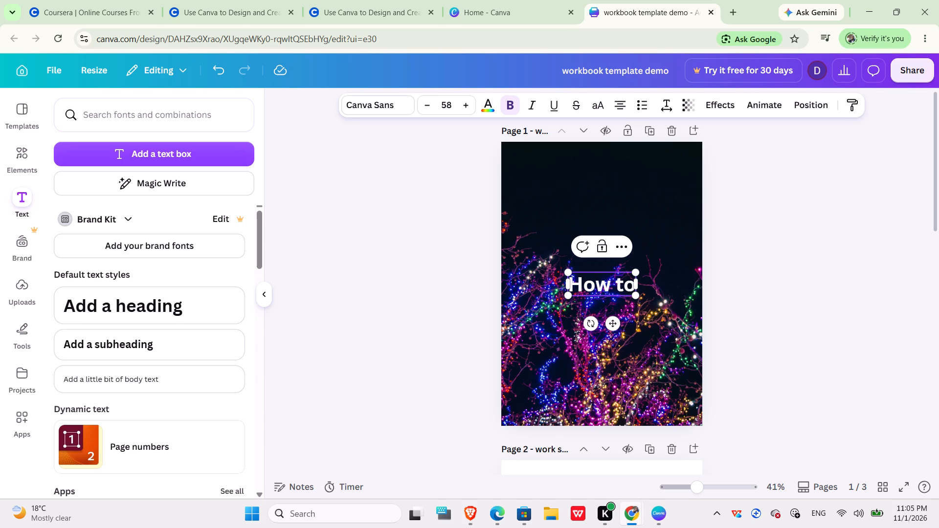
key(s)
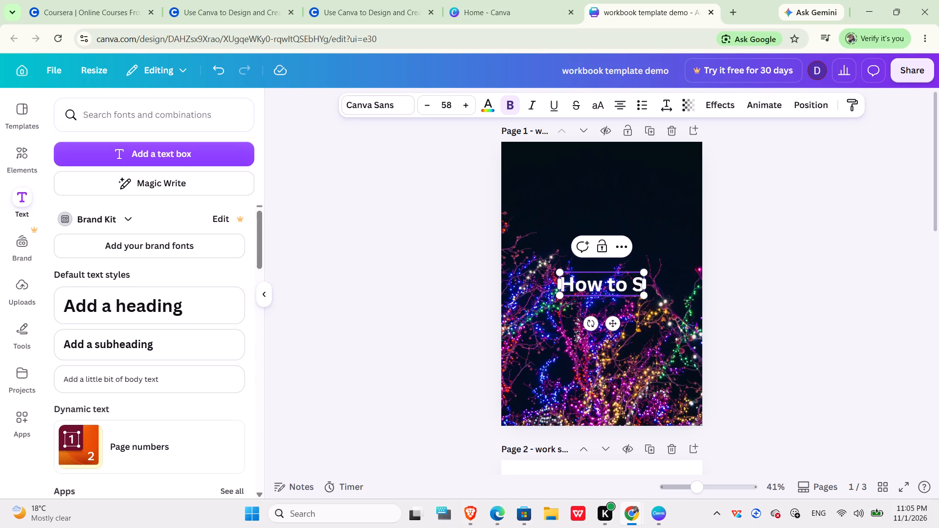
text(et)
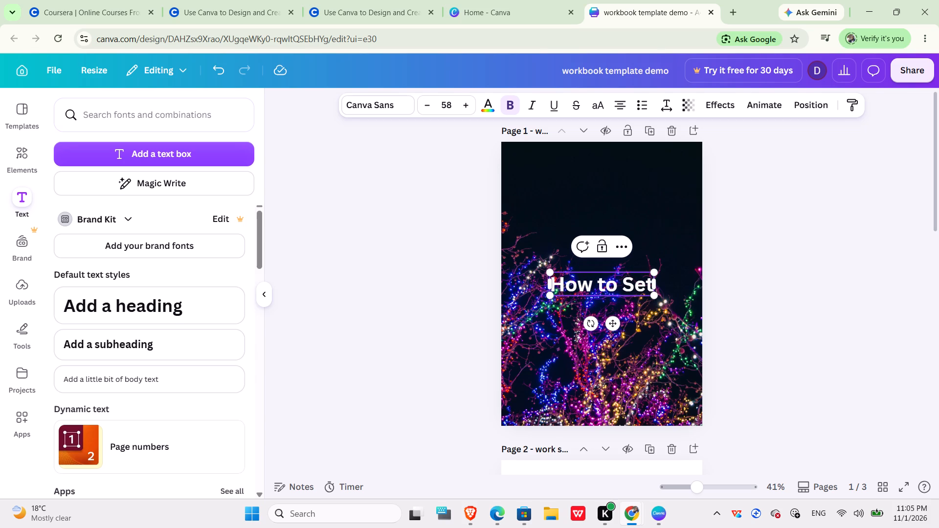
key(m)
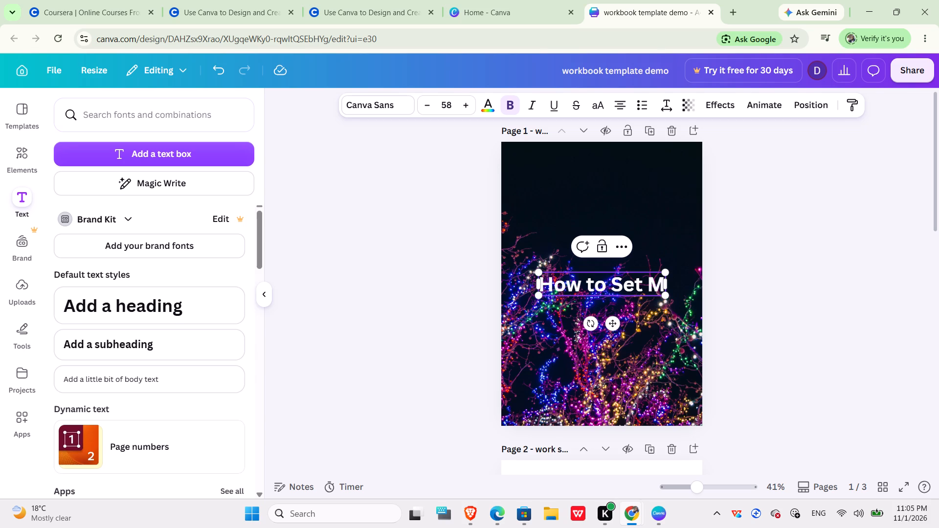
text(aningful)
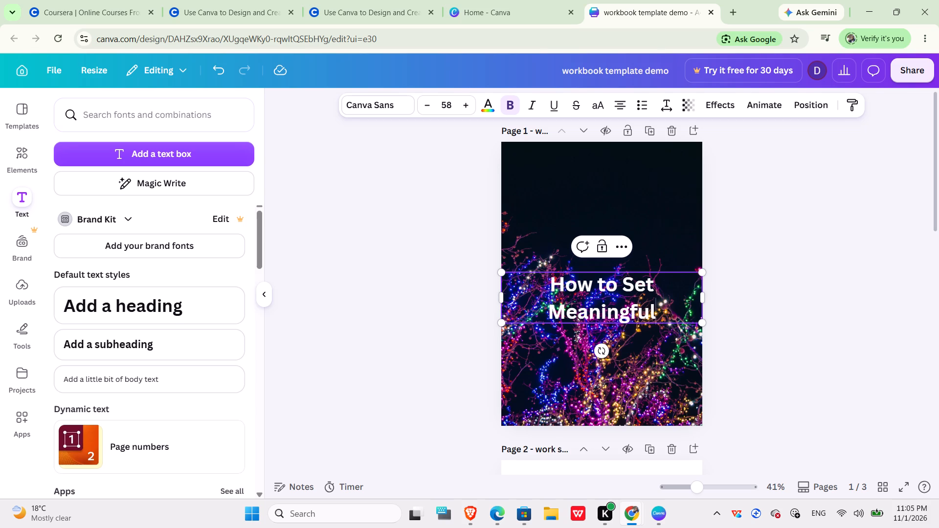
key(space)
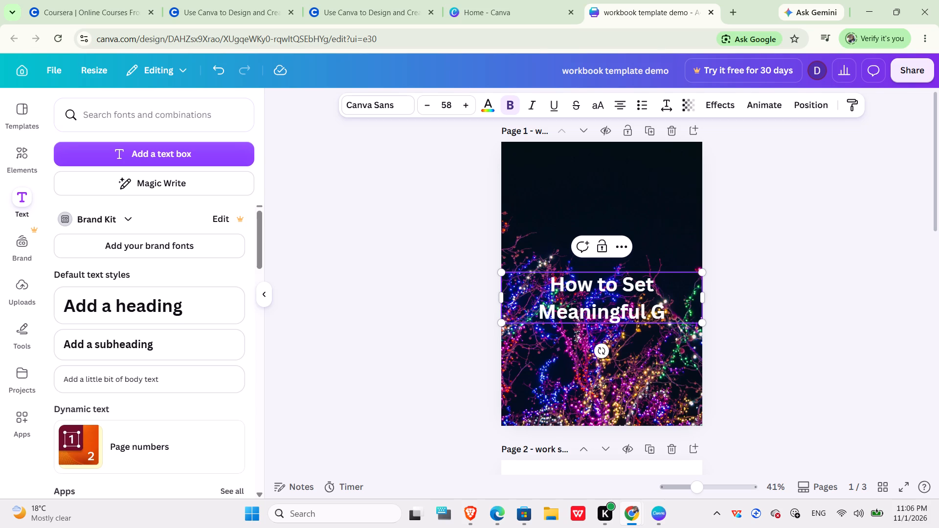
text(oals)
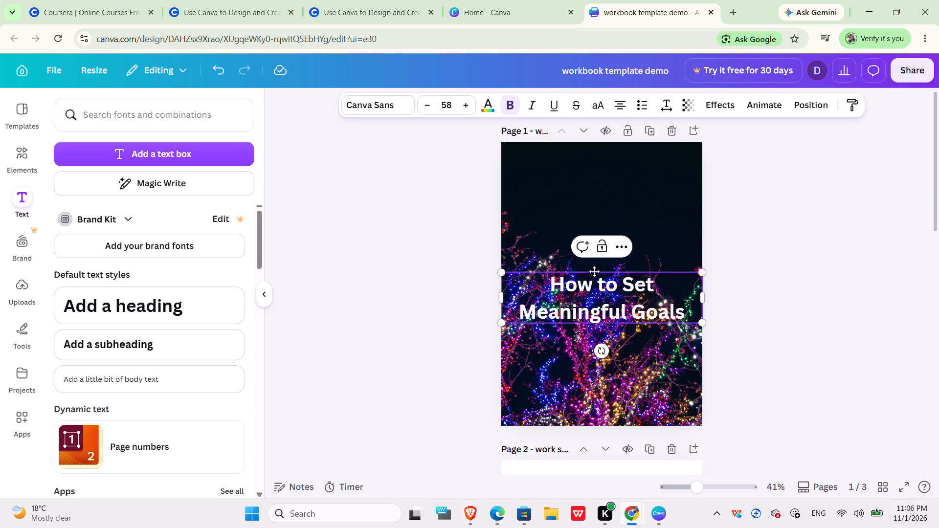
Move the heading up into the dark area near the top of page 1, with its box narrowed to three lines.
drag(594, 271, 594, 189)
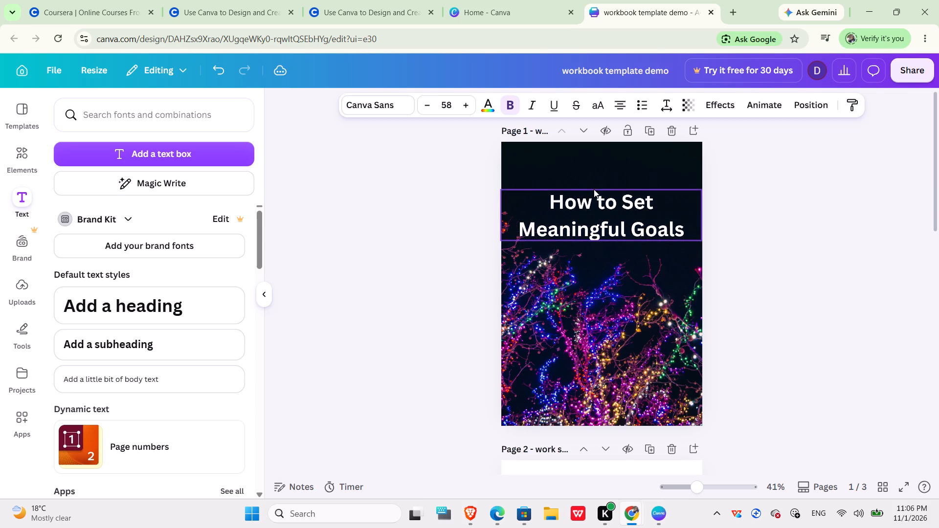
drag(594, 189, 593, 155)
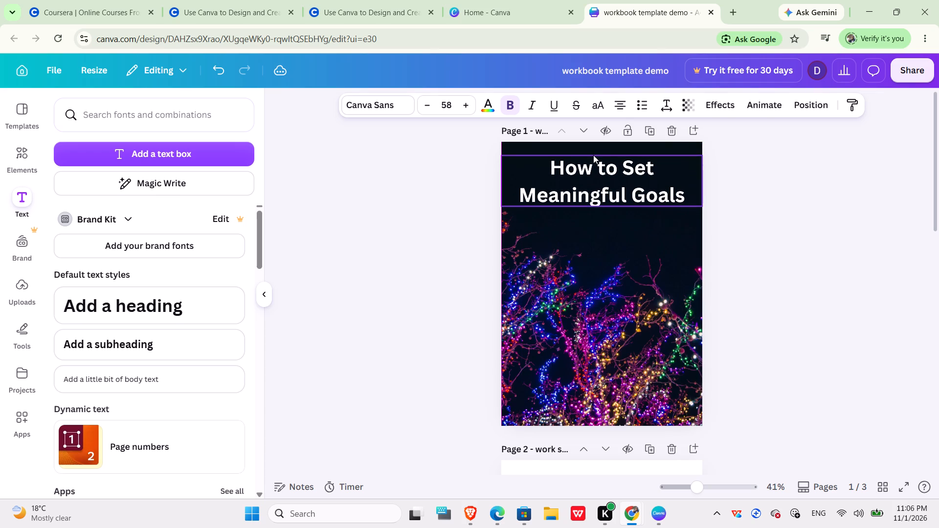
drag(593, 155, 595, 163)
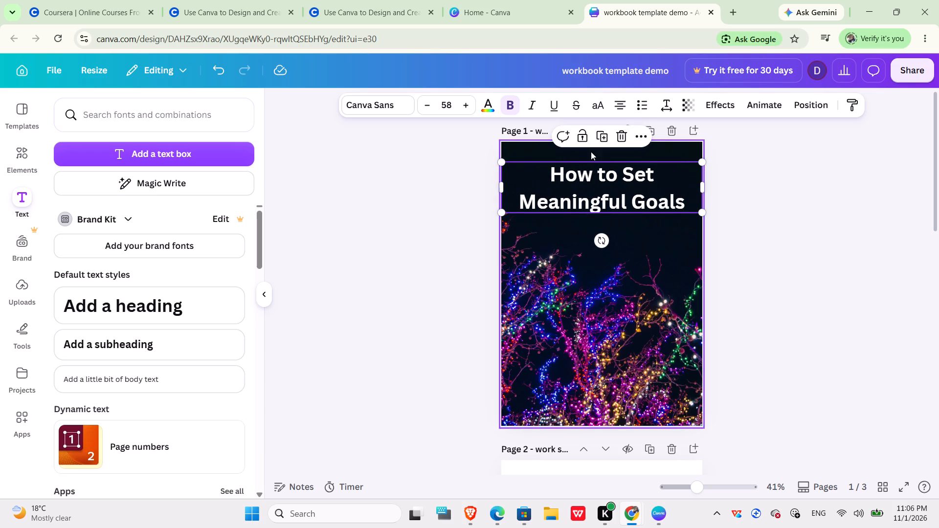
click(589, 168)
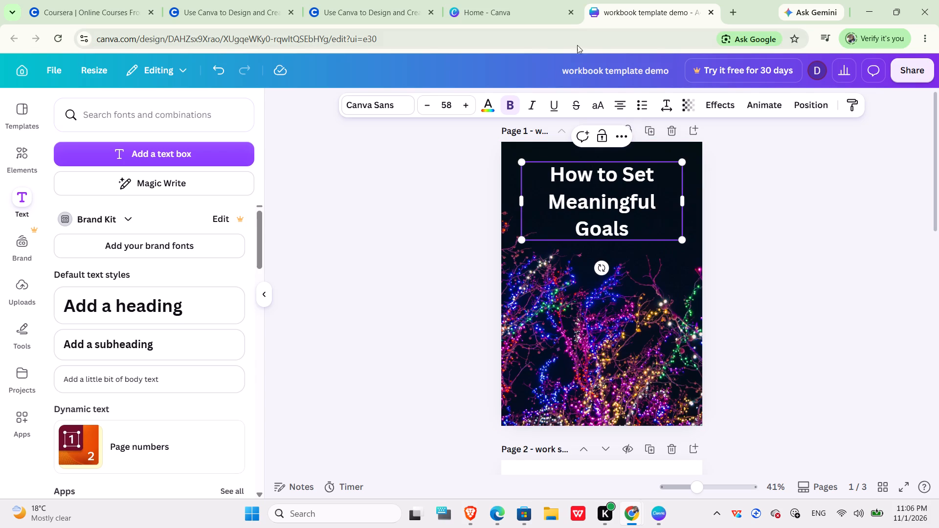
Return to the Coursera lab and continue the video's heading segment, pausing at about 4:46.
click(361, 21)
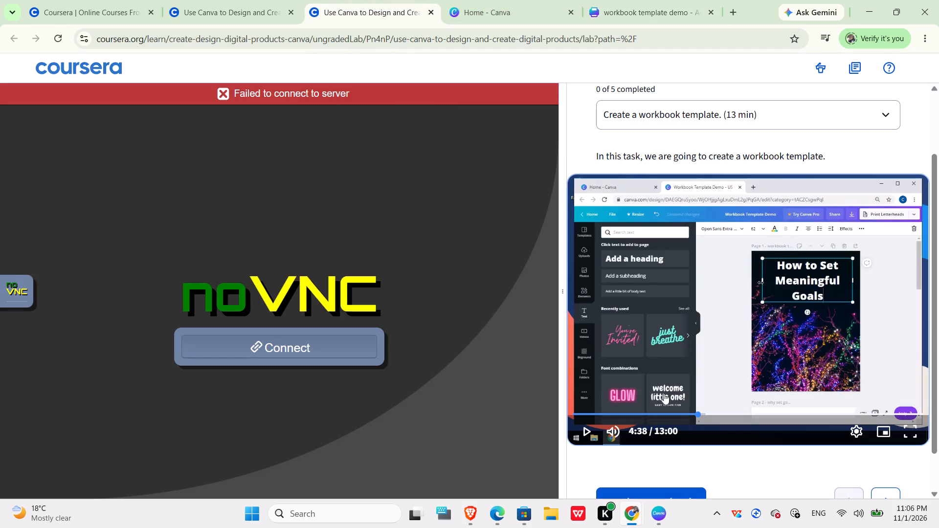
click(584, 430)
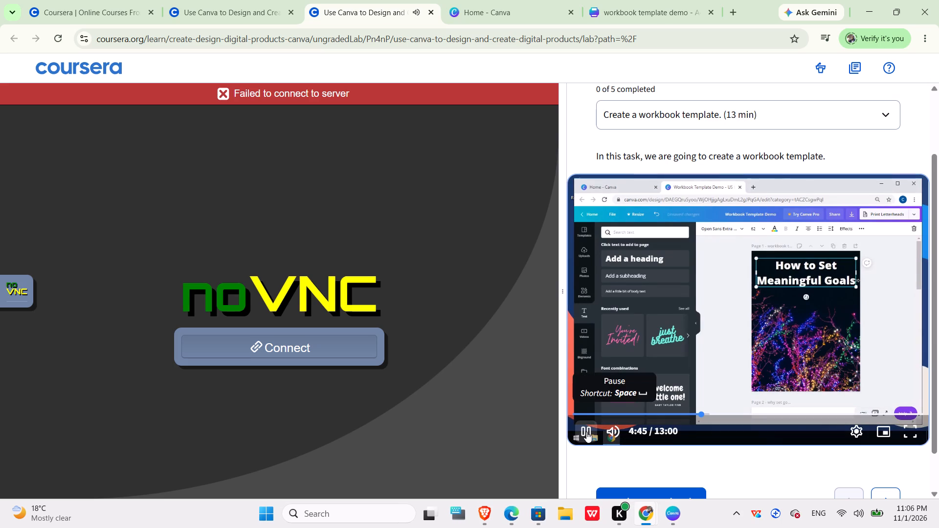
click(586, 432)
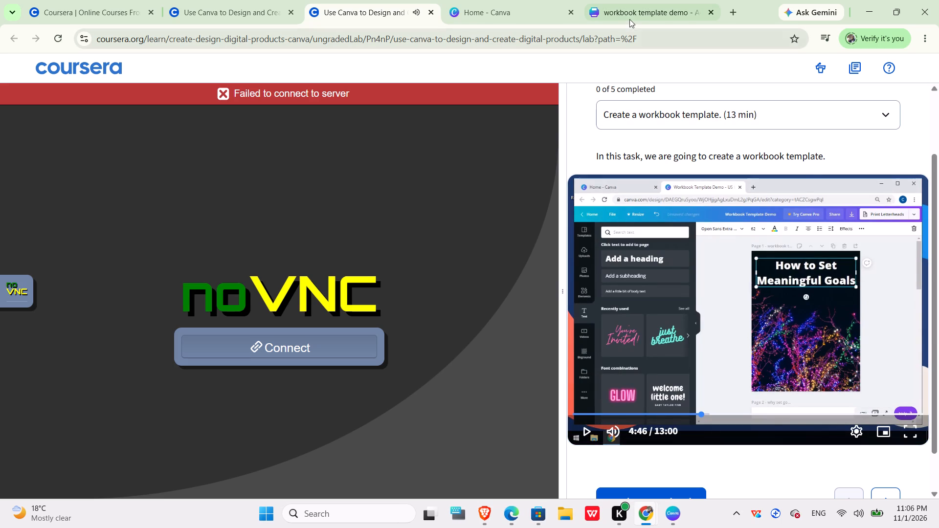
In the Canva design, widen page 1's heading box on both sides so "How to Set Meaningful Goals" fits on two lines.
click(635, 13)
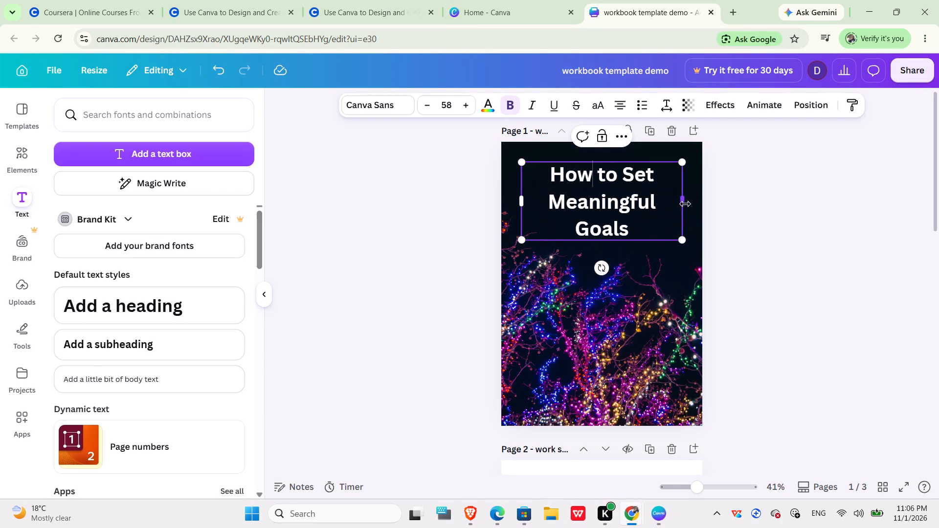
drag(685, 200, 700, 199)
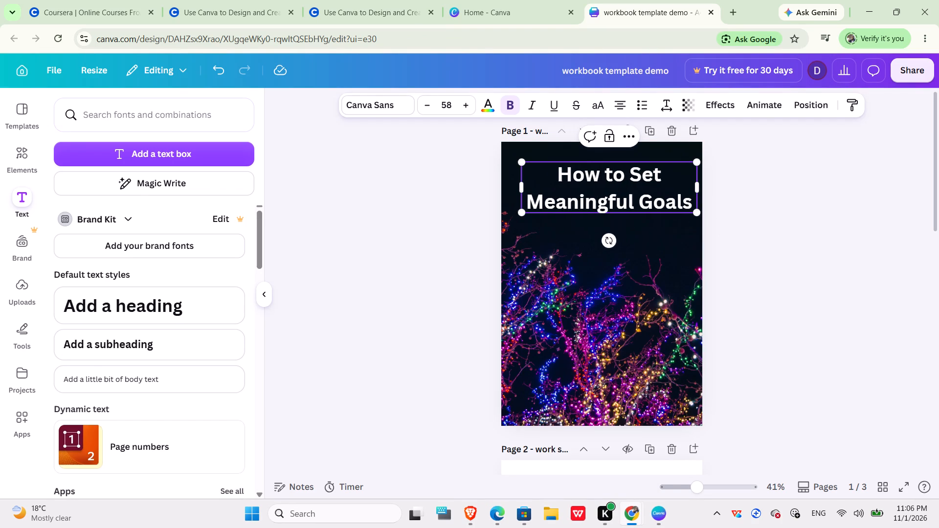
drag(520, 190, 515, 189)
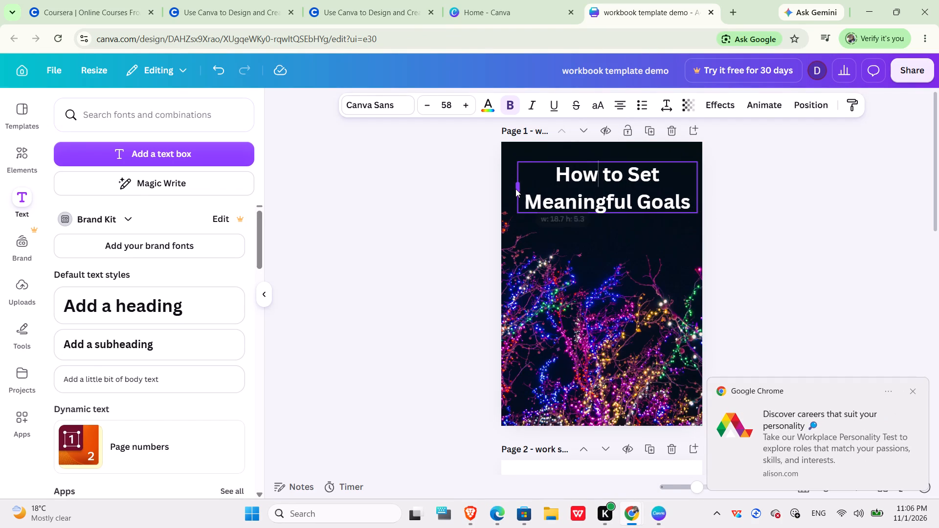
drag(515, 189, 513, 189)
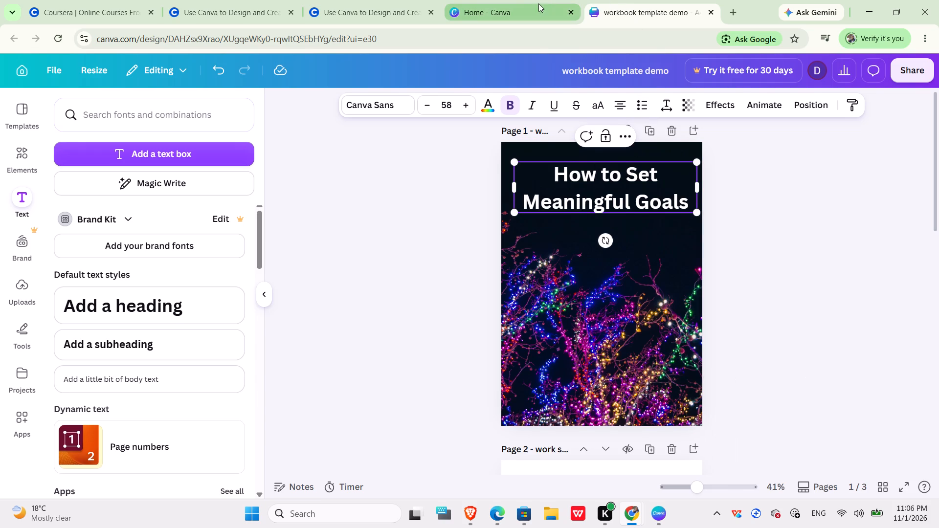
Return to the Coursera lab and continue the video from 4:46, pausing at about 5:05.
click(522, 7)
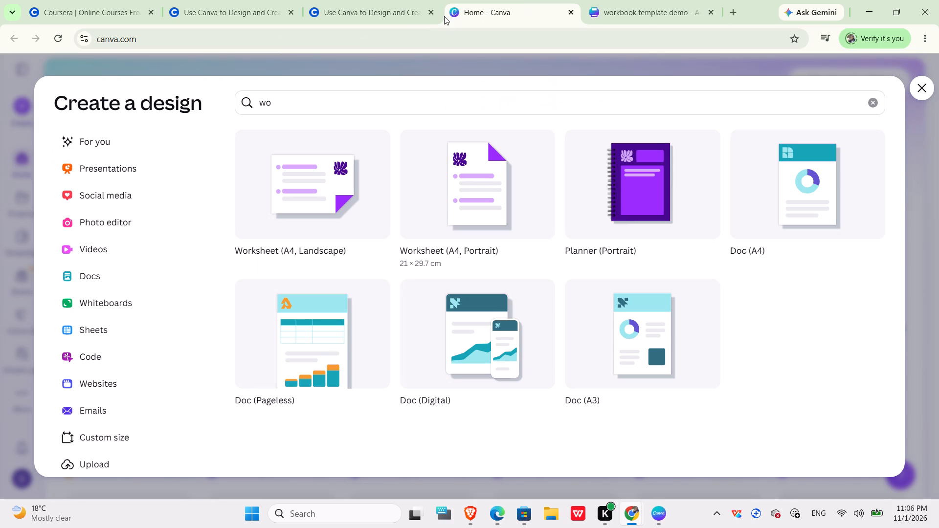
click(376, 10)
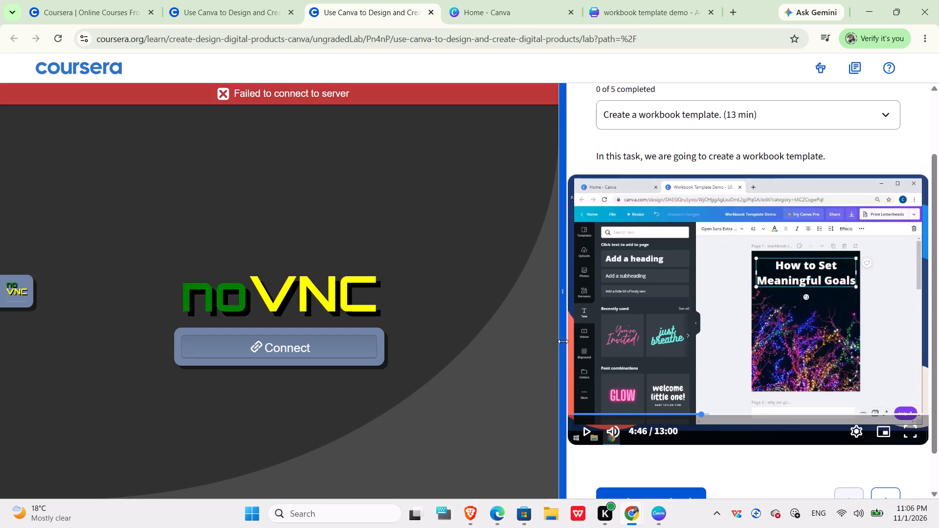
click(584, 431)
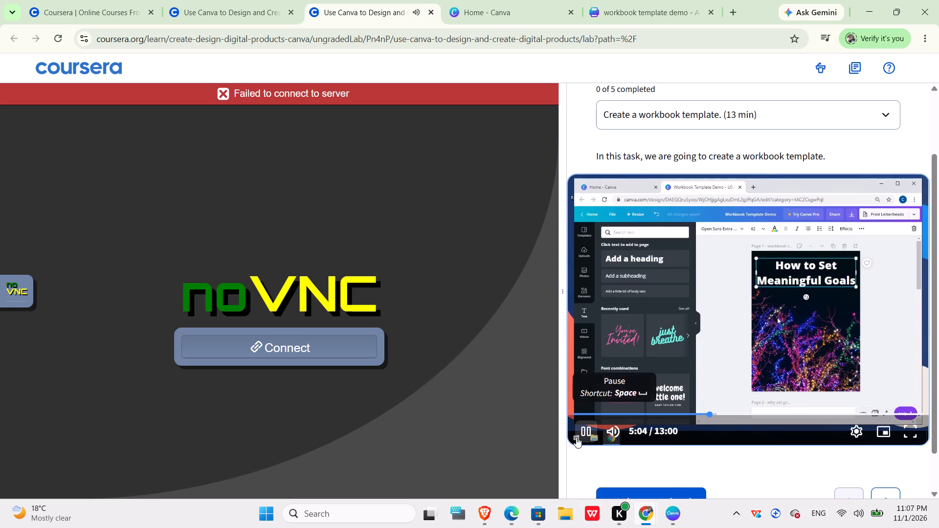
click(584, 433)
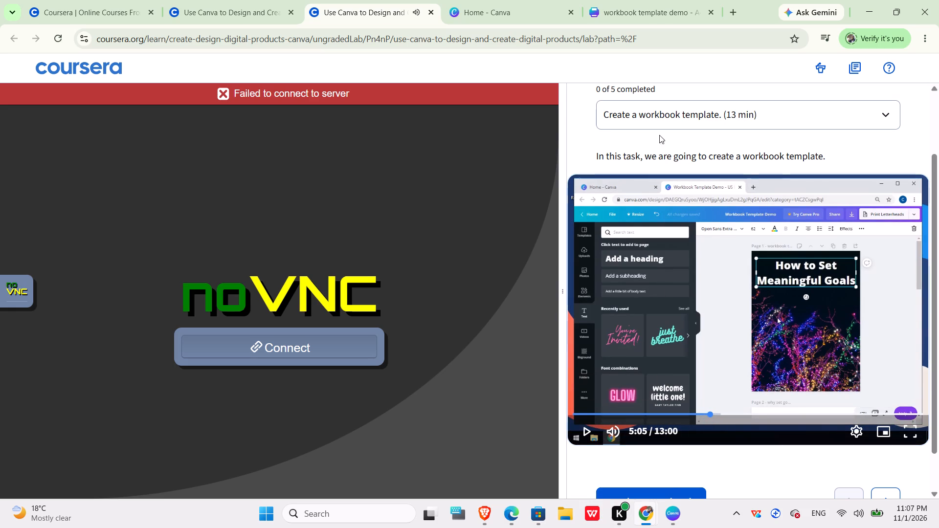
In the Canva design, narrow page 1's heading box slightly on both sides, keeping the text on two lines.
click(639, 14)
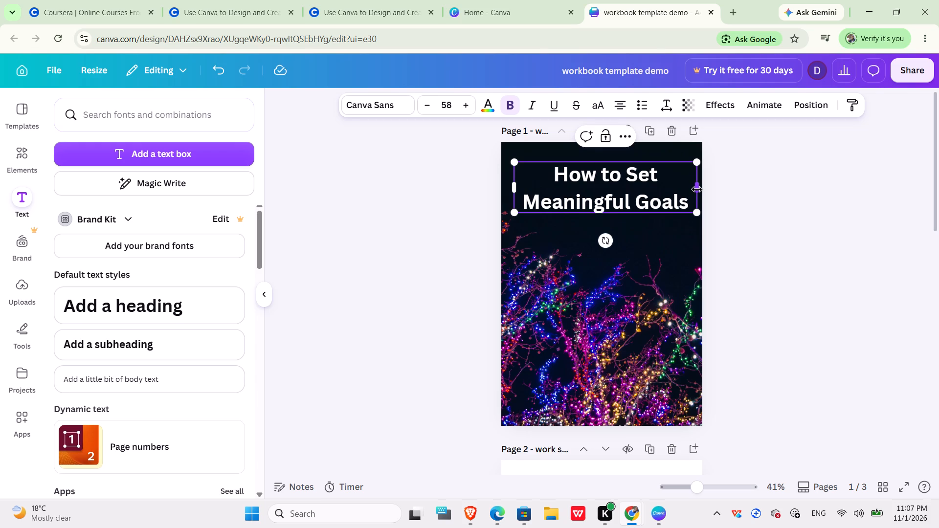
drag(697, 189, 693, 189)
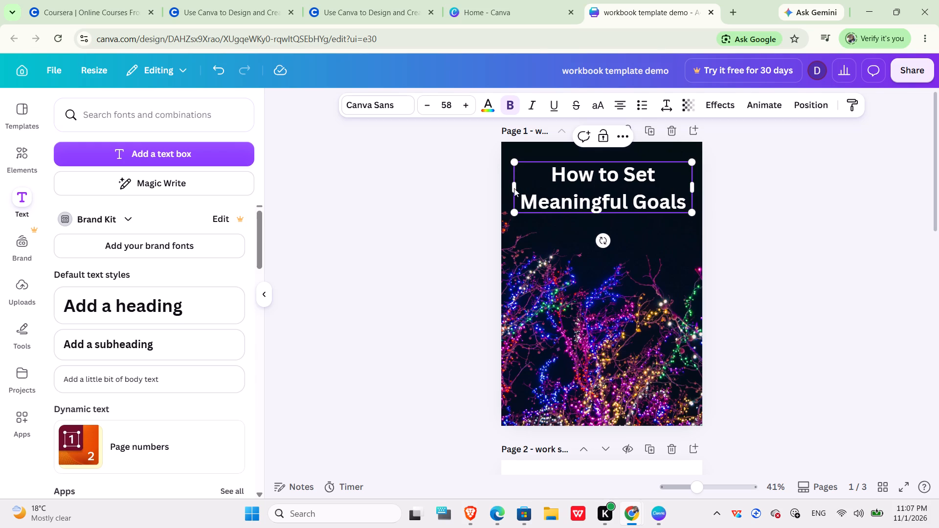
click(514, 187)
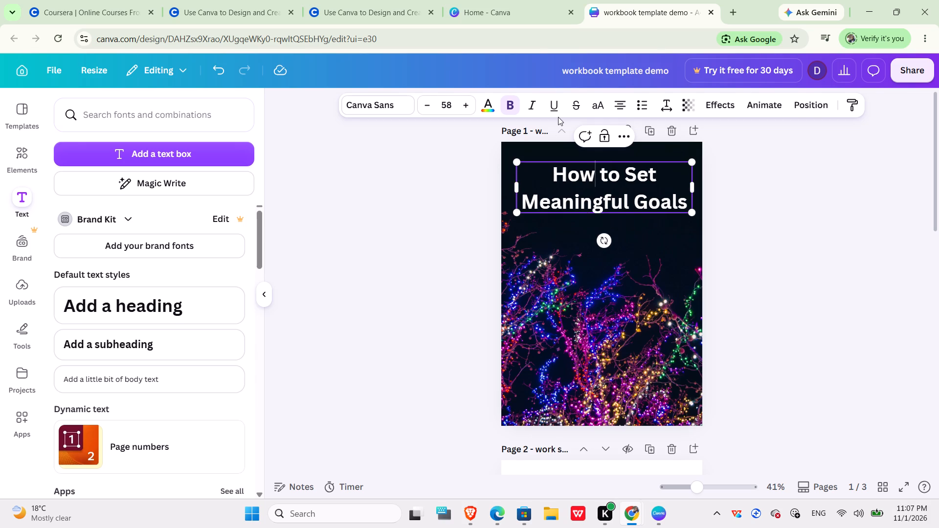
Return to the Coursera lab and watch the video's heading font segment from 5:05, pausing at about 5:20.
click(390, 9)
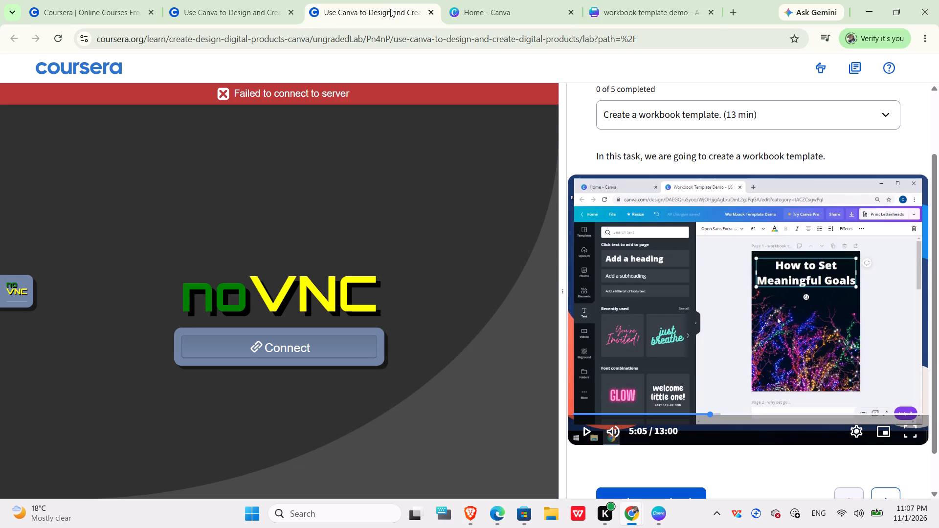
click(584, 432)
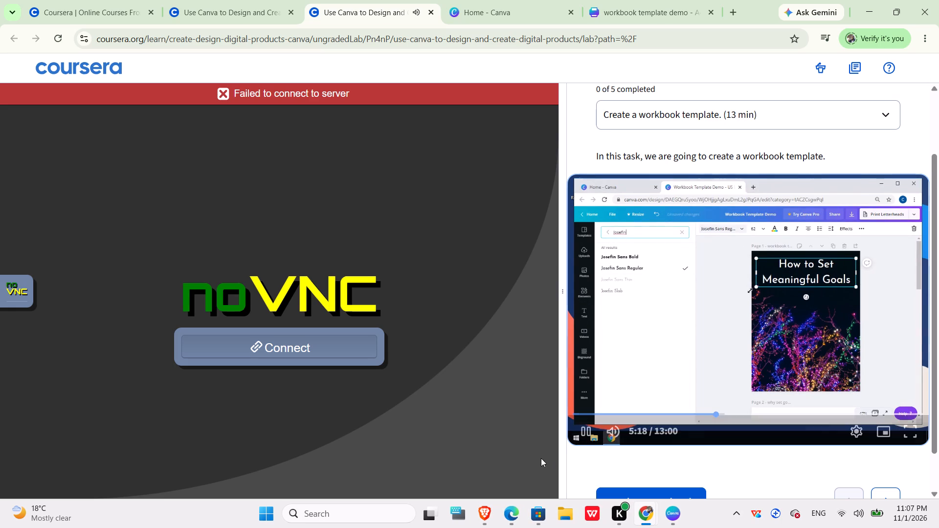
click(590, 429)
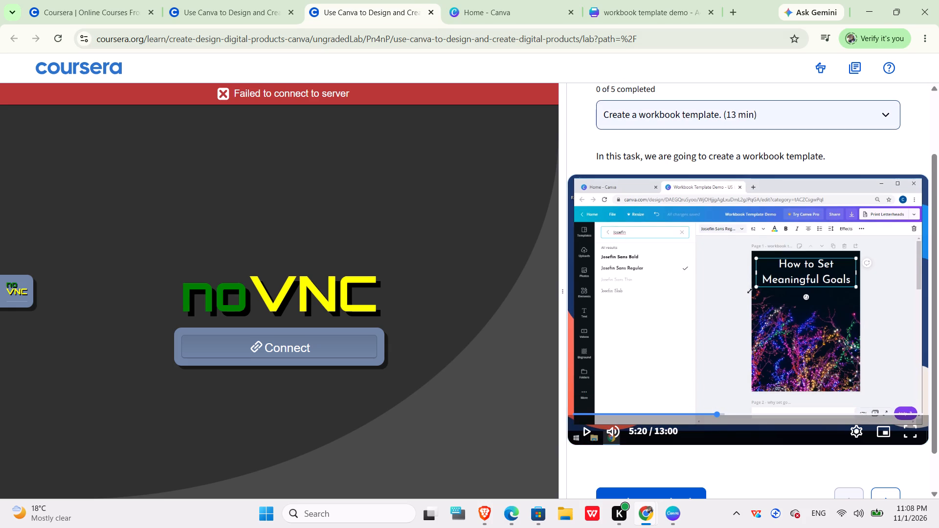
In the Canva design, select all of page 1's heading text and search the fonts for "joef".
click(626, 16)
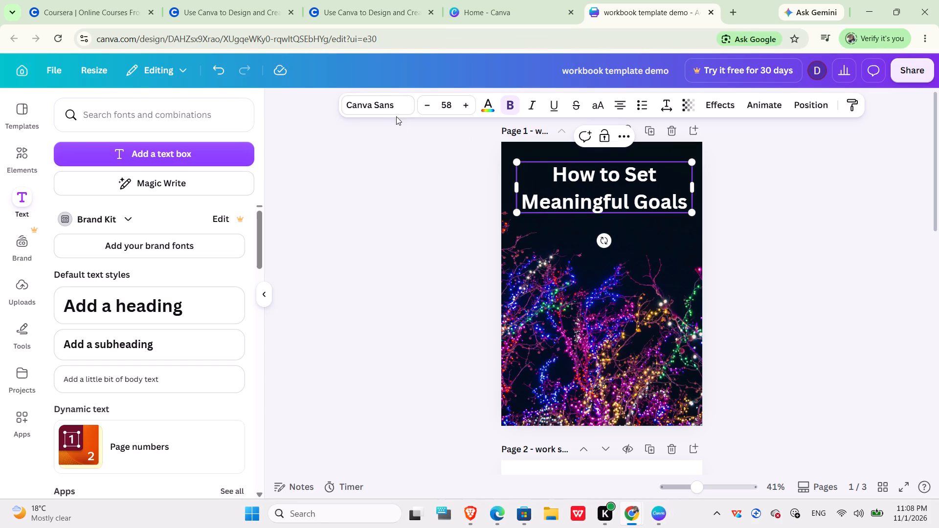
click(396, 106)
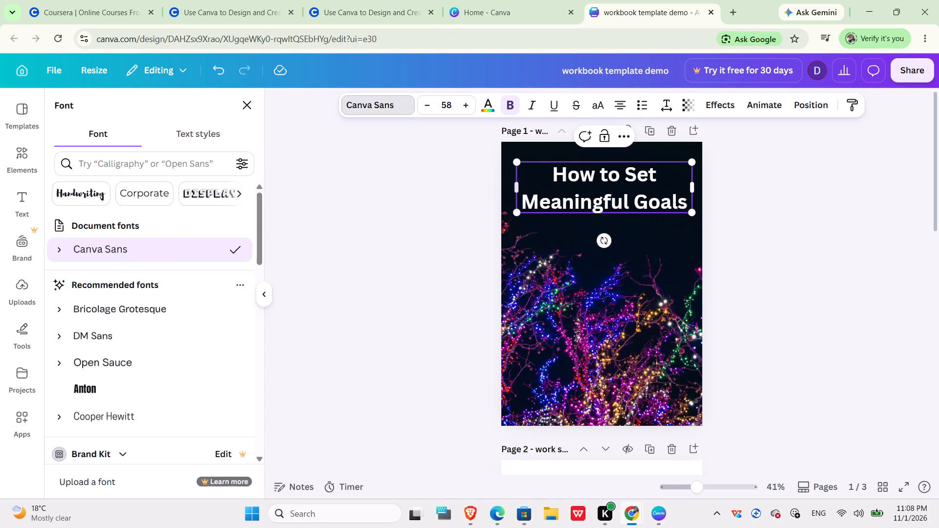
click(565, 175)
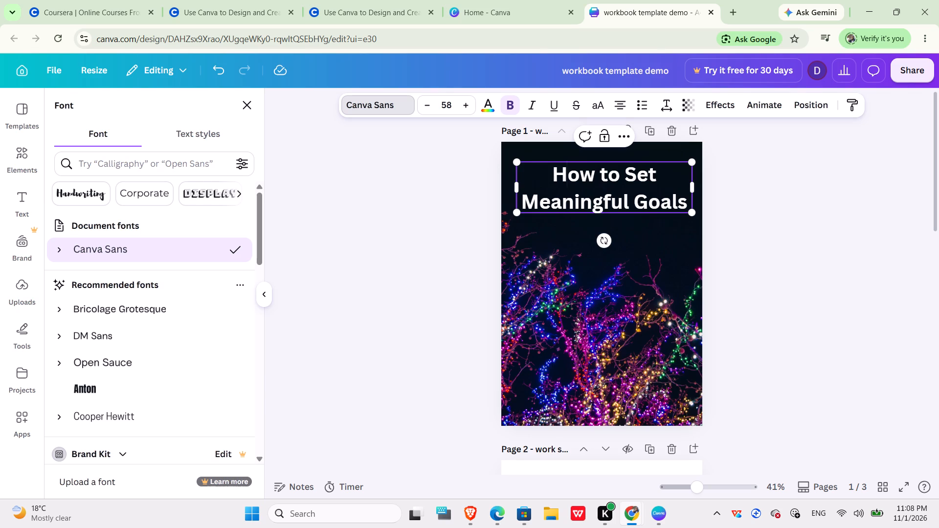
drag(558, 178, 578, 203)
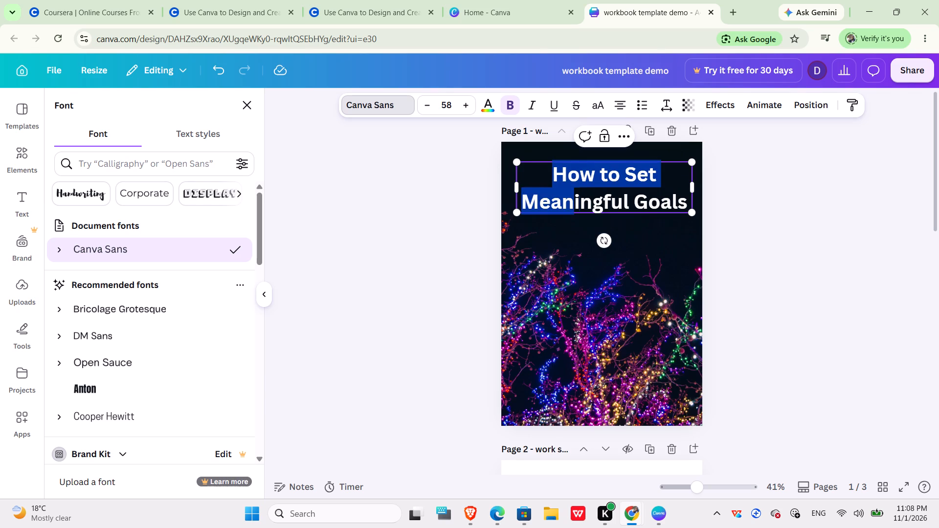
drag(578, 203, 685, 204)
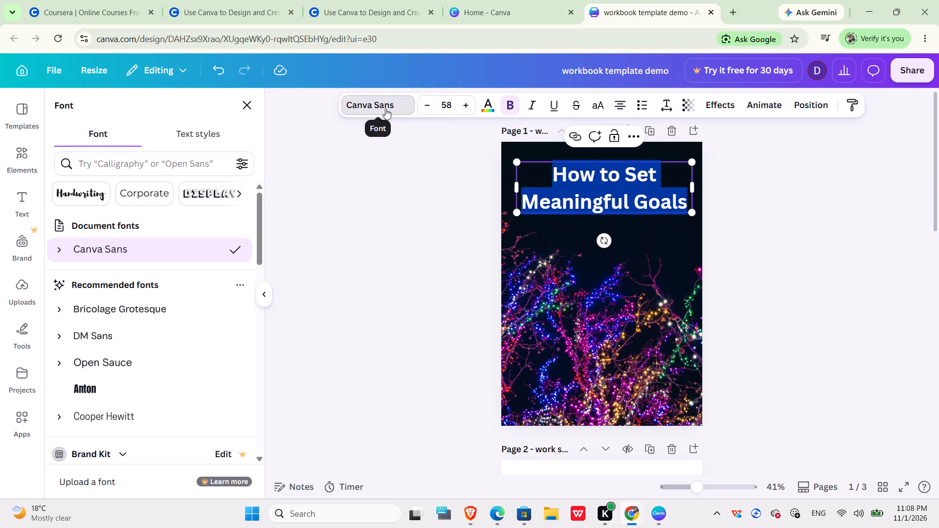
click(385, 109)
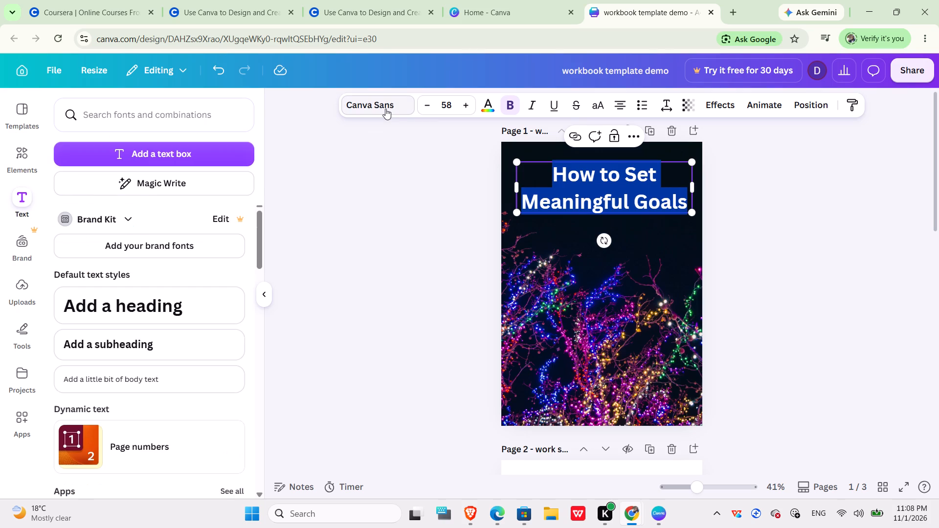
click(392, 104)
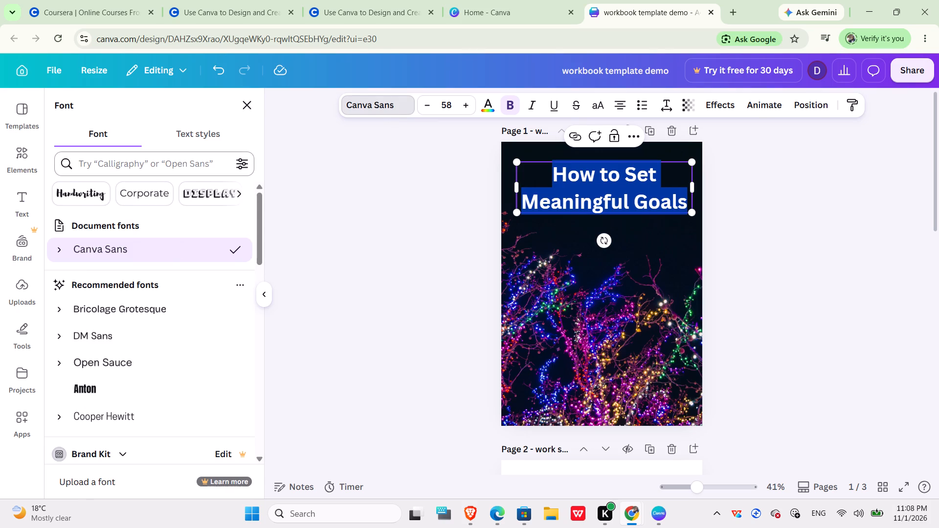
click(112, 160)
key(j)
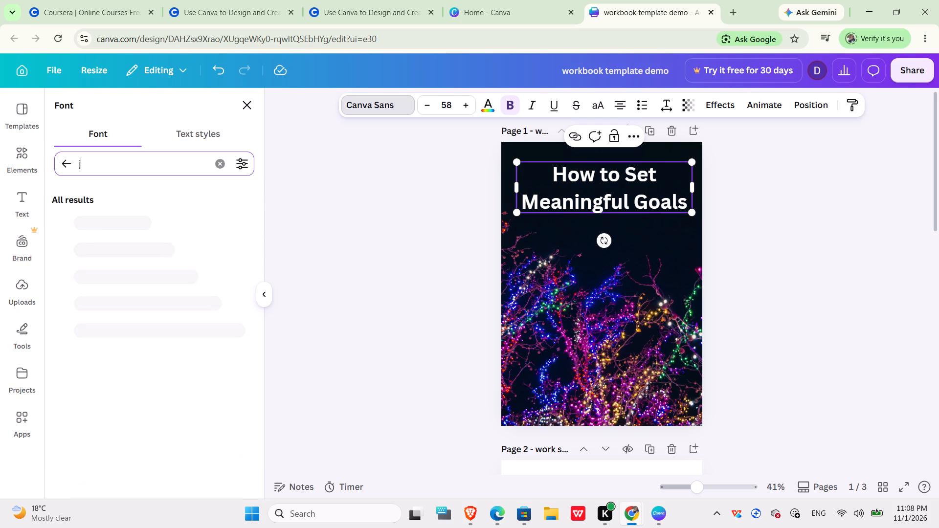
key(o)
key(e)
key(f)
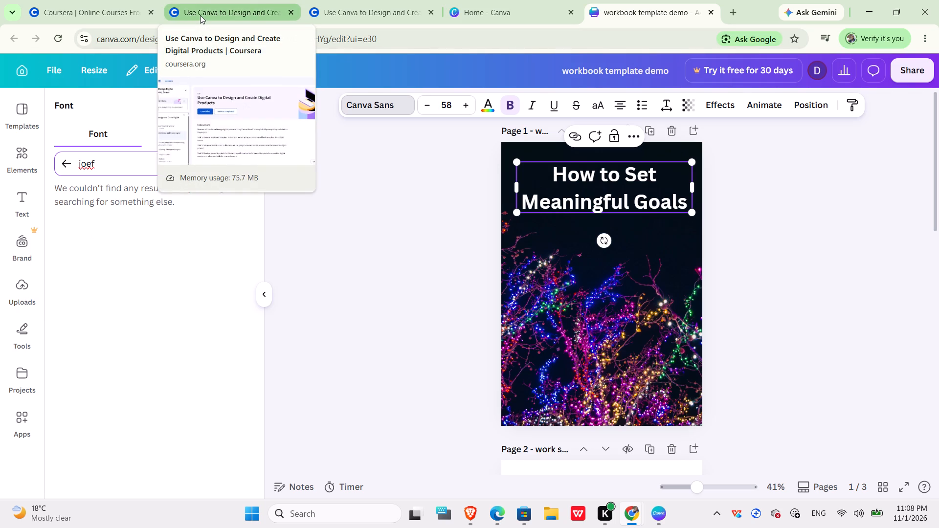
Check the font name in the paused Coursera lab video, then return to the Canva design.
click(346, 9)
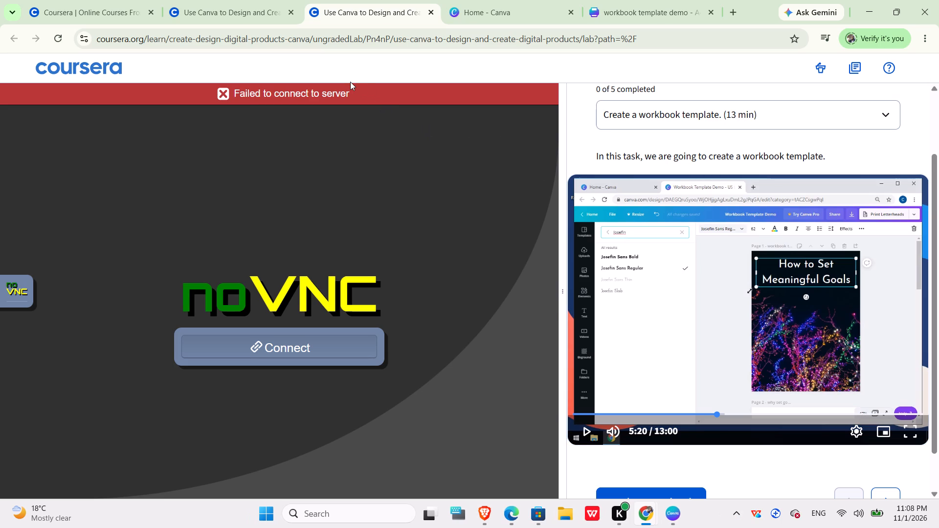
click(246, 13)
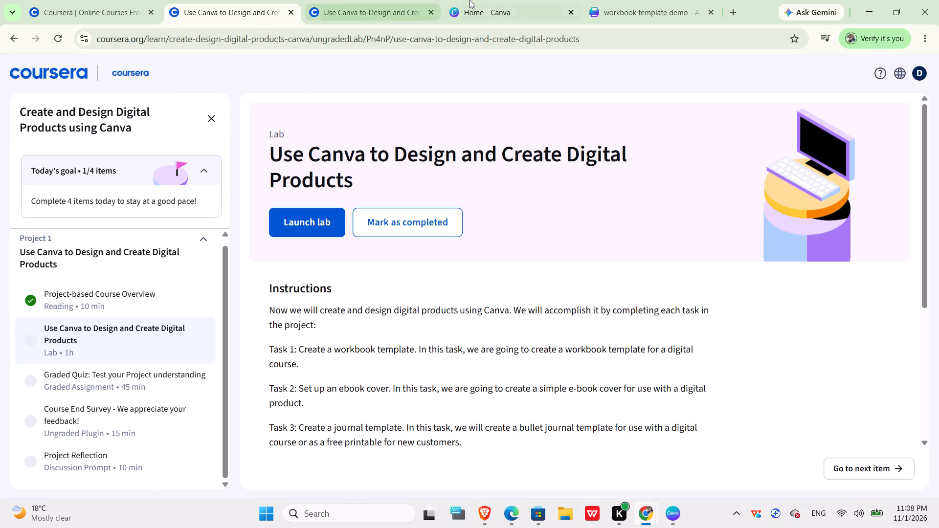
click(608, 0)
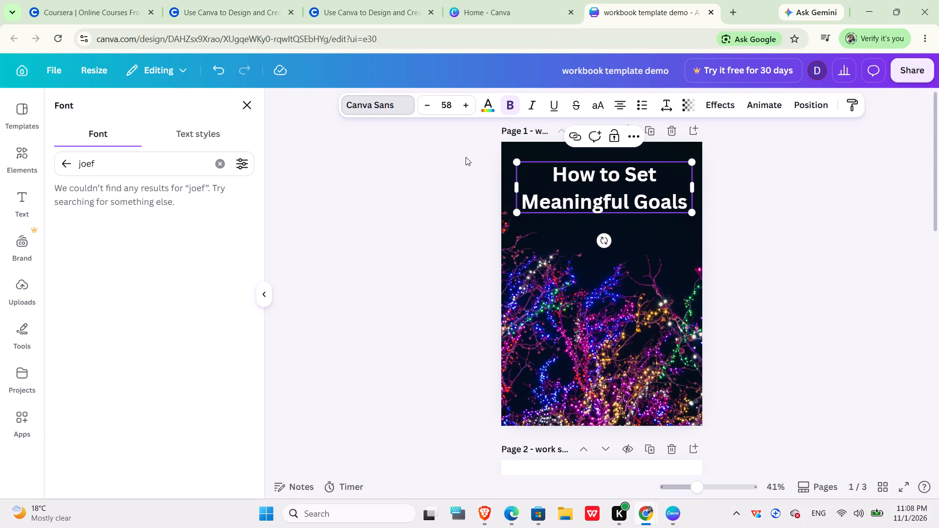
Correct the font search to "josefin" and apply Josefin Sans to page 1's heading.
click(113, 169)
key(BackSpace)
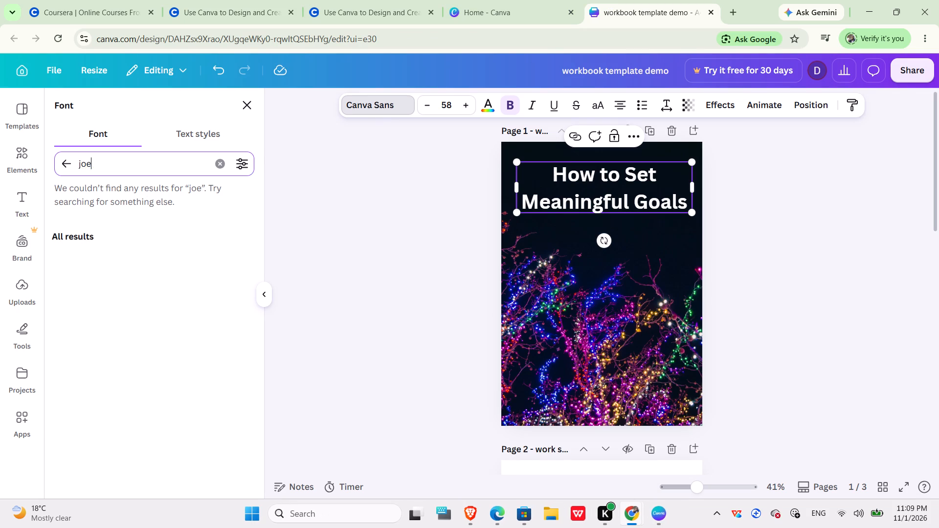
key(BackSpace)
text(sefin)
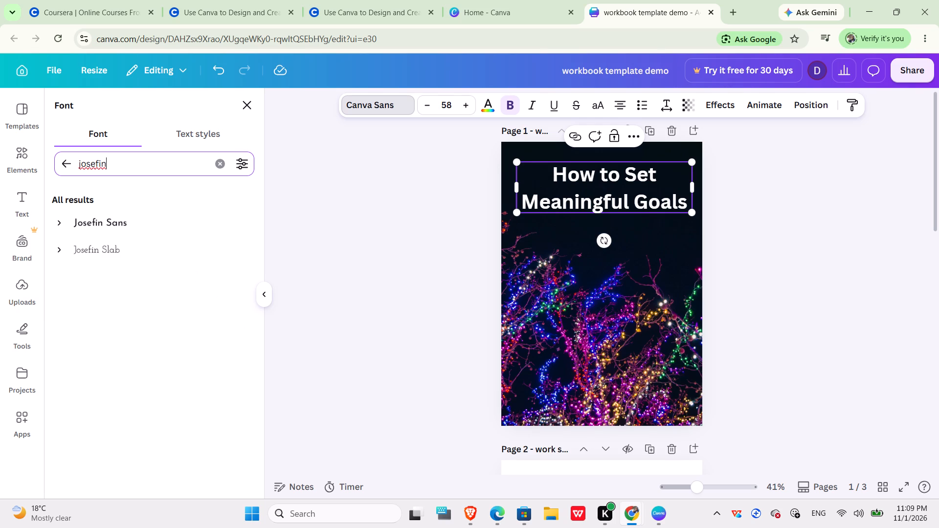
key(s)
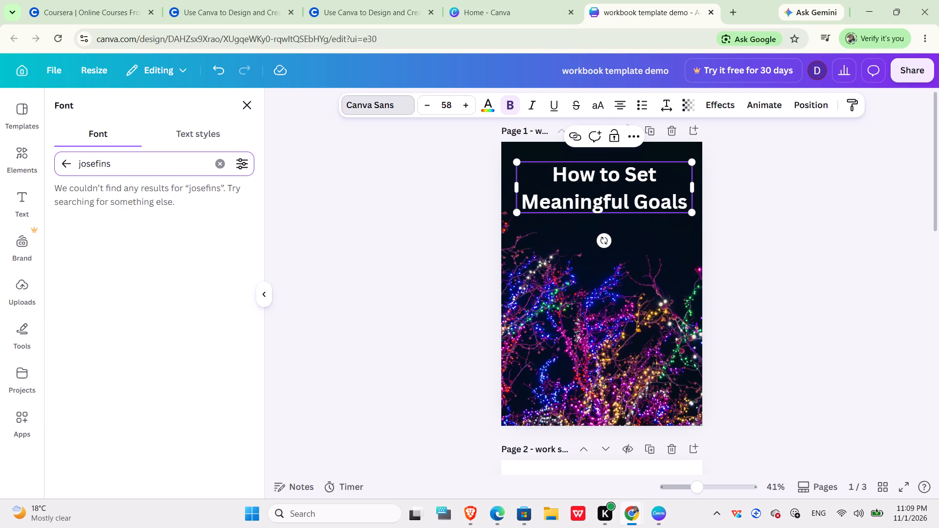
key(BackSpace)
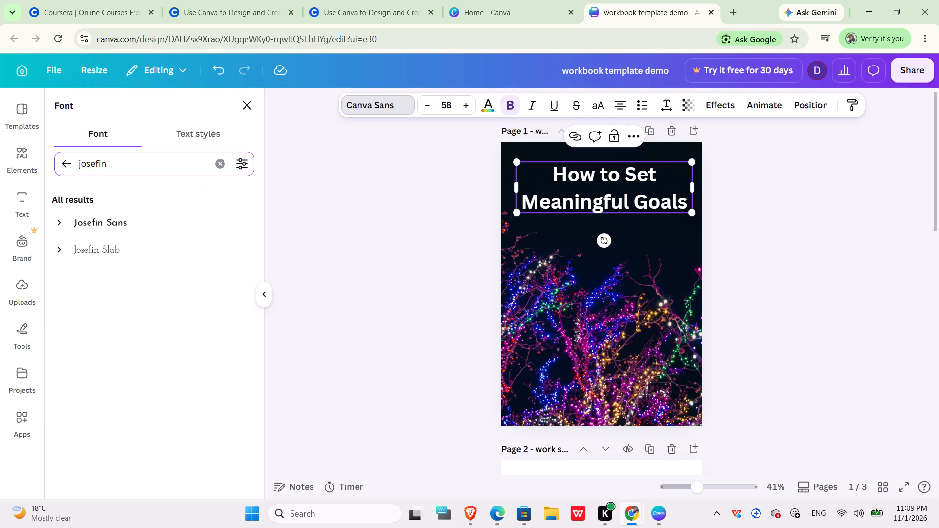
click(81, 226)
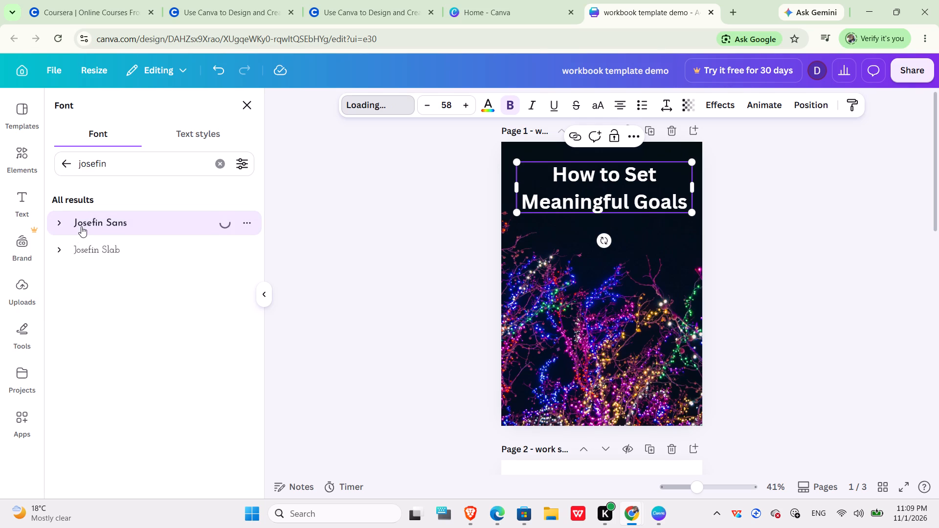
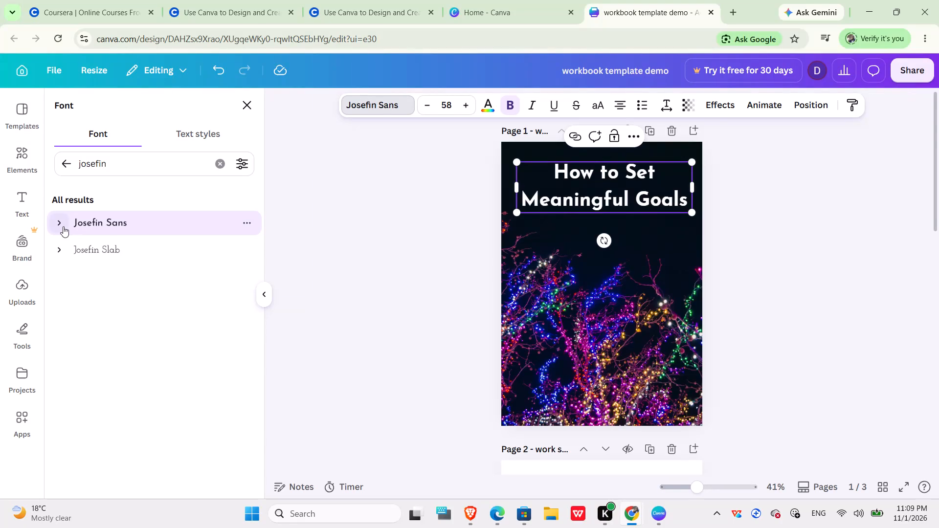
Set page 1's heading to the Regular style of Josefin Sans.
click(63, 226)
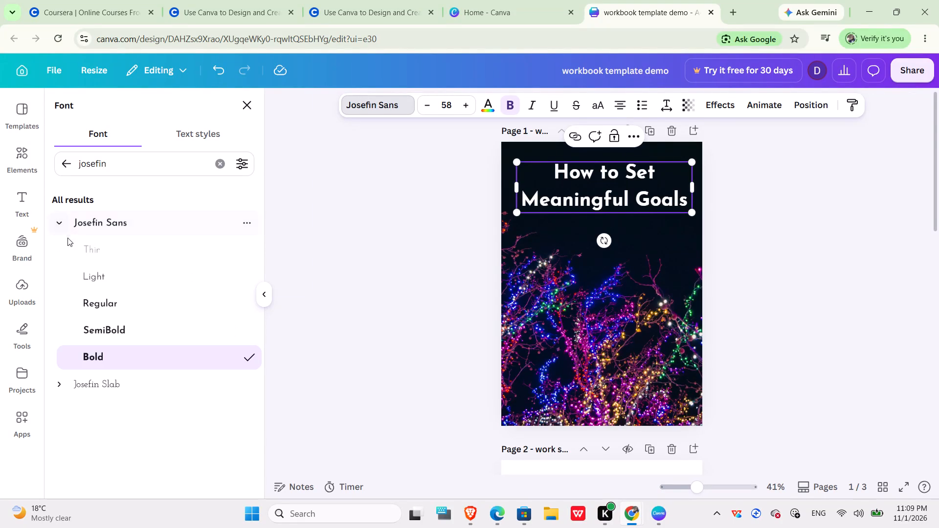
click(98, 300)
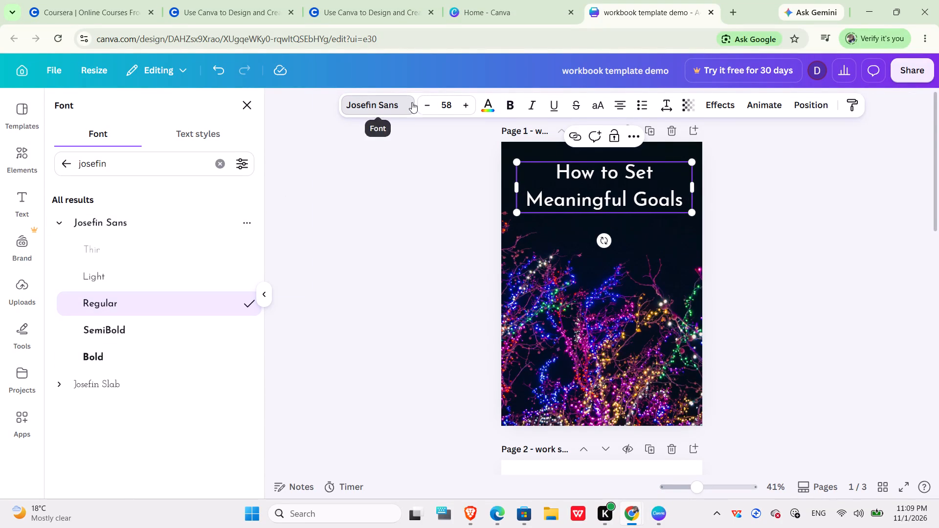
Return to the Coursera lab, play the video on from 5:20, and replay the heading segment from about 5:04, pausing at 5:09.
click(359, 10)
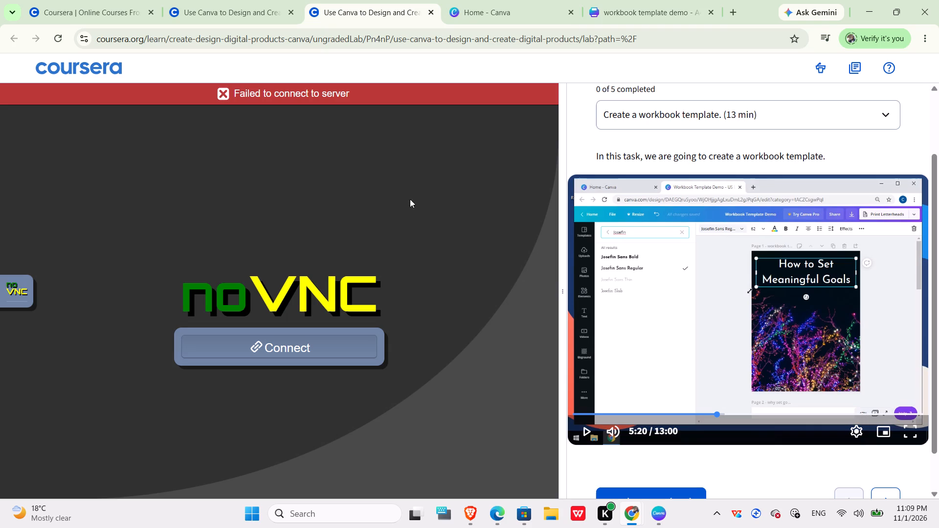
click(590, 430)
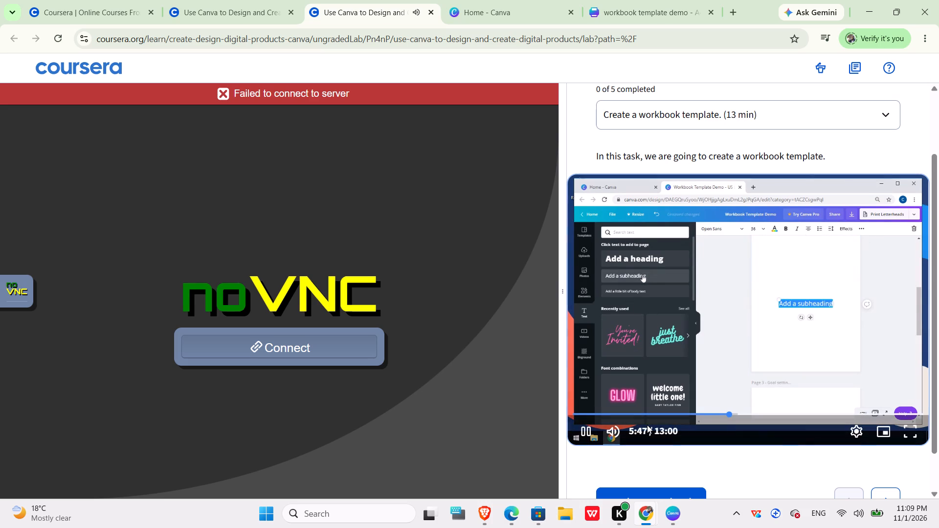
click(710, 413)
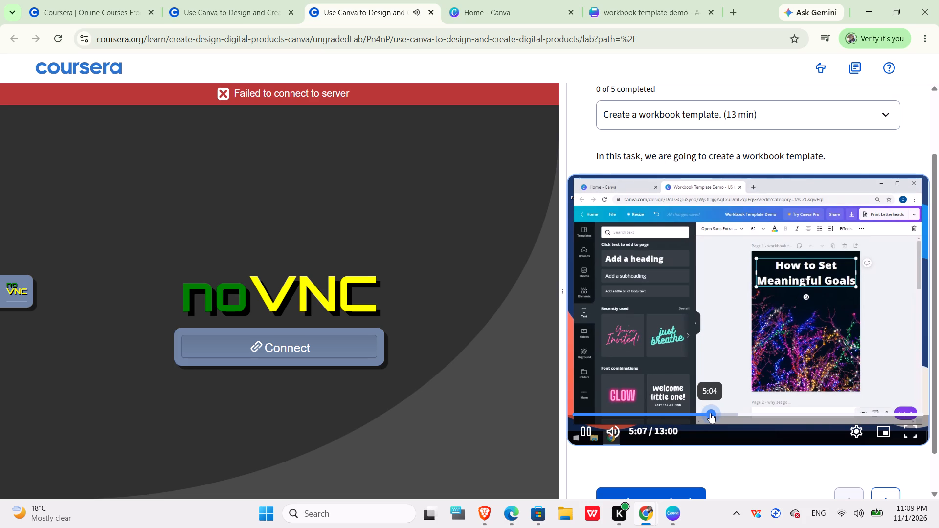
click(585, 432)
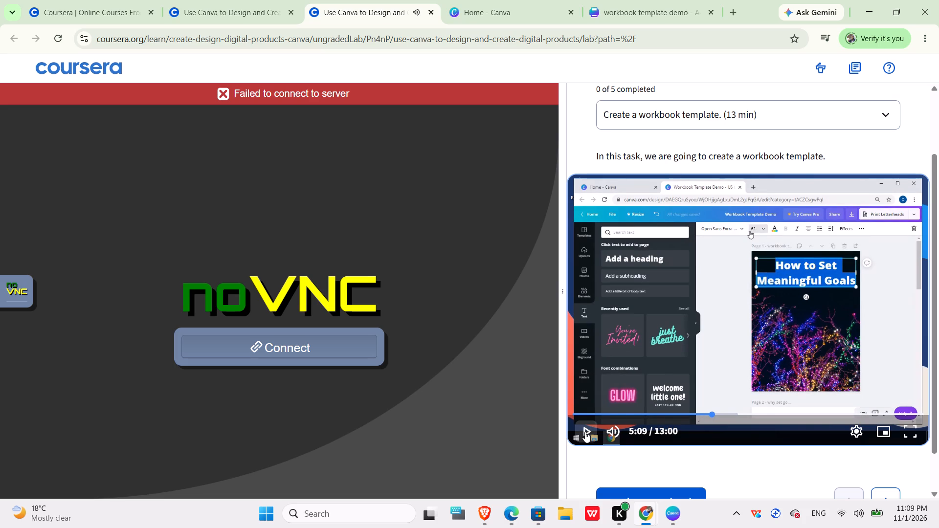
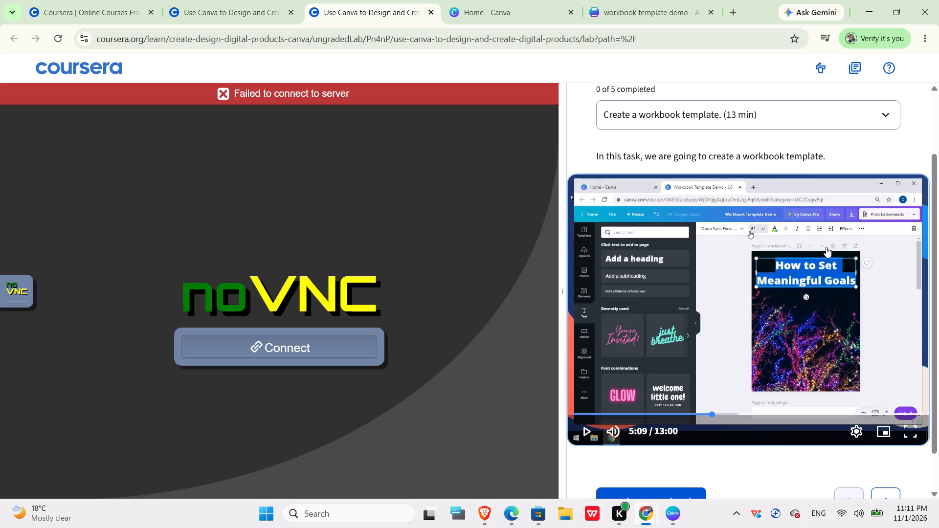
Switch to the Canva workbook template demo and review page 1's cover and the blank page 2.
click(654, 11)
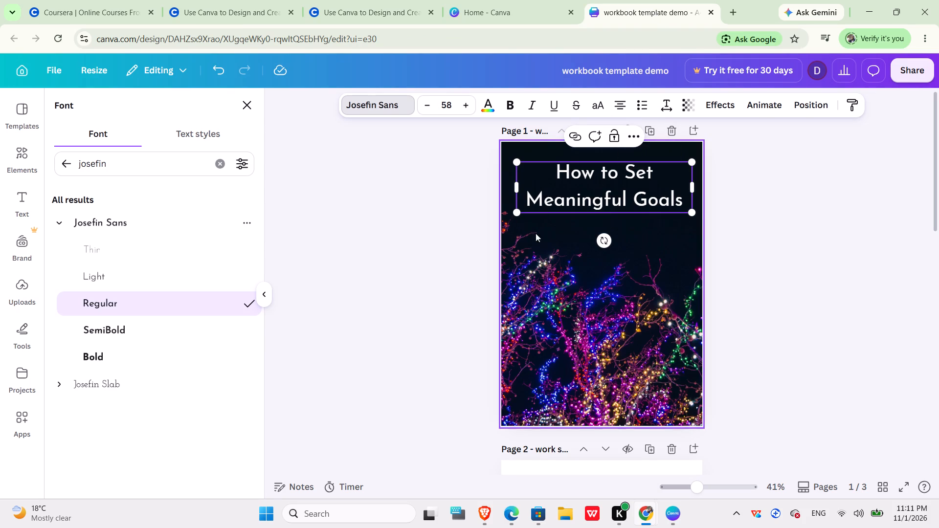
scroll(566, 281, down, 3)
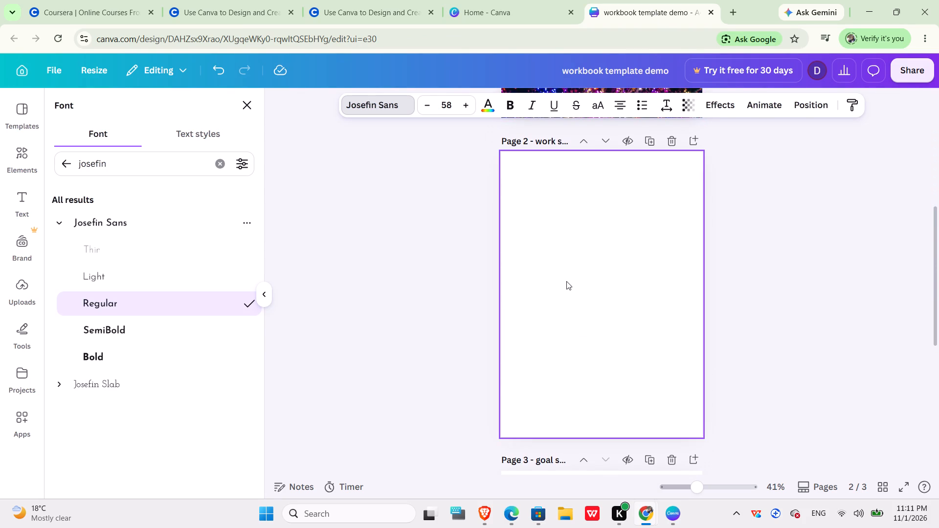
scroll(566, 281, up, 3)
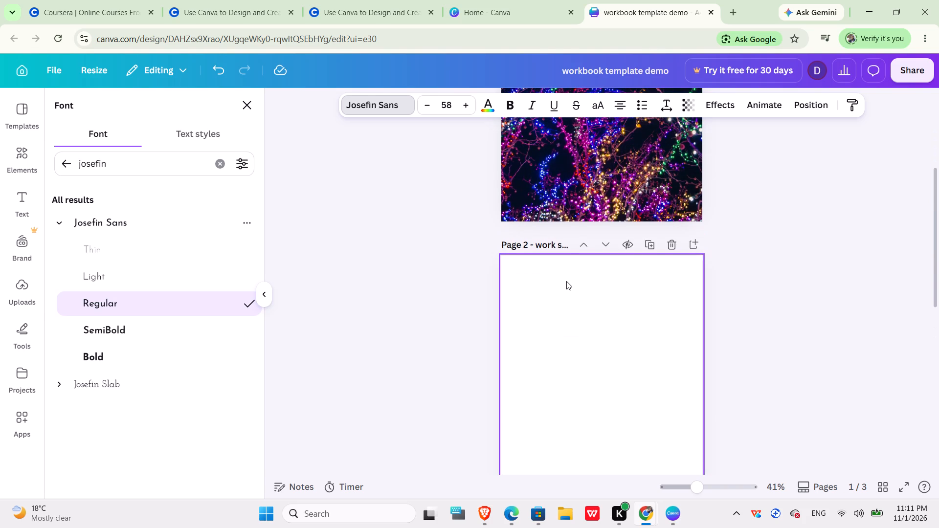
scroll(566, 281, up, 1)
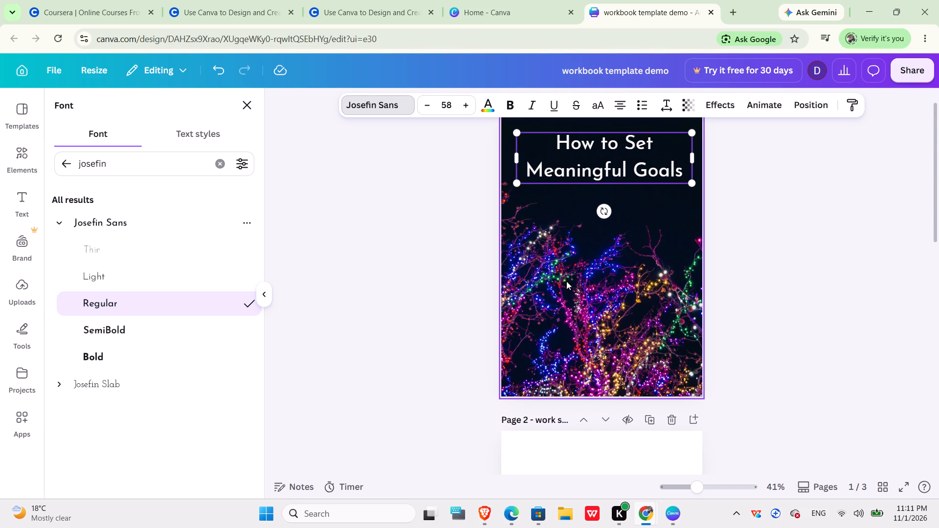
scroll(566, 281, down, 1)
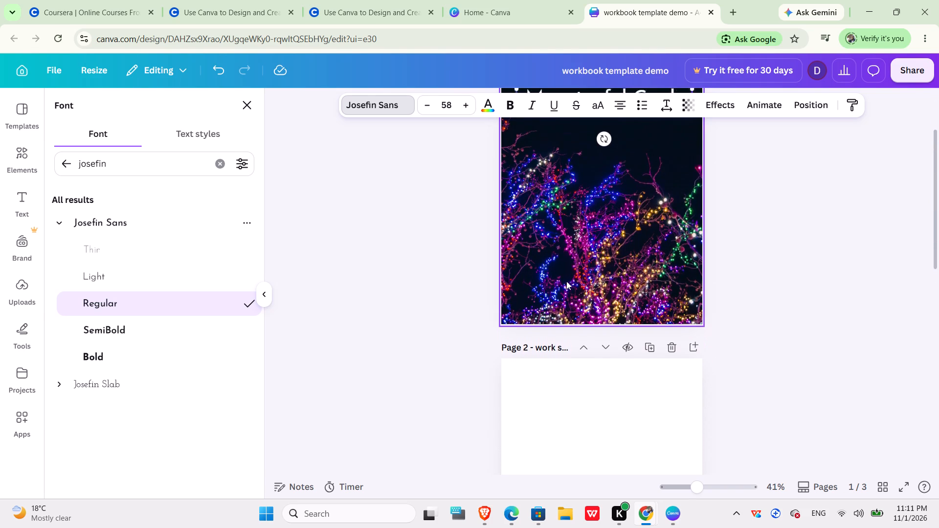
scroll(566, 281, down, 2)
click(570, 310)
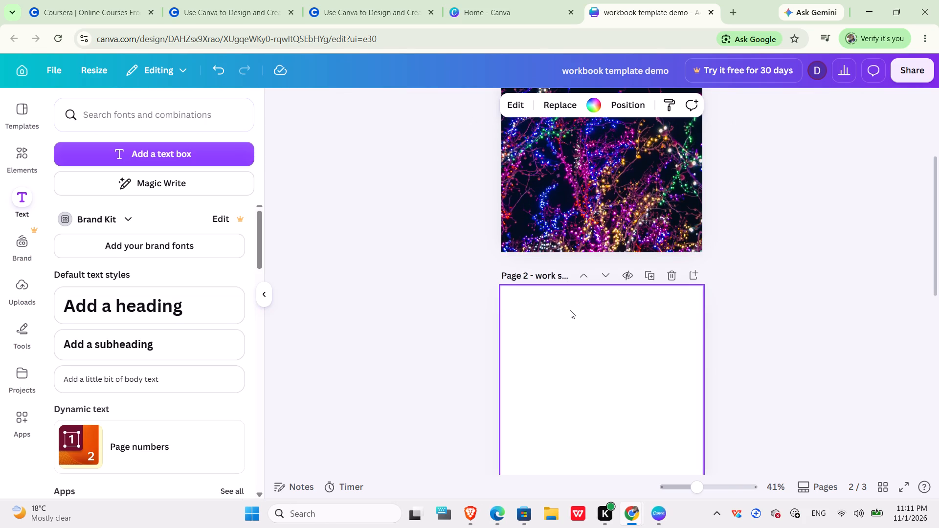
scroll(590, 165, up, 2)
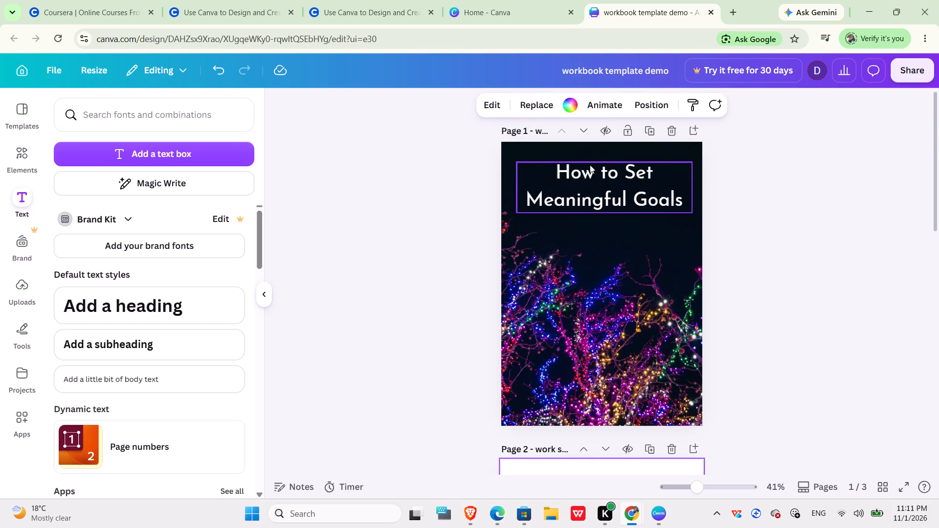
scroll(590, 165, down, 1)
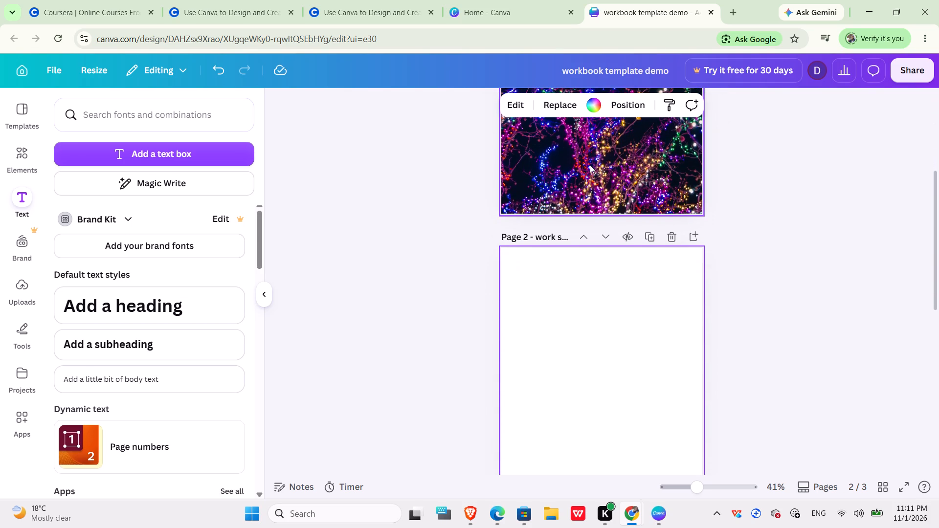
scroll(590, 165, down, 1)
click(556, 291)
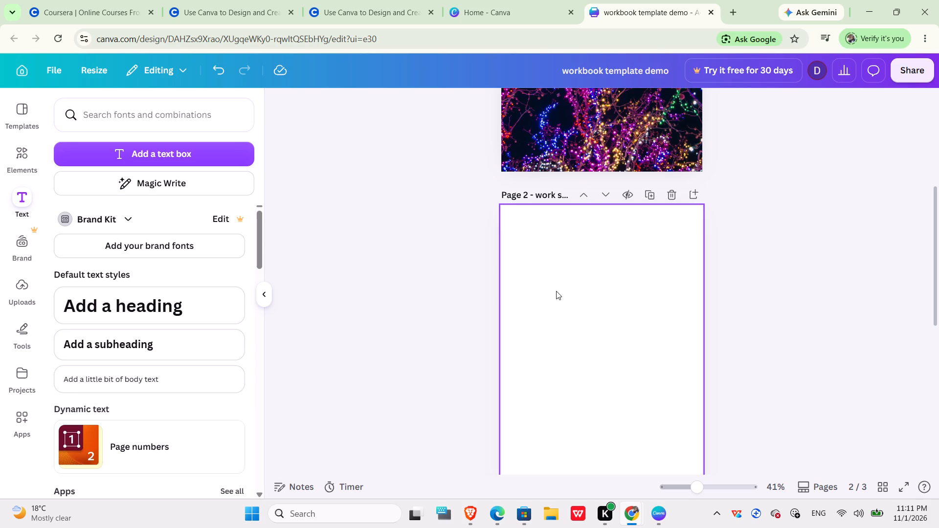
click(388, 7)
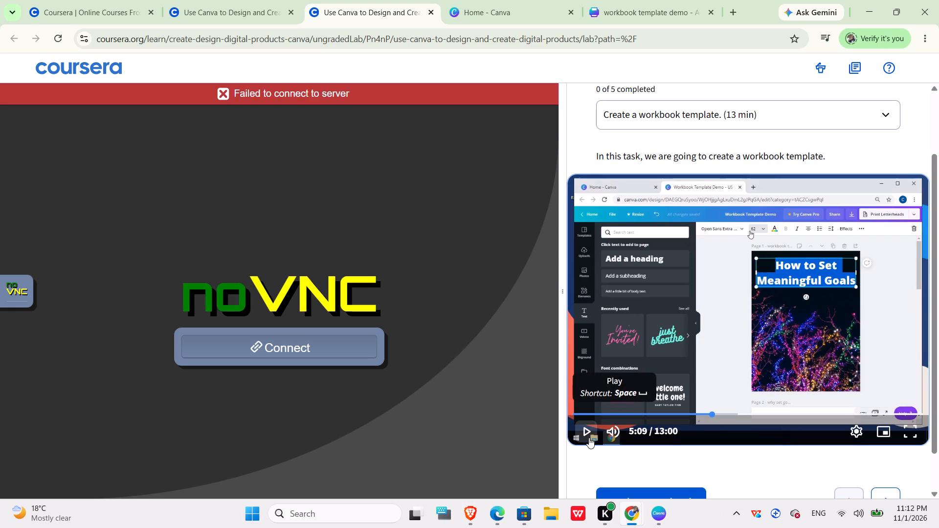
click(731, 10)
text(wo)
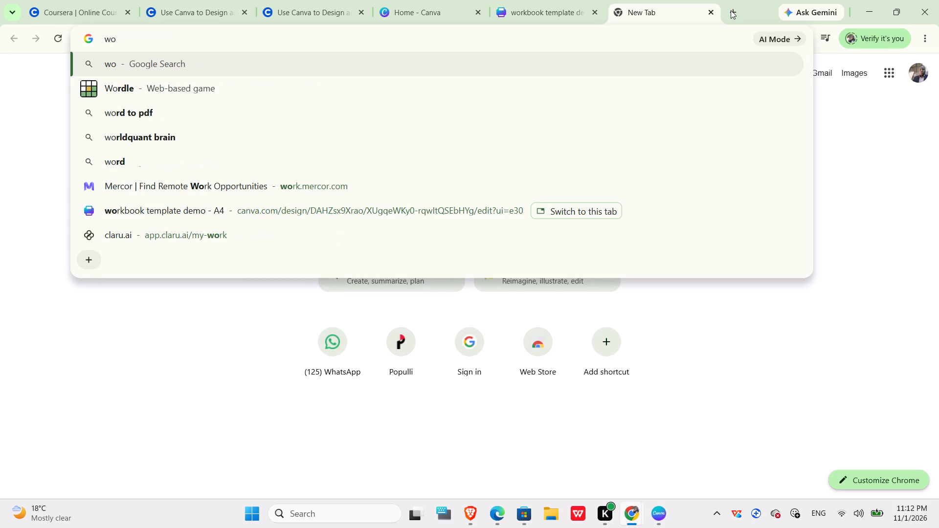
text(rk)
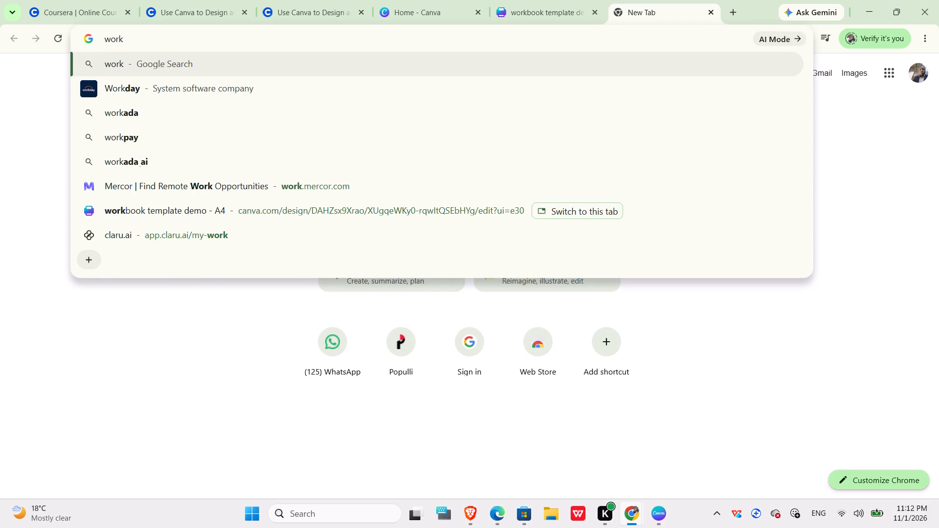
key(b)
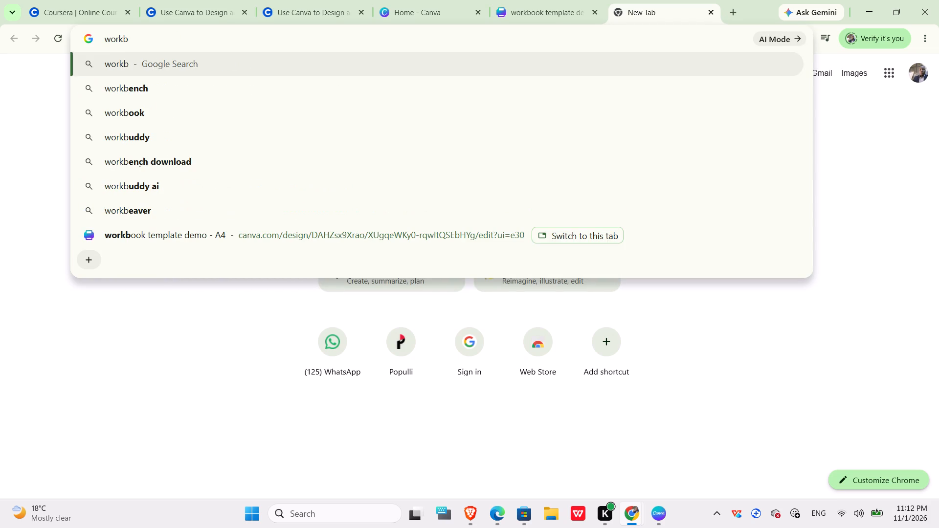
text(oo)
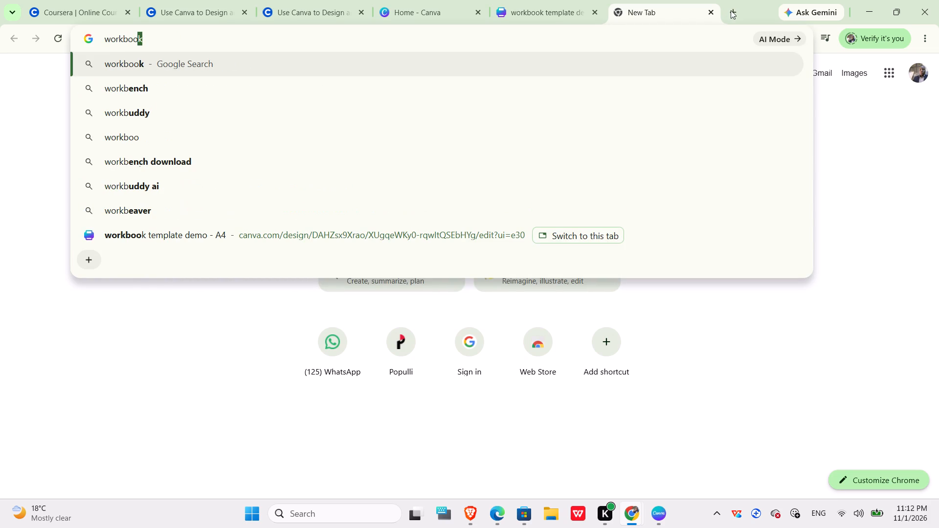
key(k)
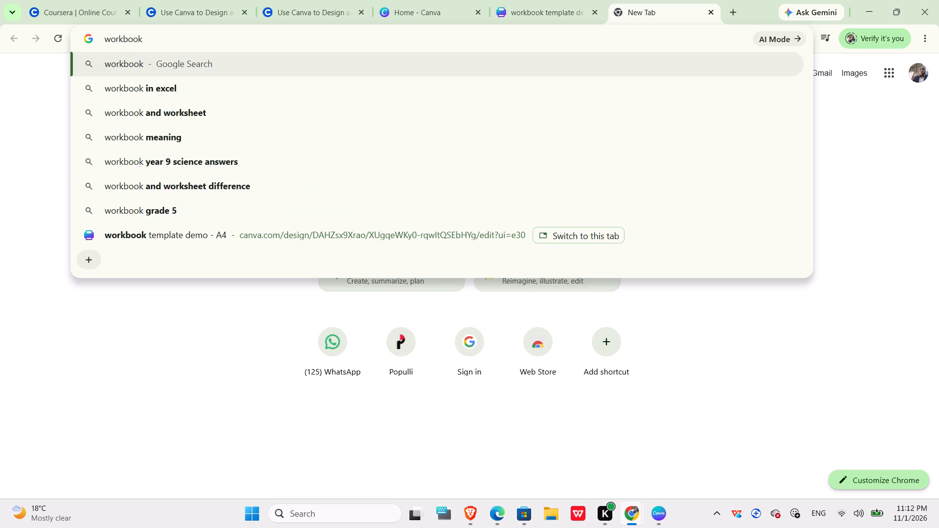
key(space)
text(ter)
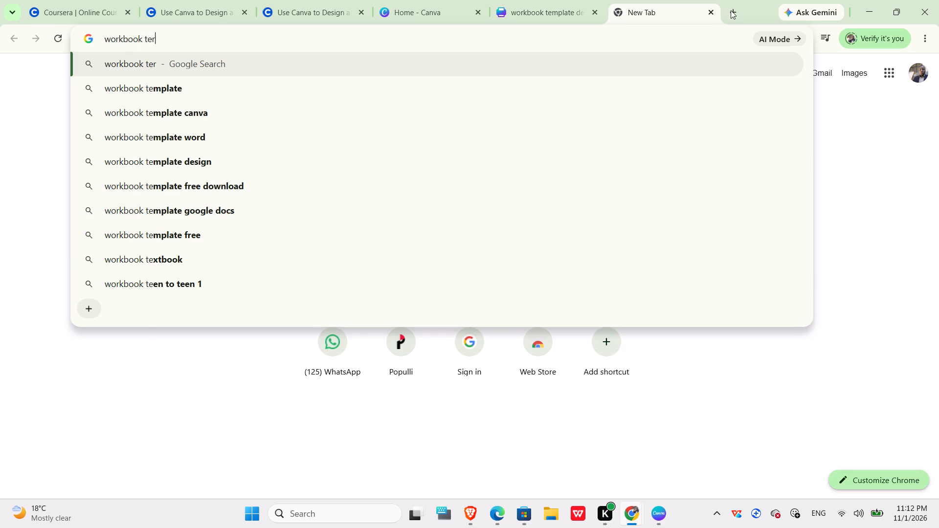
key(BackSpace)
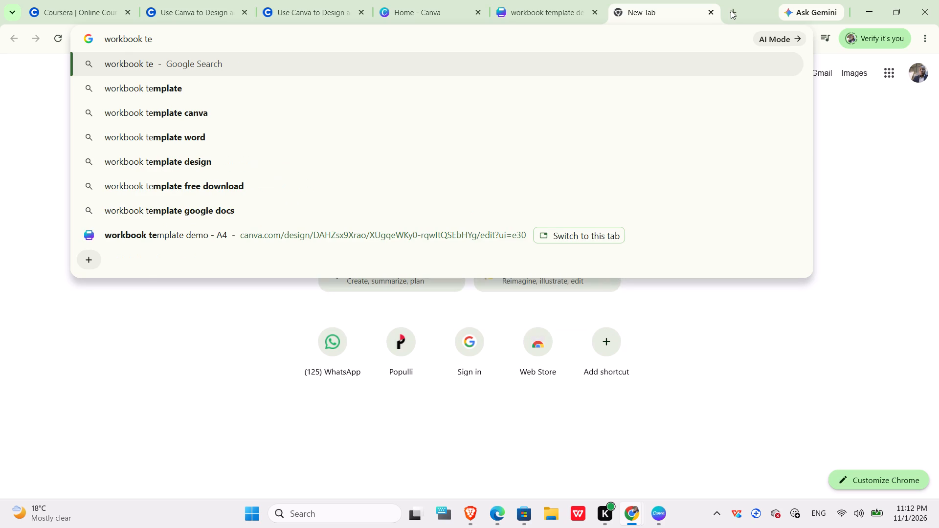
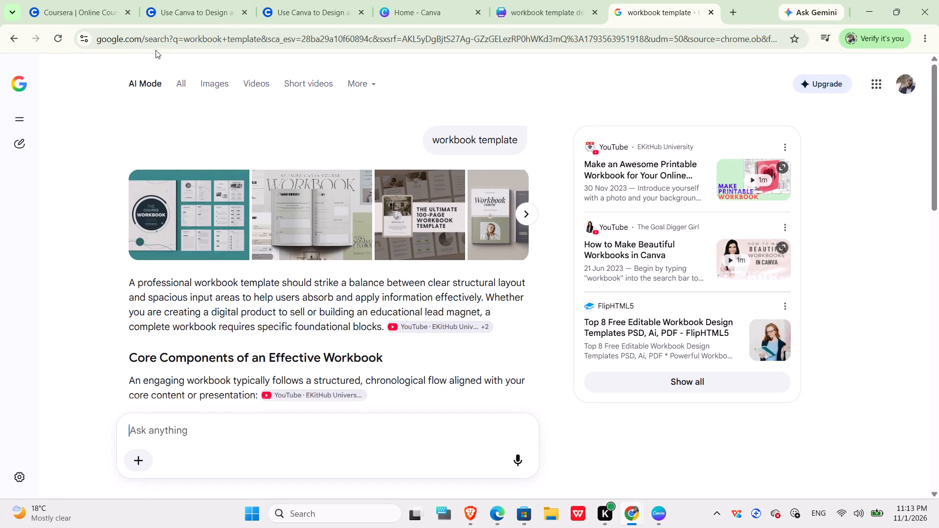
Return to the Canva workbook template demo and browse the suggested A4 templates for worksheet layouts suited to the blank page 2.
click(536, 11)
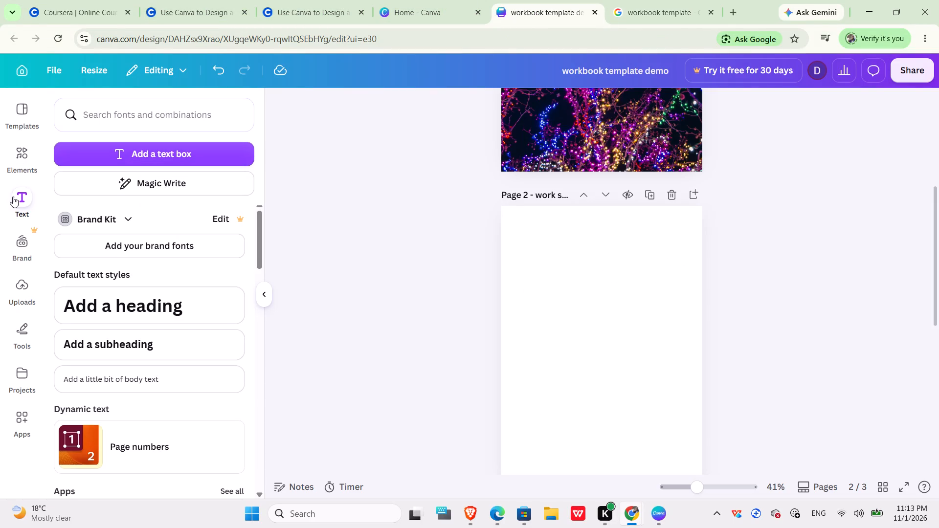
click(24, 116)
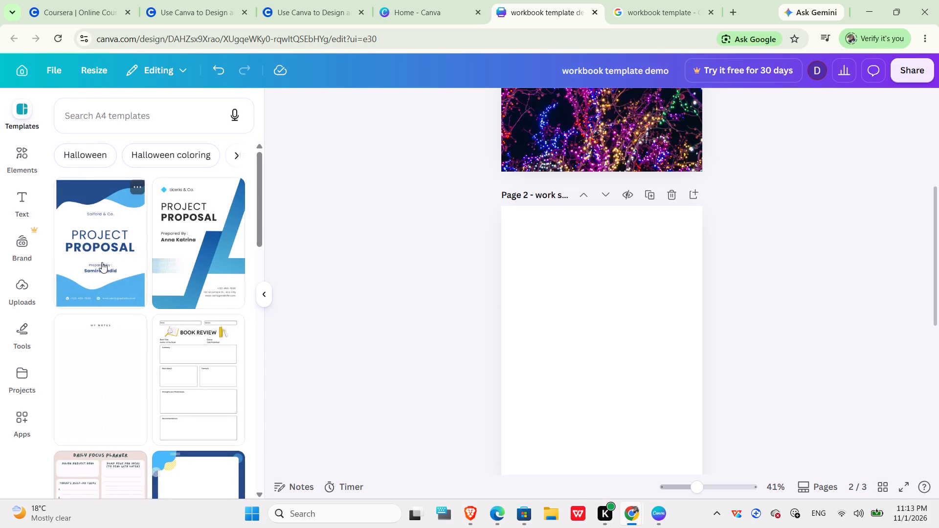
scroll(194, 266, down, 3)
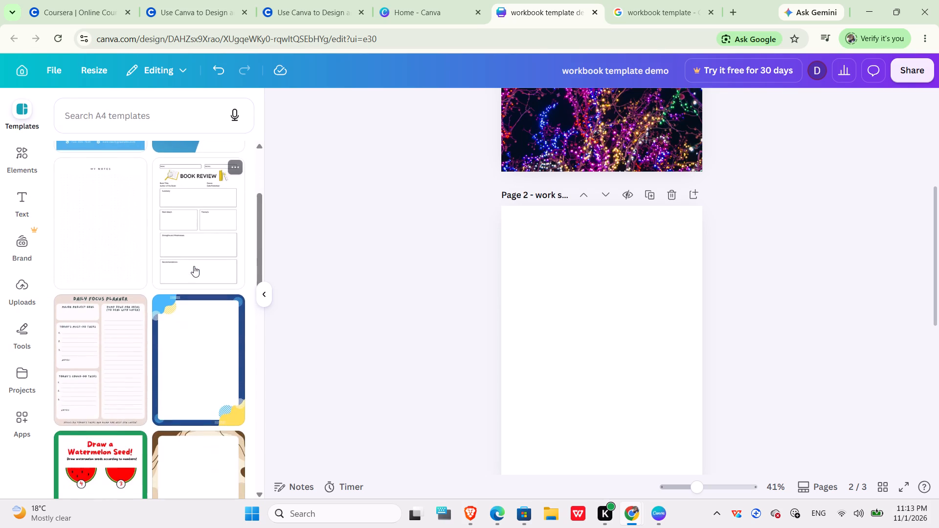
scroll(253, 362, left, 1)
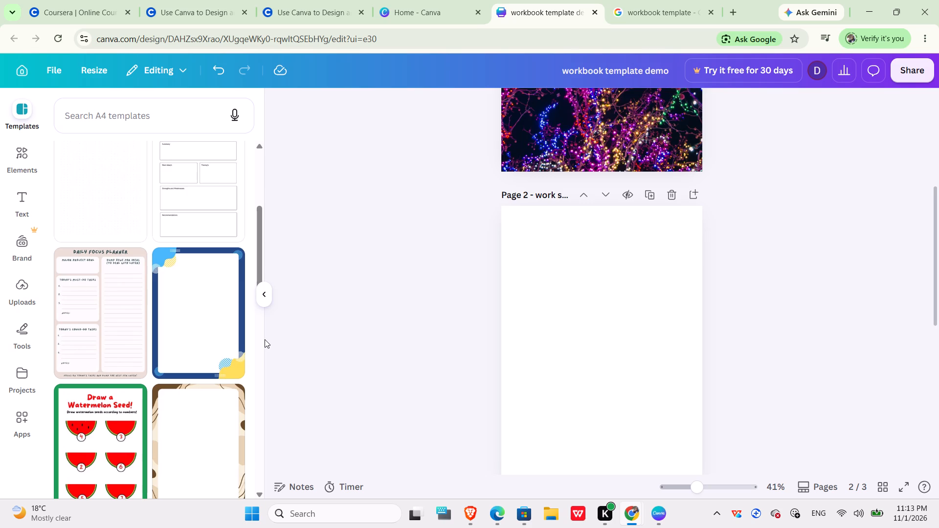
scroll(265, 339, down, 1)
scroll(158, 390, down, 3)
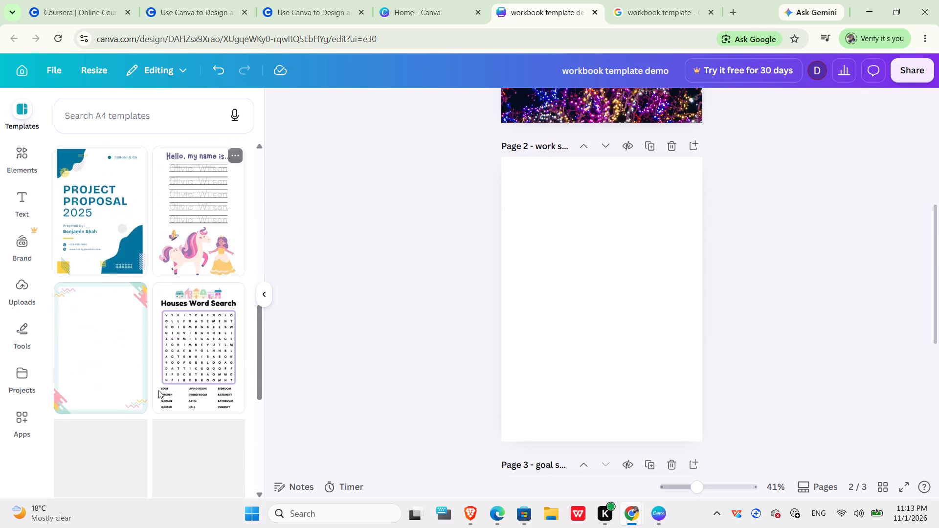
scroll(158, 390, down, 2)
scroll(158, 390, up, 1)
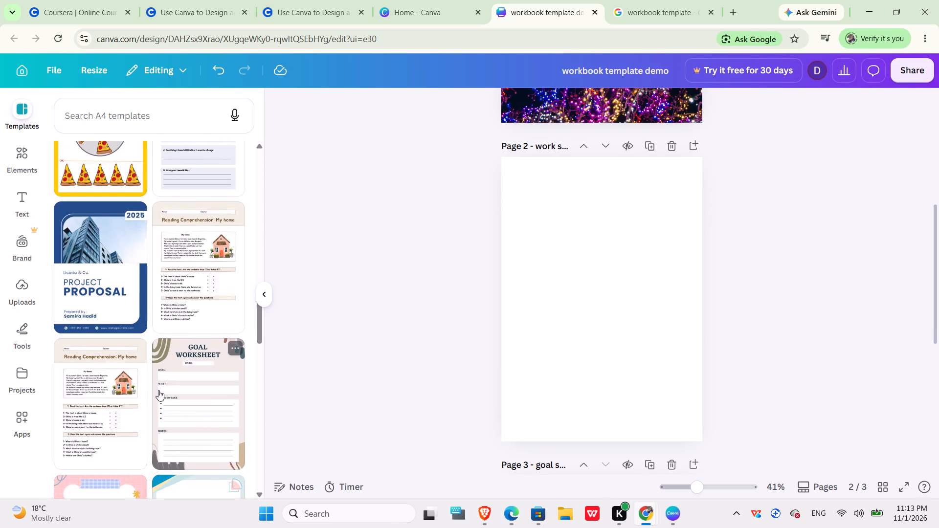
scroll(158, 390, down, 3)
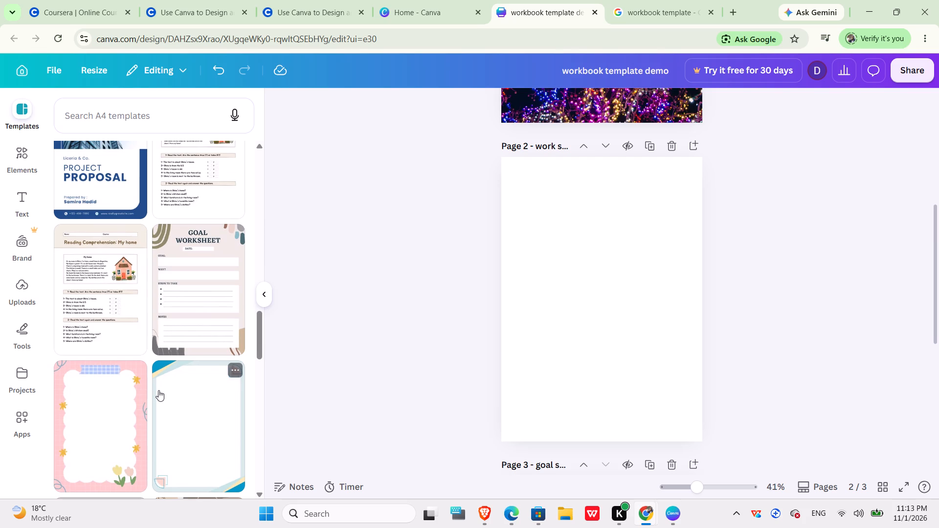
scroll(158, 390, down, 2)
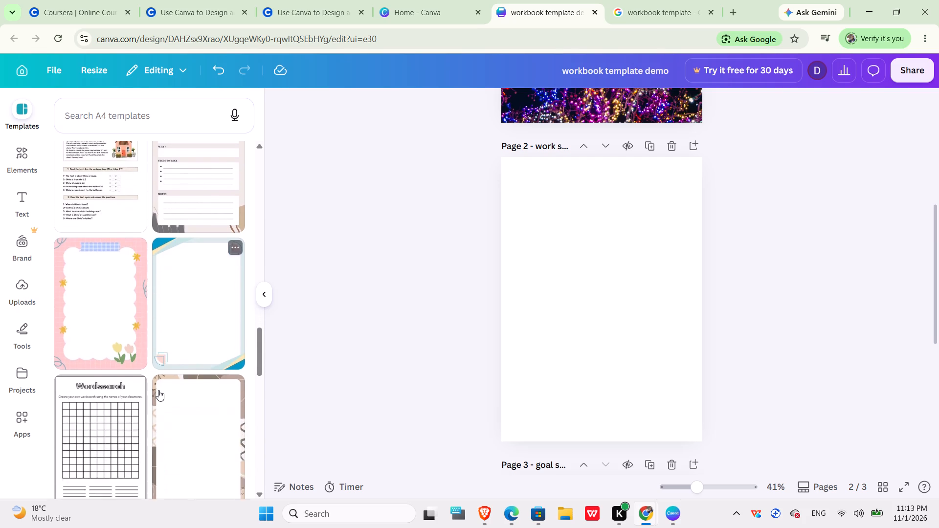
scroll(158, 390, down, 4)
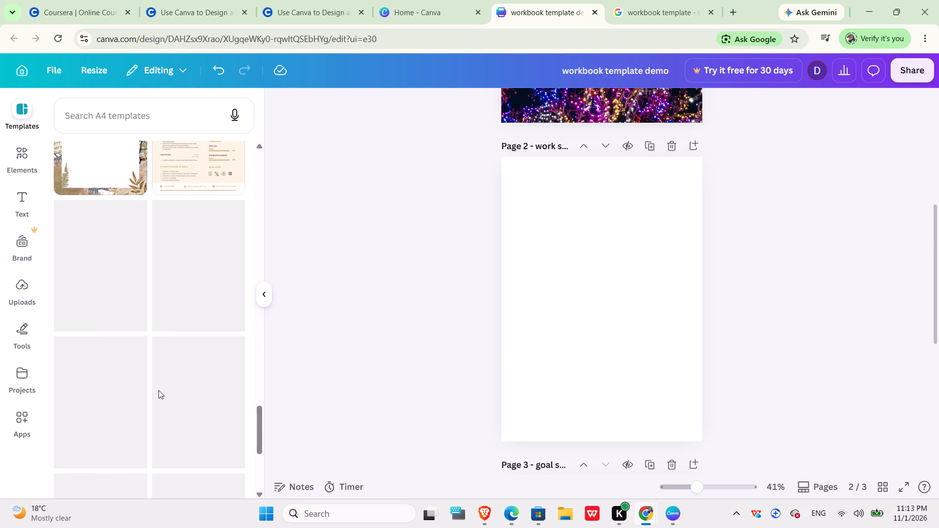
scroll(158, 390, down, 2)
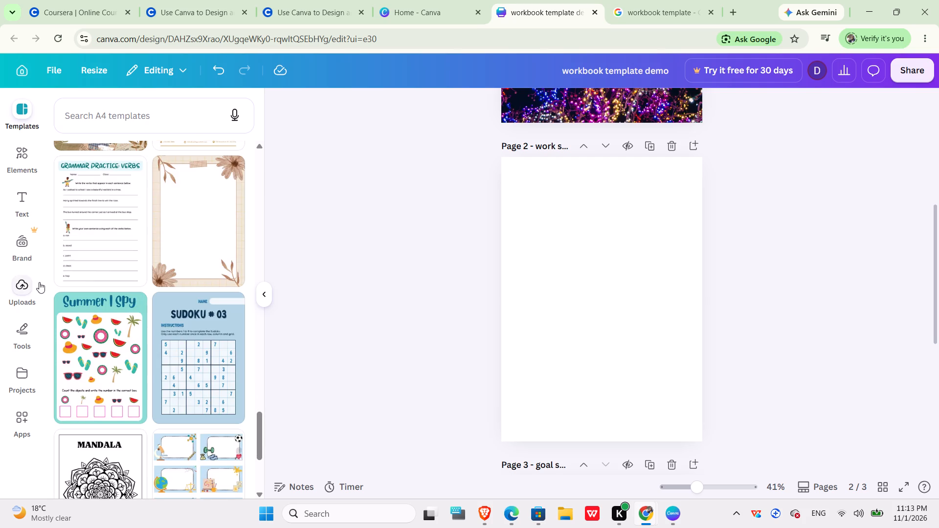
Check the Brand Kit's Brand Templates section and look back at the page 1 cover.
click(17, 244)
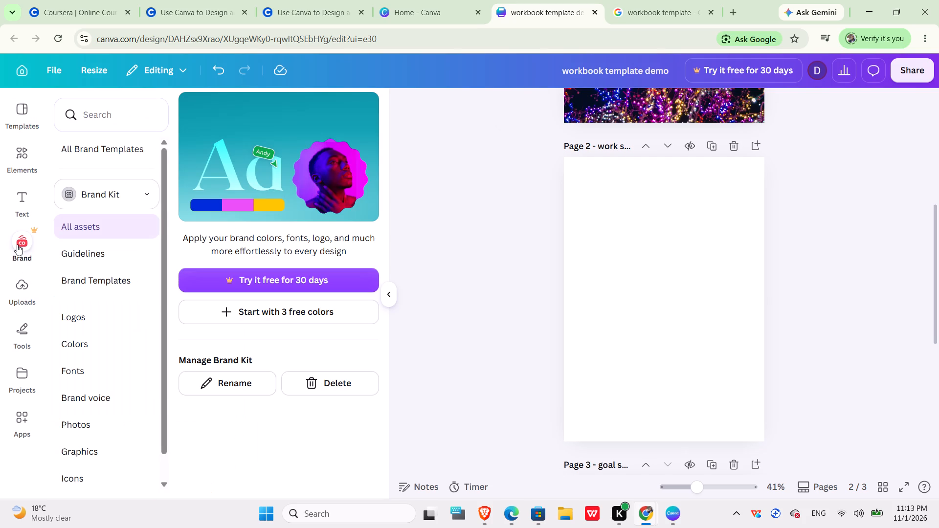
click(74, 281)
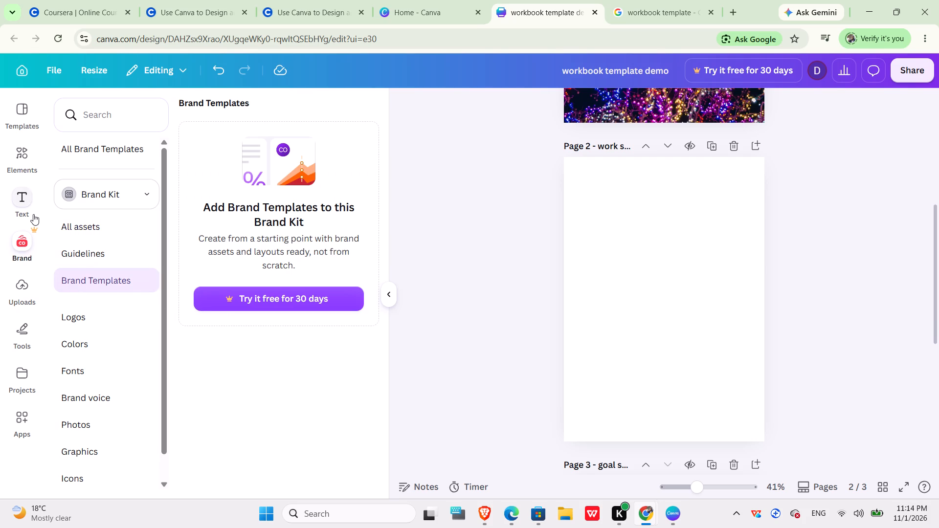
scroll(33, 214, up, 4)
scroll(600, 208, up, 2)
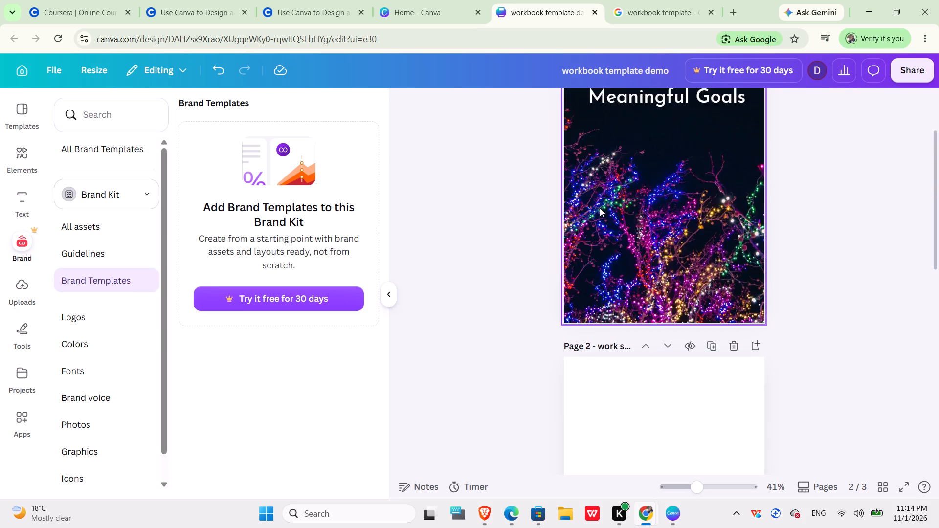
scroll(600, 208, up, 1)
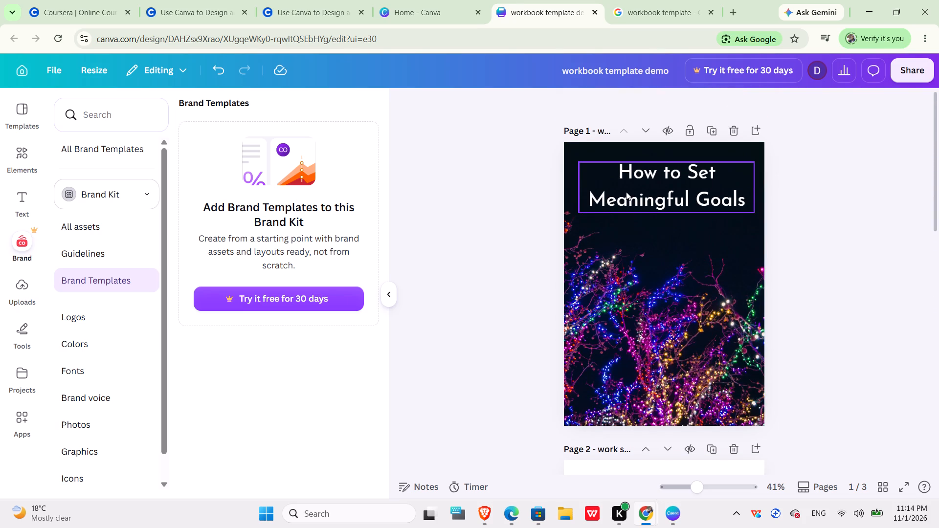
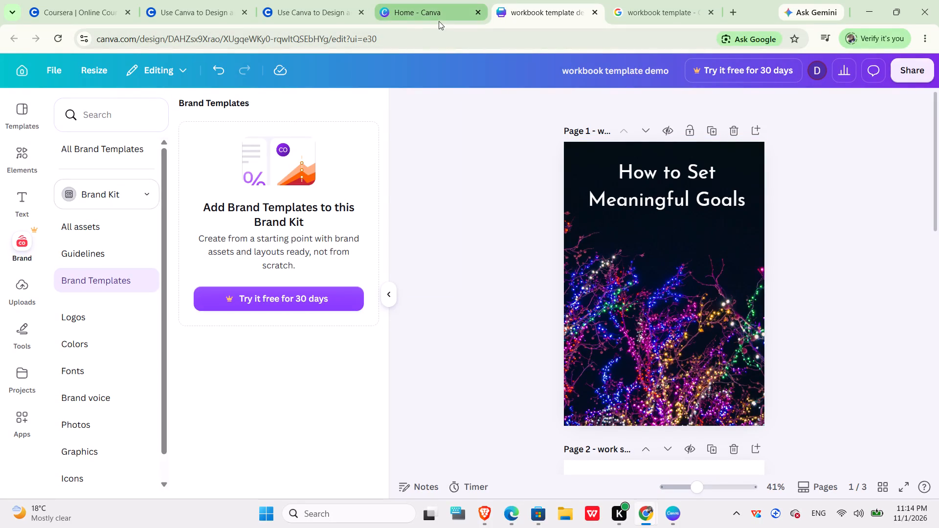
Return to the Coursera lab and watch the workbook video up to 6:03, where a subheading is added to page 2.
click(324, 19)
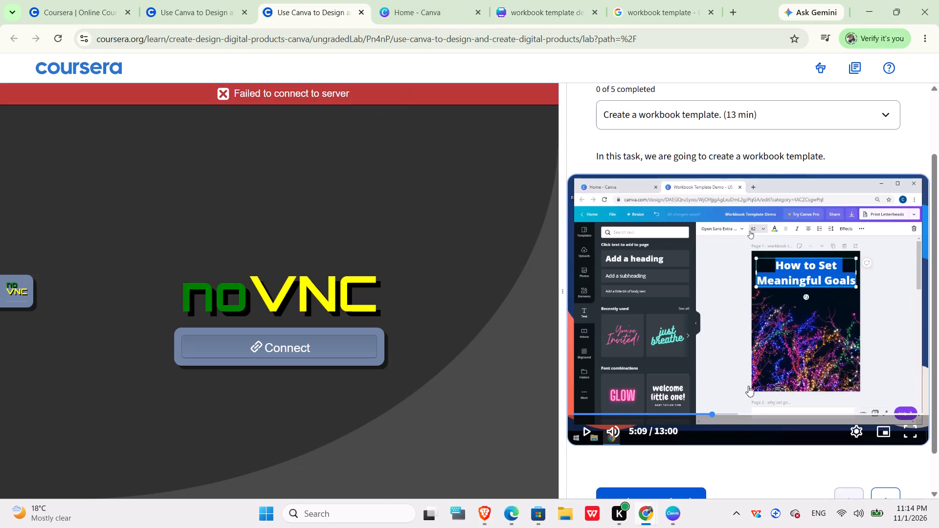
click(578, 432)
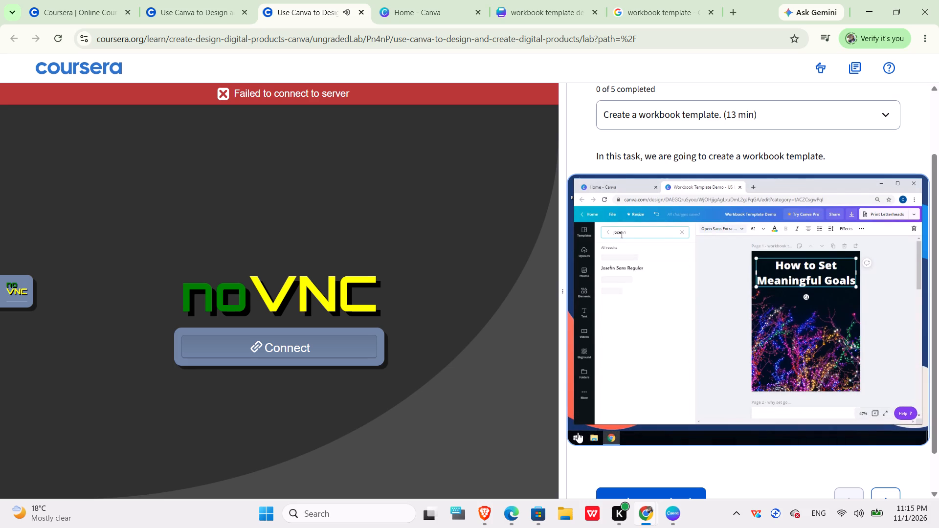
key(Right)
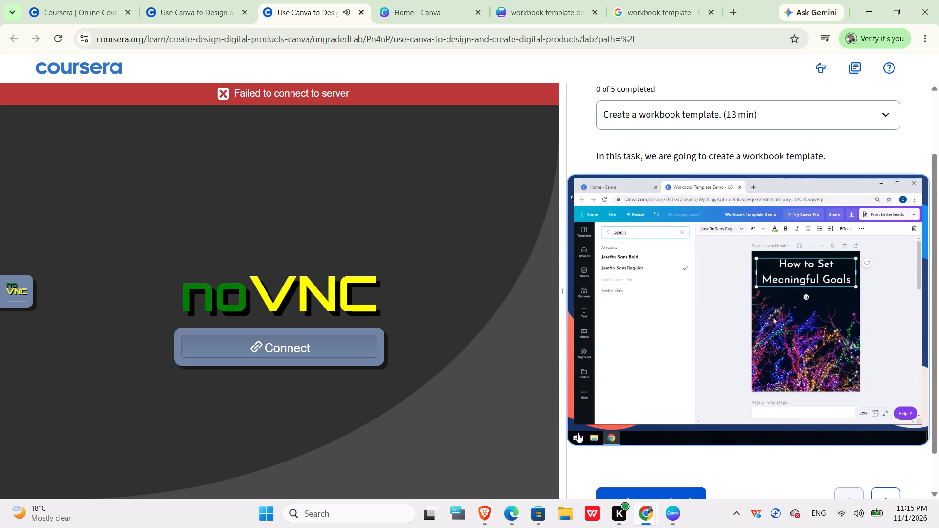
key(Right)
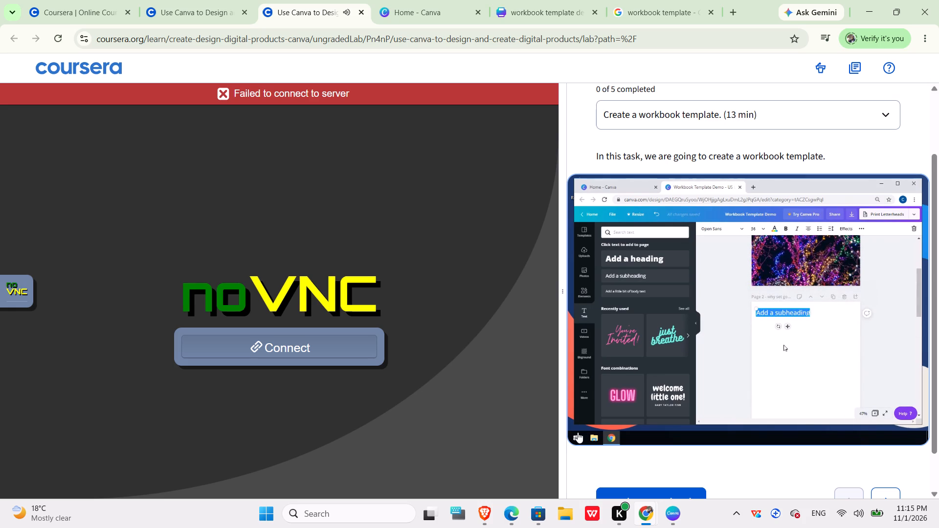
key(space)
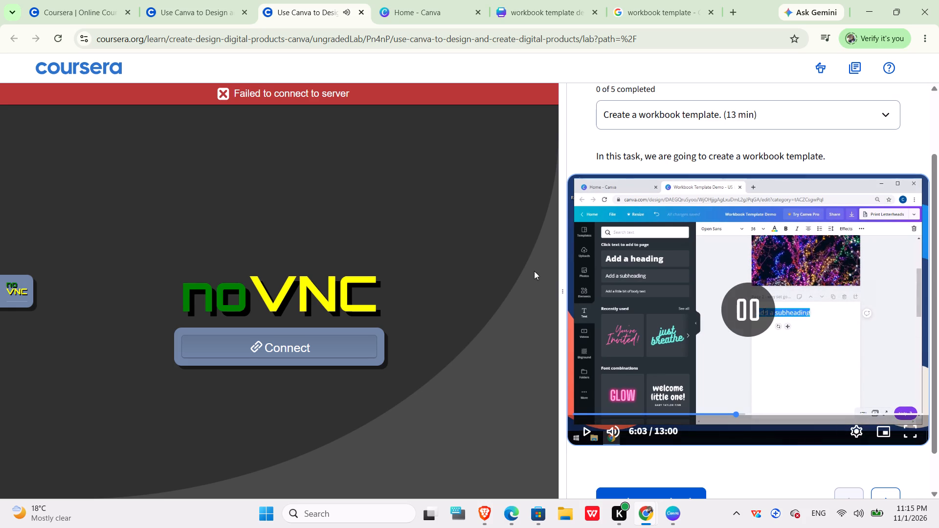
In the Canva workbook template demo, add a default subheading text box to blank page 2 and place it near the page's upper-left corner.
click(559, 18)
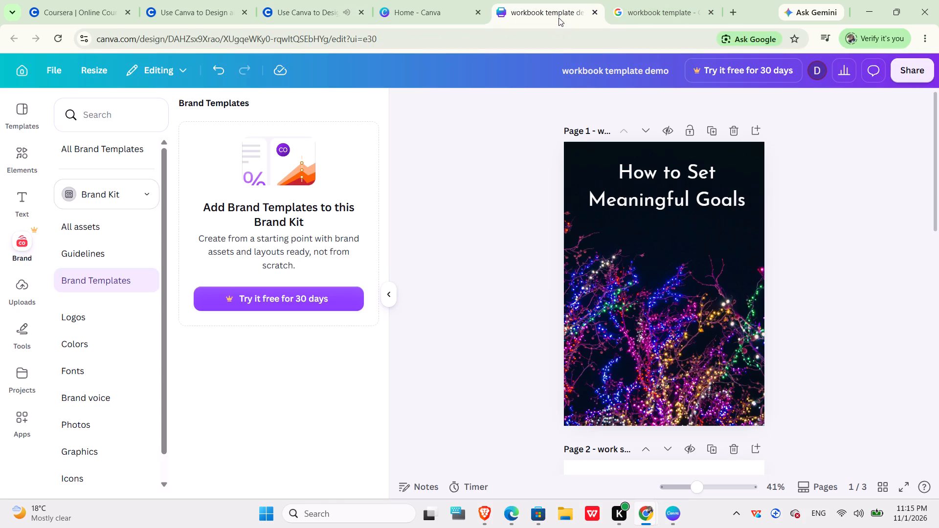
scroll(559, 18, down, 2)
scroll(627, 162, down, 2)
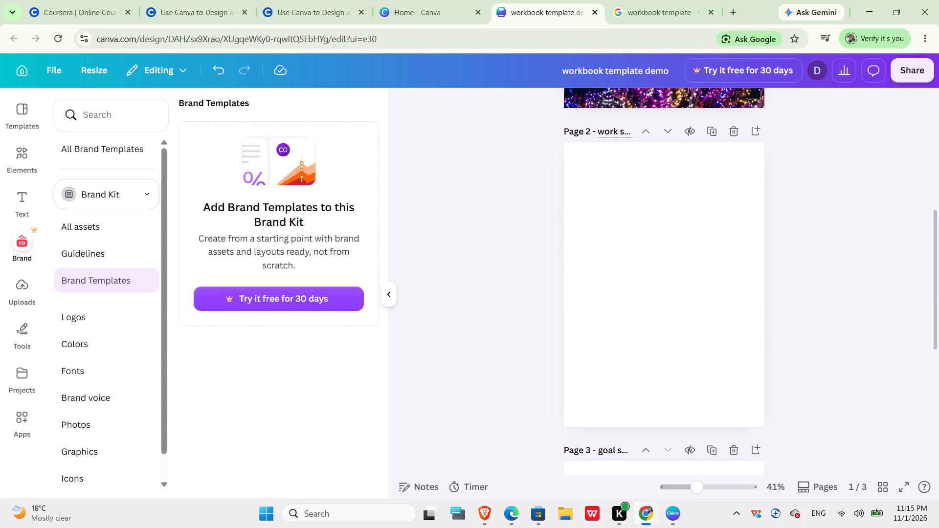
scroll(627, 162, down, 1)
click(607, 185)
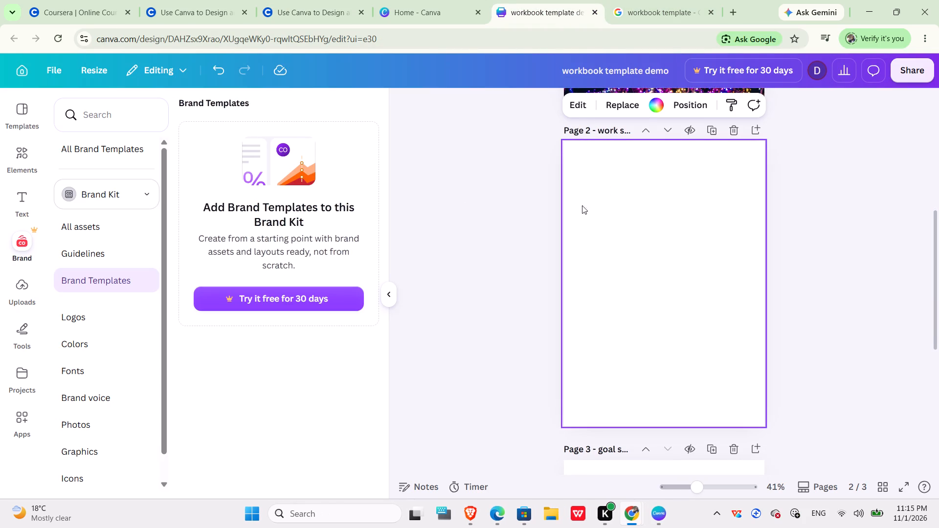
click(18, 203)
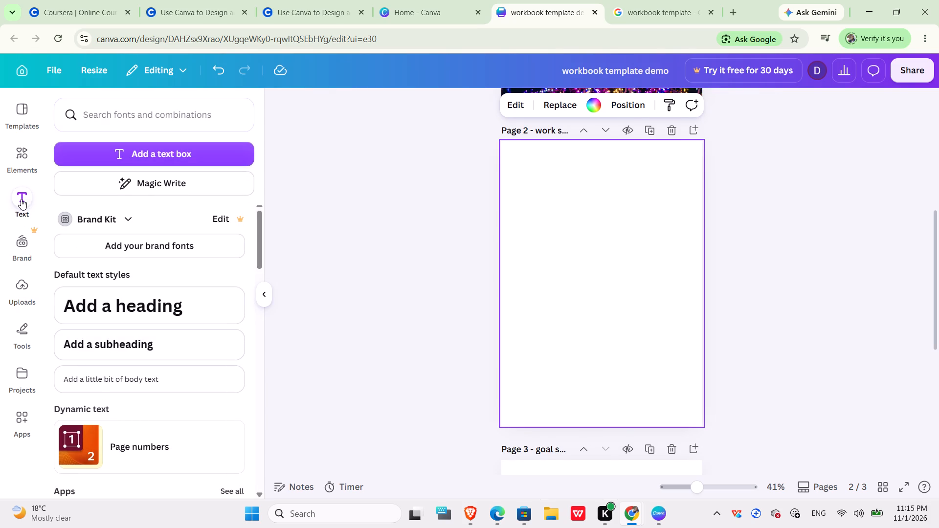
click(97, 351)
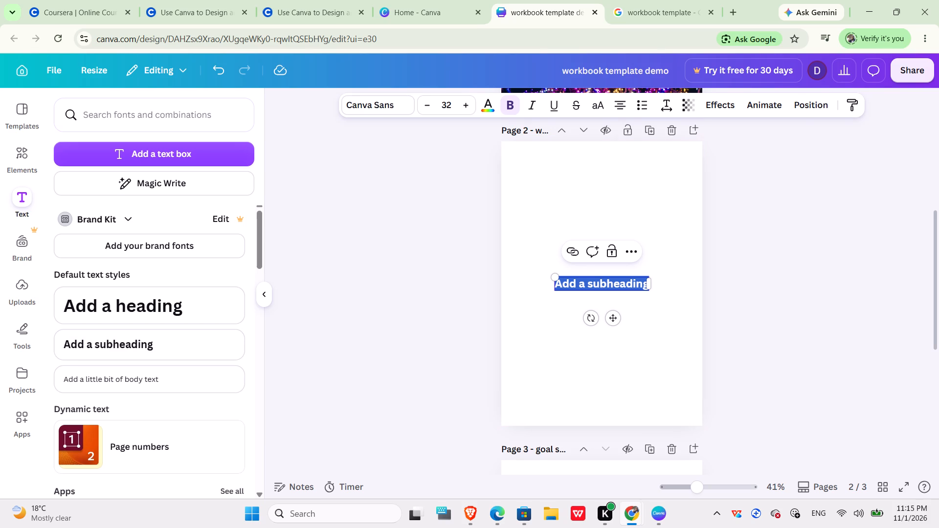
drag(575, 274, 563, 256)
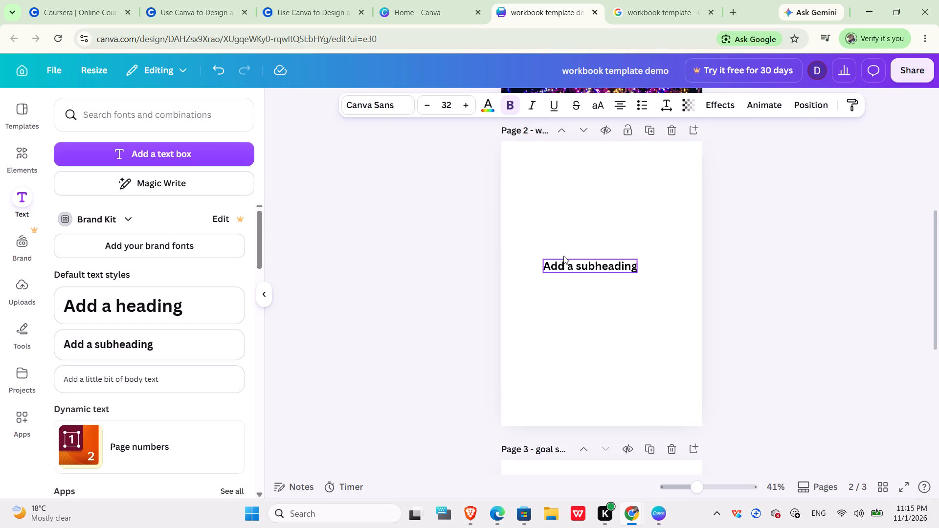
drag(563, 256, 531, 158)
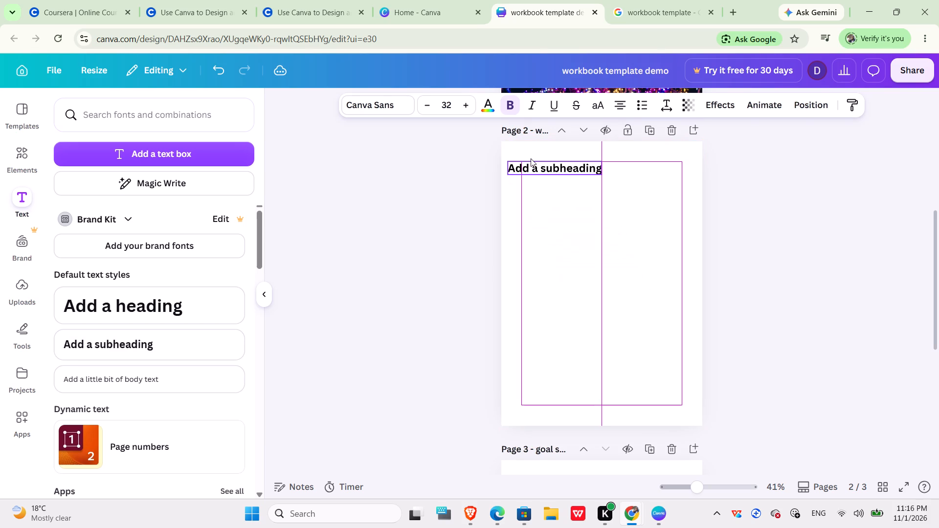
drag(531, 158, 531, 158)
drag(531, 158, 529, 154)
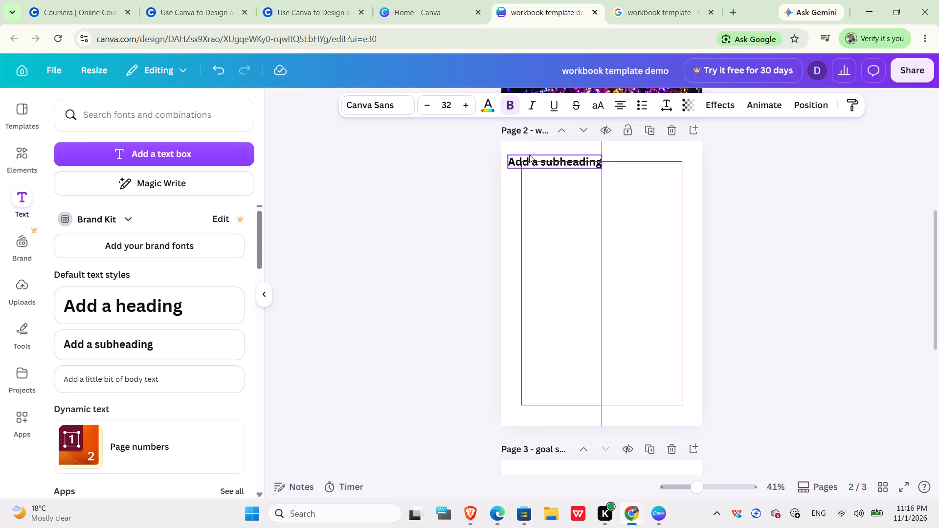
drag(529, 154, 529, 142)
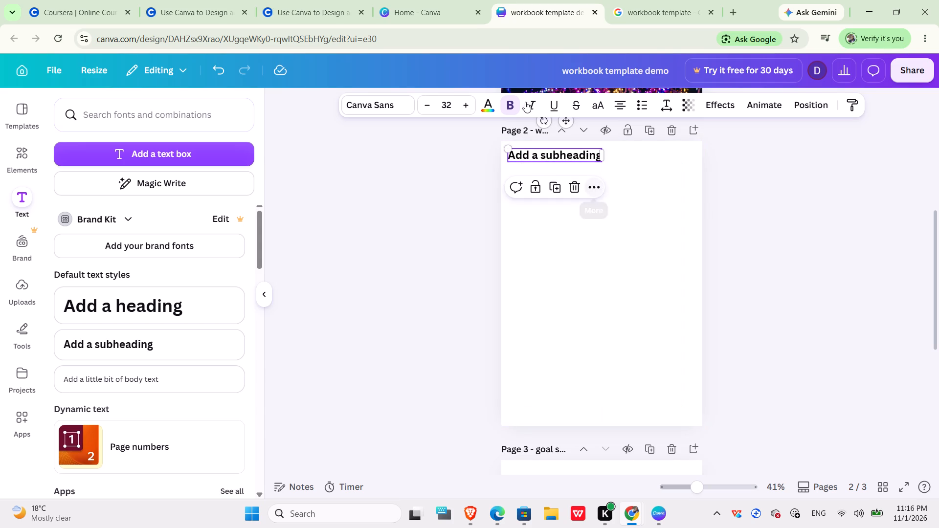
Play the Coursera lab video up to 6:09 to check how the page 2 subheading is positioned.
click(651, 22)
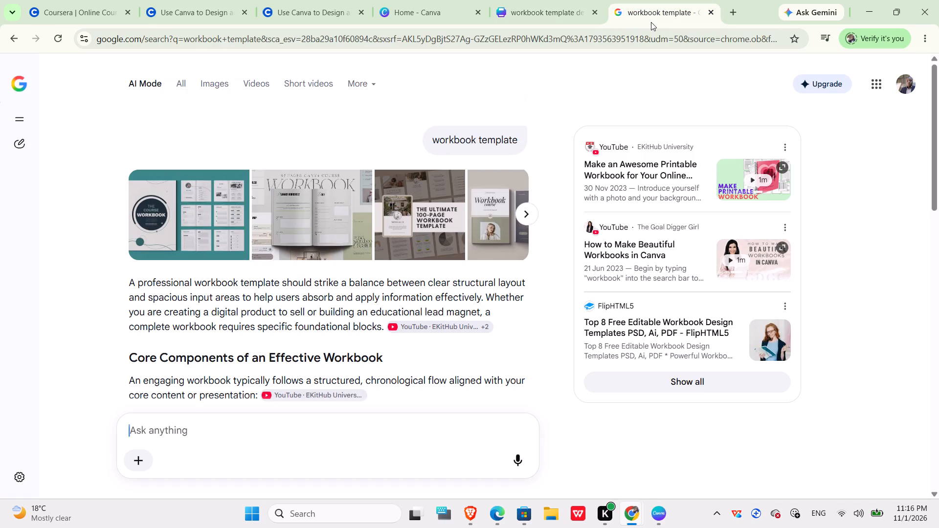
click(323, 2)
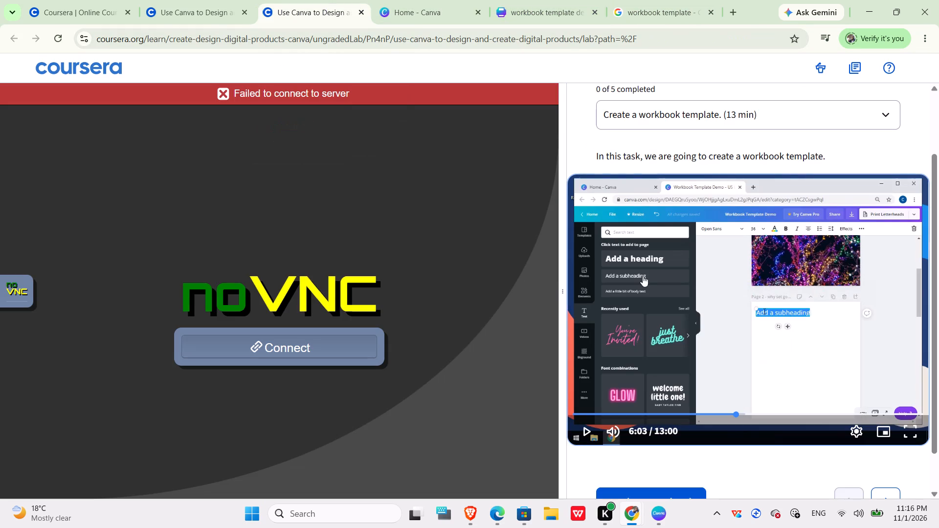
click(588, 429)
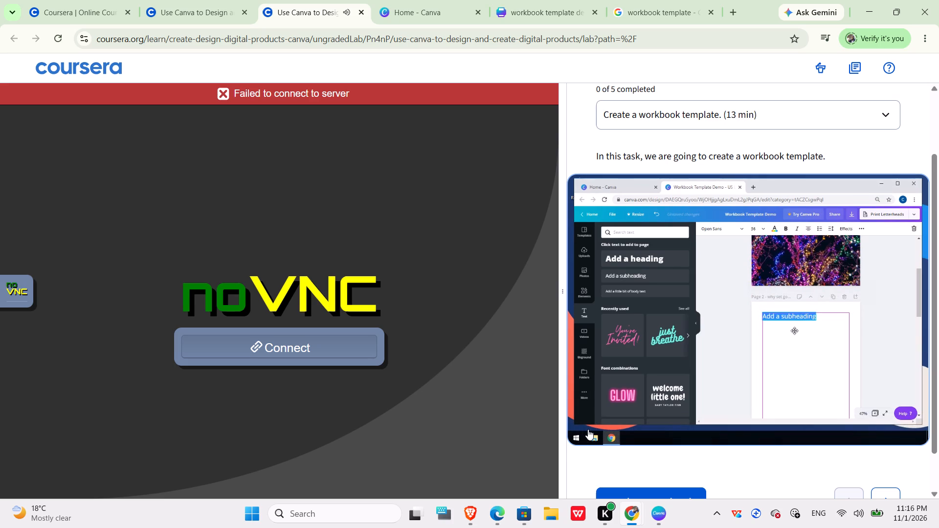
click(585, 434)
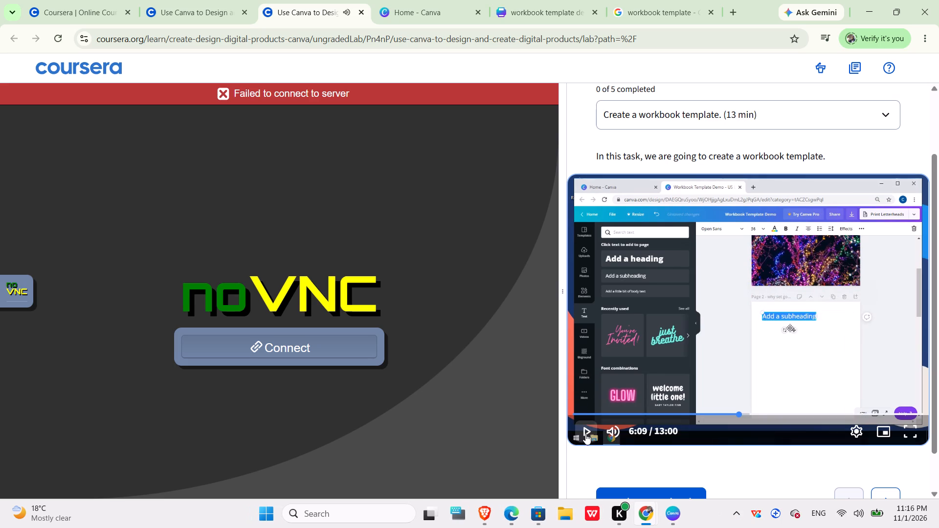
Back in the Canva design, move the page 2 subheading down and inward to align with the upper-left corner of the page margins.
click(564, 15)
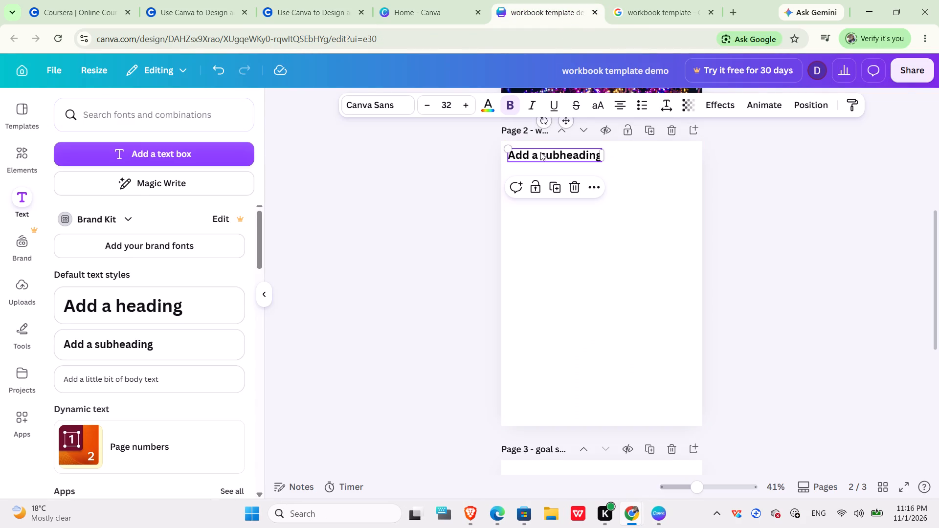
click(540, 154)
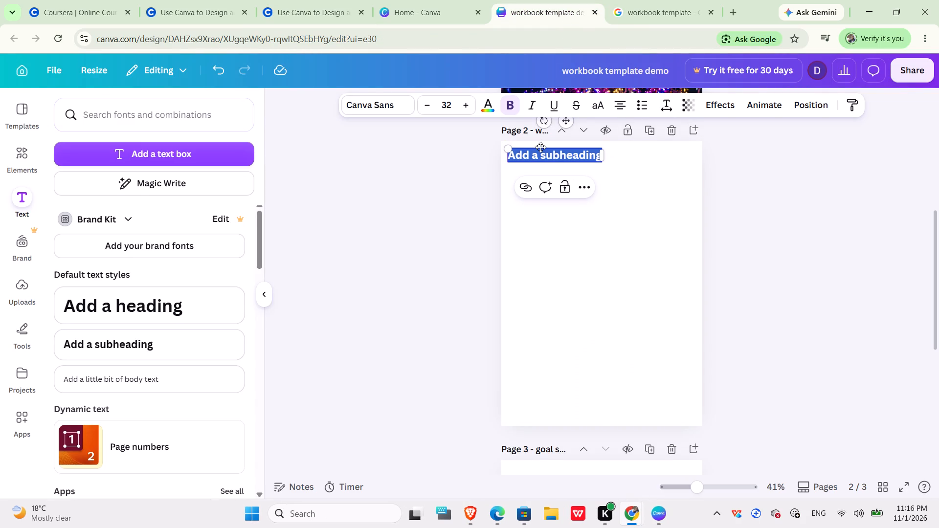
drag(540, 147, 551, 164)
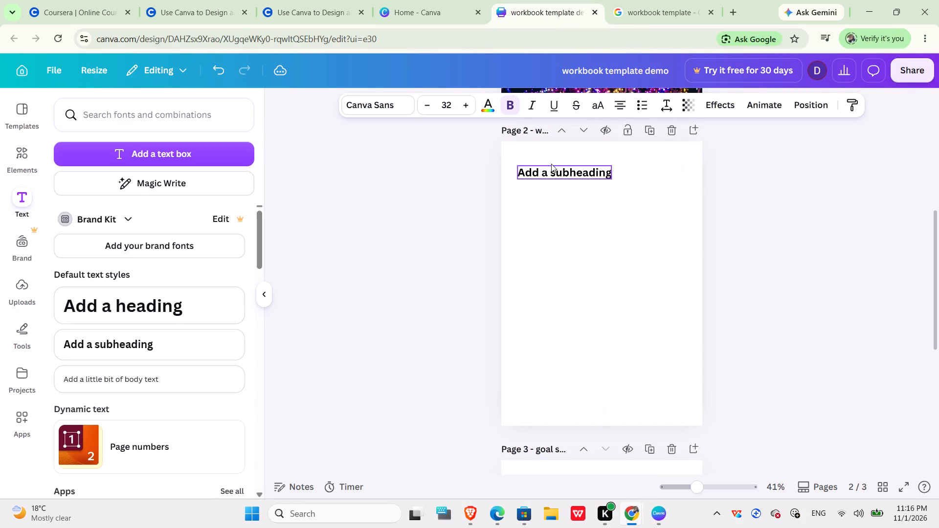
drag(551, 164, 558, 161)
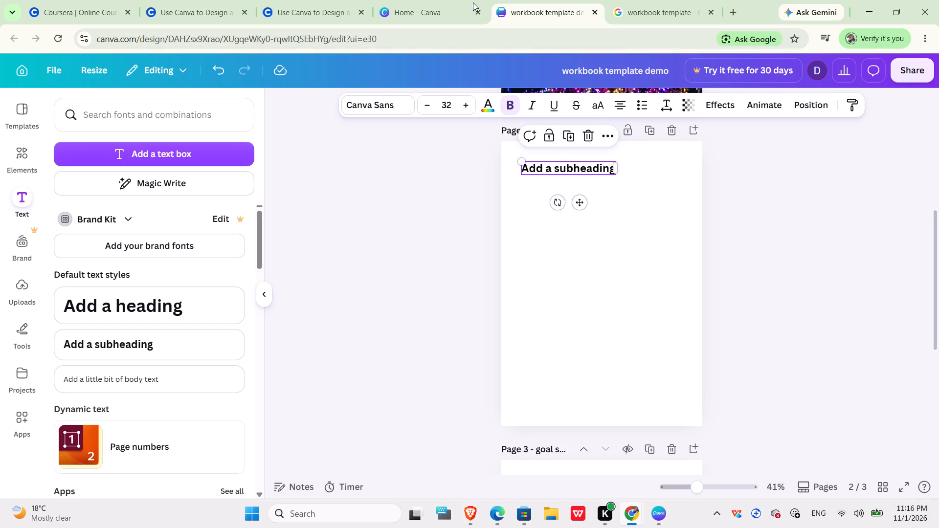
Watch the Coursera lab video up to 6:34 for the page 2 subheading's wording and font.
click(332, 15)
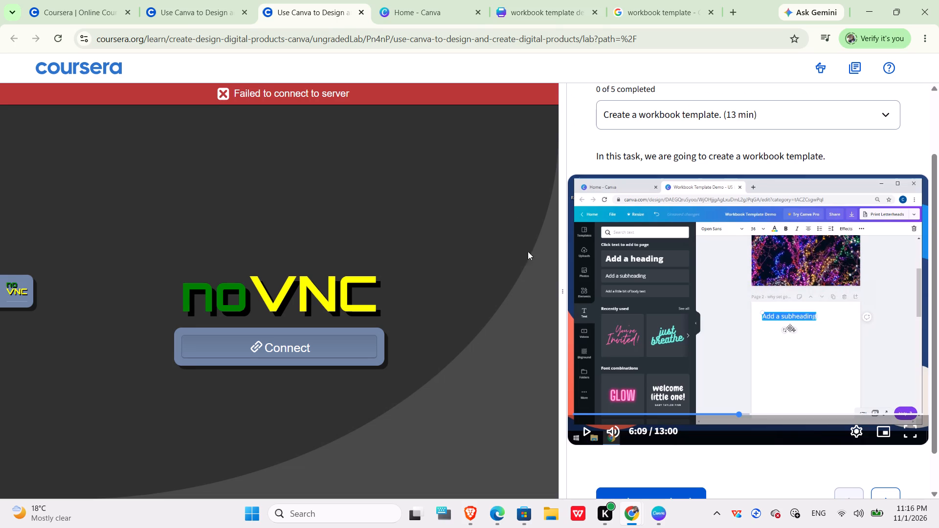
click(585, 428)
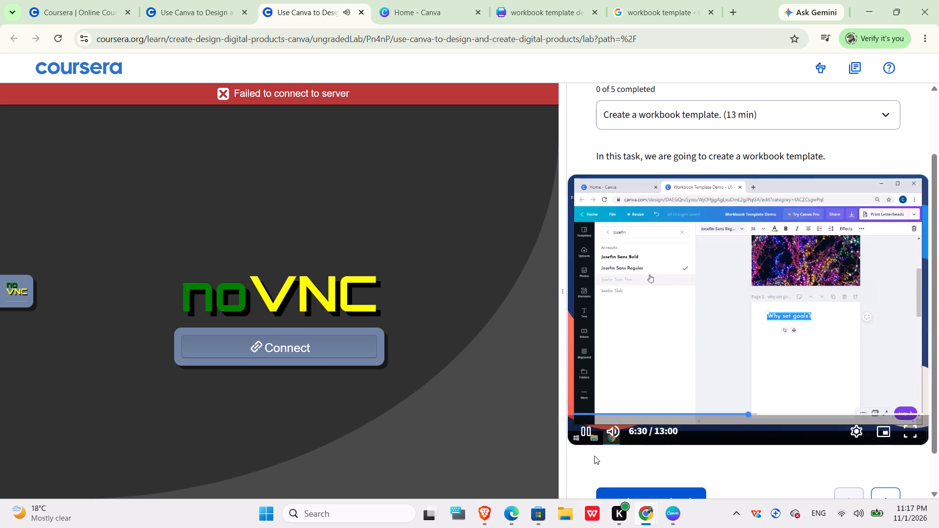
click(586, 428)
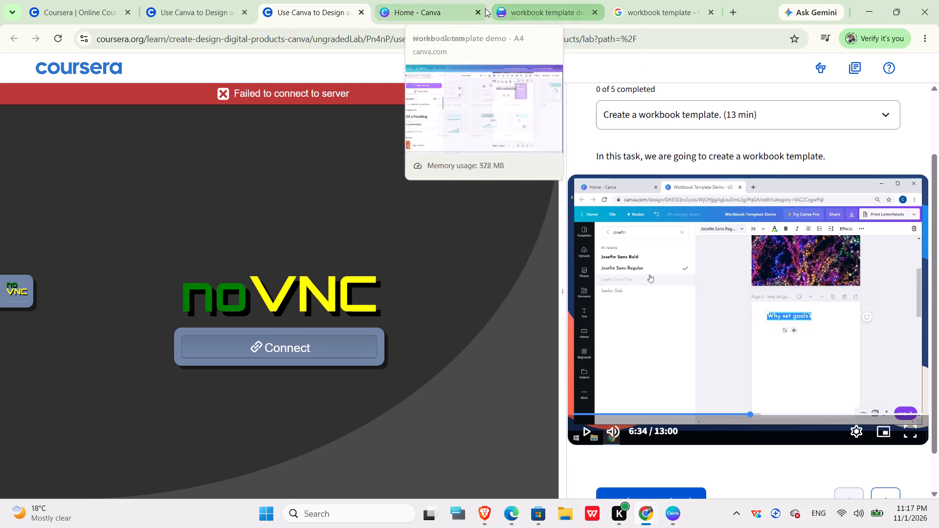
Return to the Canva design and replace the page 2 subheading's placeholder text with "Why set goals".
click(541, 9)
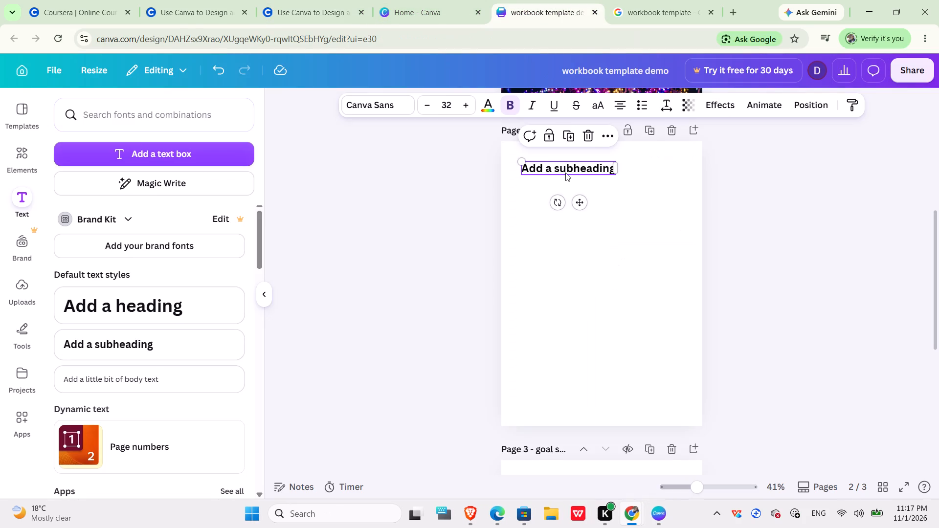
click(557, 170)
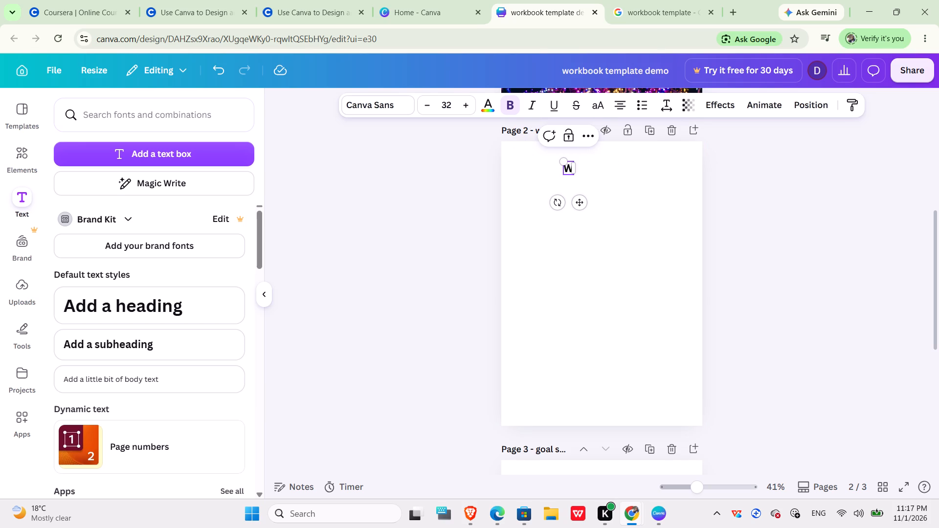
text(HY)
key(BackSpace)
key(BackSpace)
key(h)
key(y)
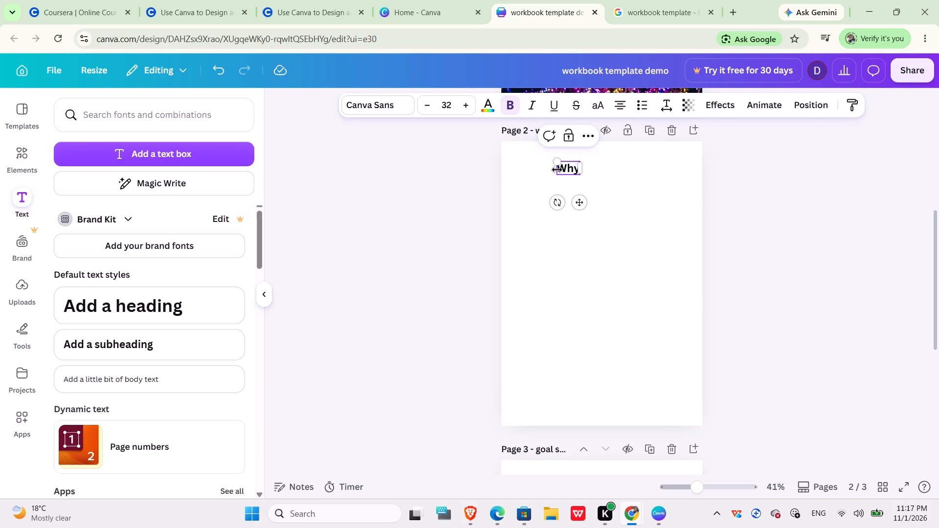
key(space)
text(set)
key(space)
text(go)
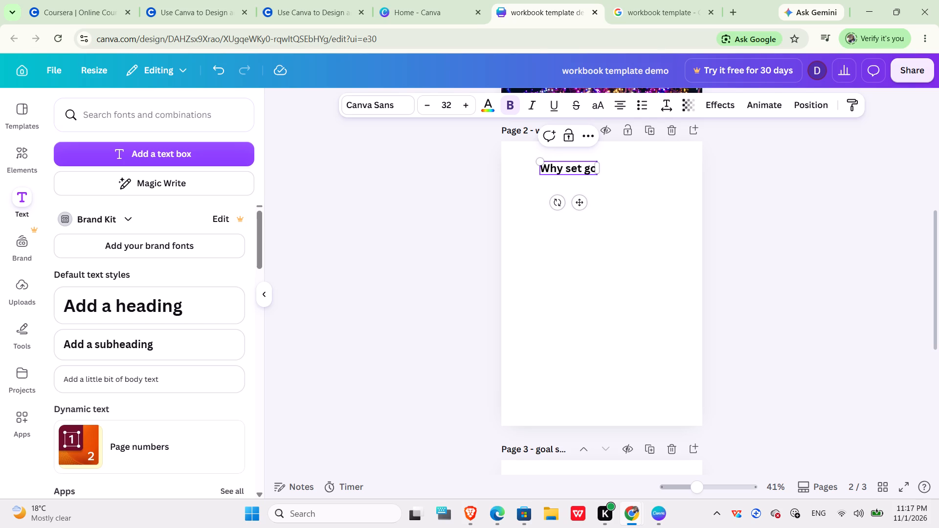
text(als)
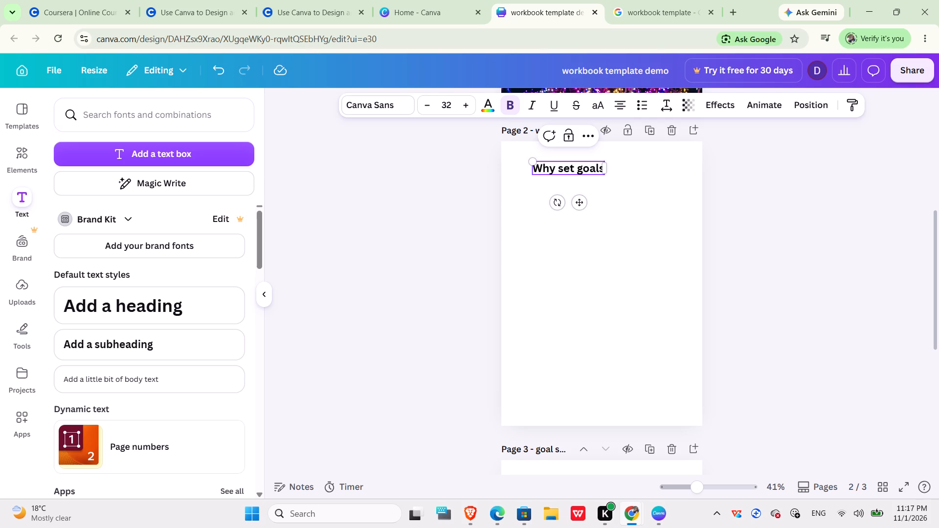
Set the font of the whole page 2 subheading to Josefin Sans Regular.
click(569, 172)
key(ctrl+a)
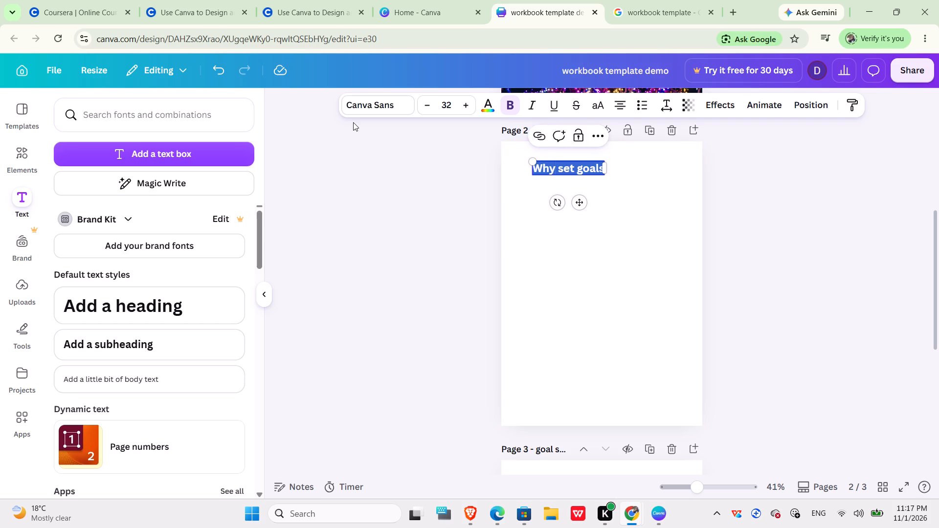
click(366, 105)
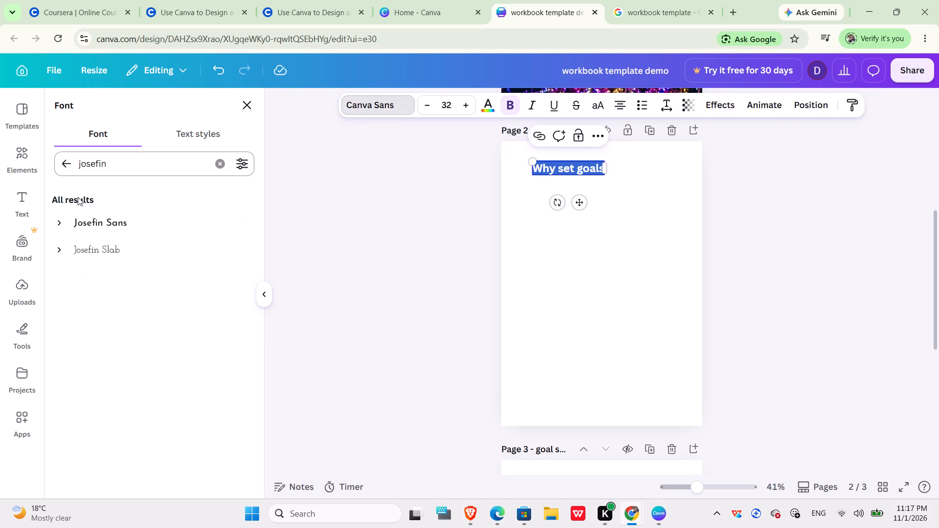
click(81, 221)
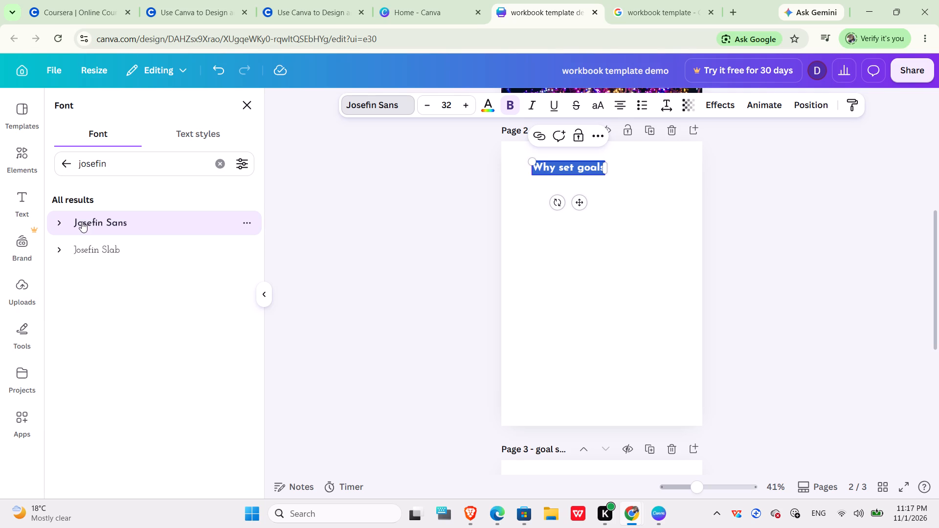
click(59, 223)
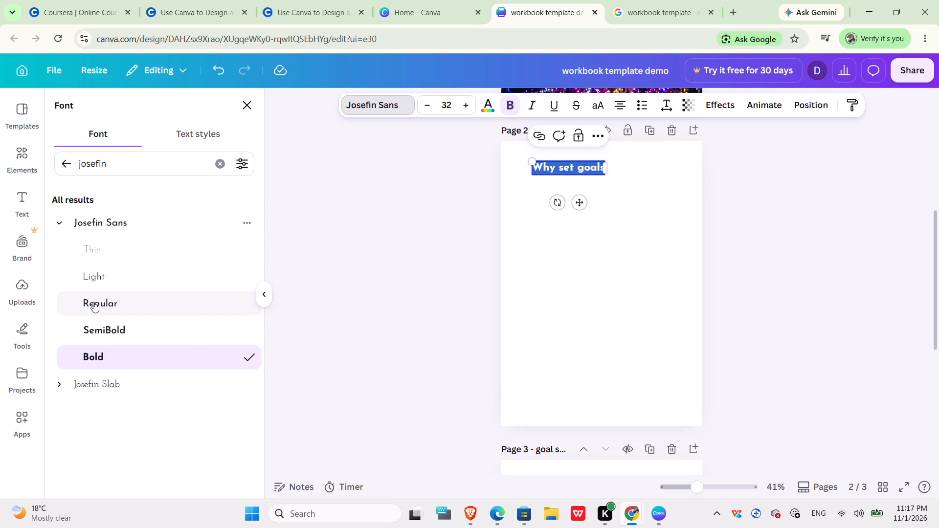
click(93, 302)
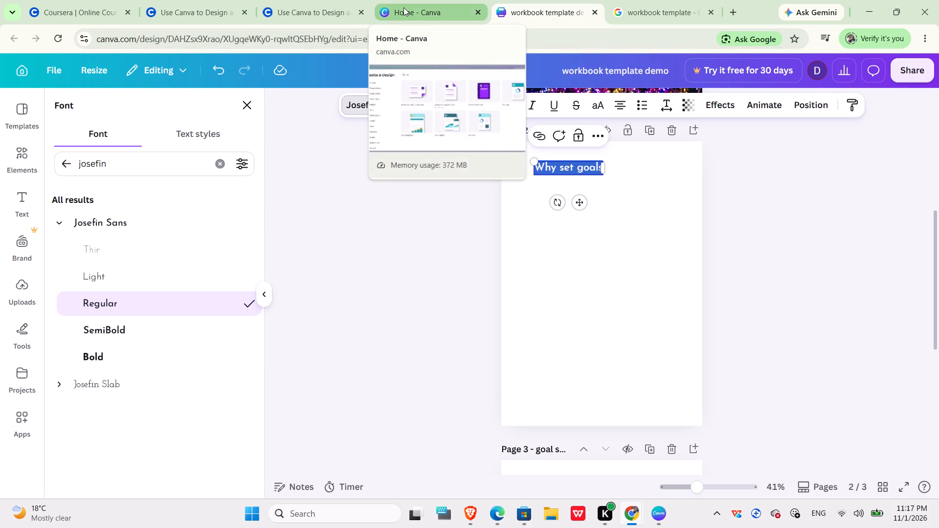
Check the subheading's wording in the Coursera lab video, then add a question mark in Canva so it reads "Why set goals?".
click(319, 11)
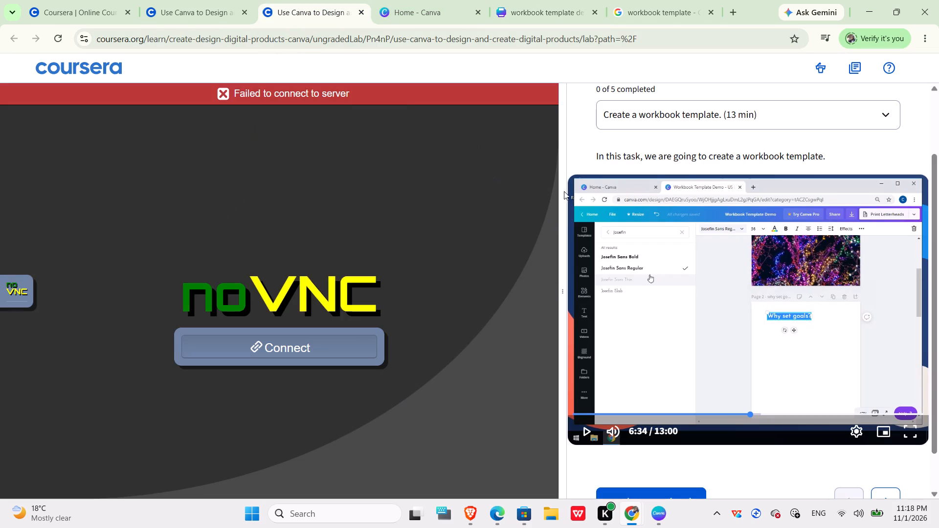
click(543, 13)
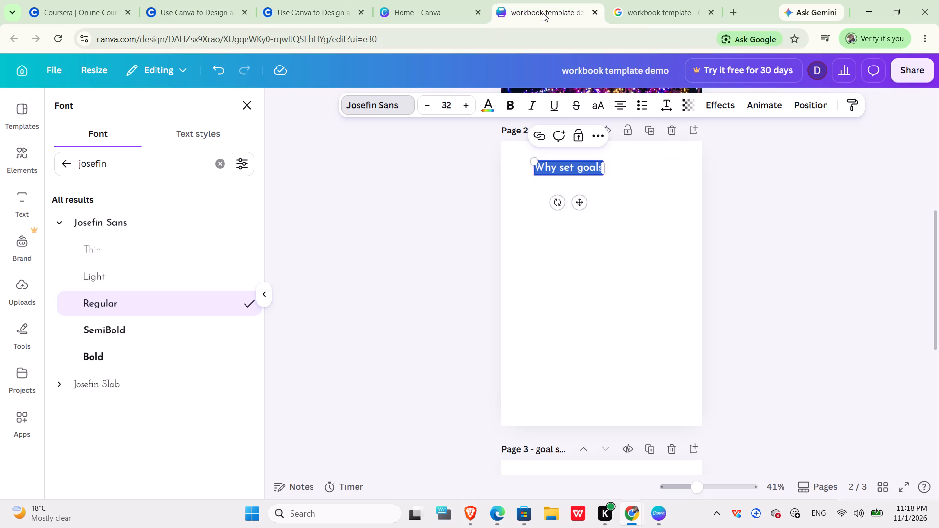
click(598, 170)
key(Right)
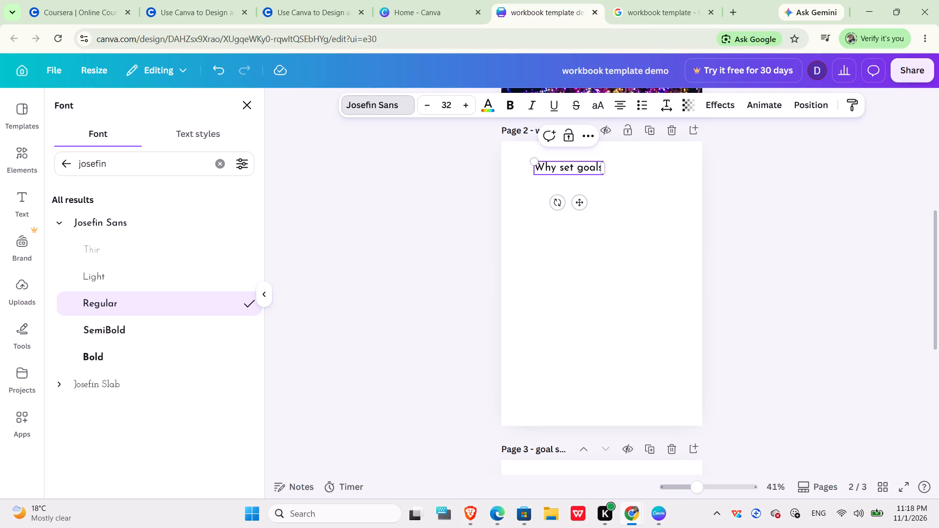
key(Right)
key(shift+question)
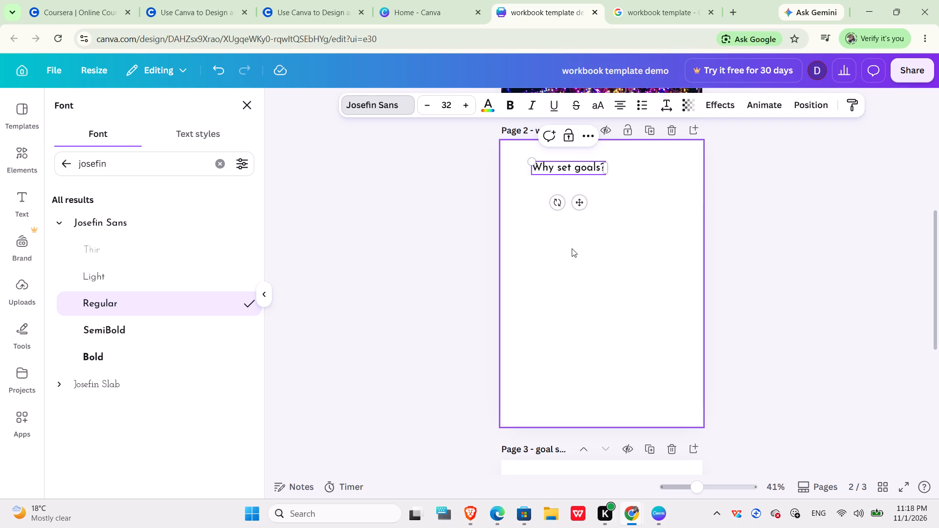
click(572, 249)
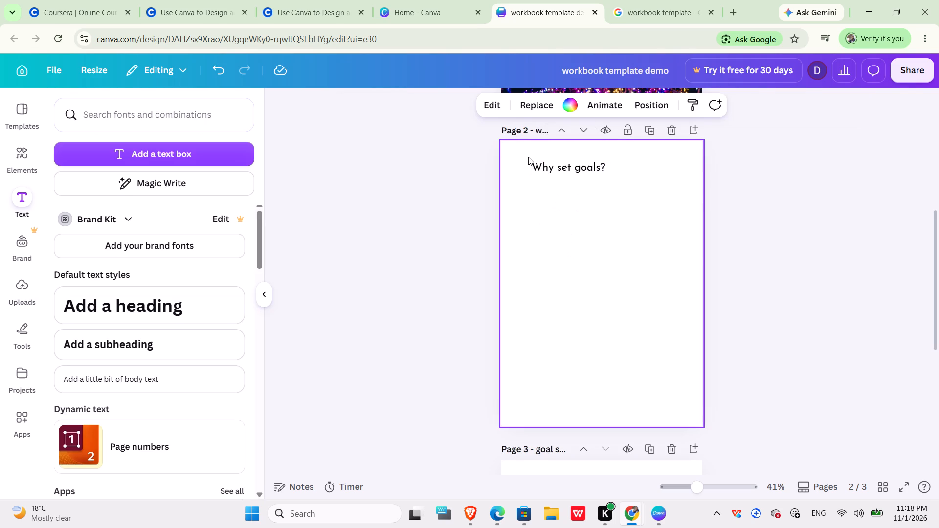
Watch the Coursera lab video from 6:34 to 6:55 for the text element to add below the page 2 subheading.
click(341, 18)
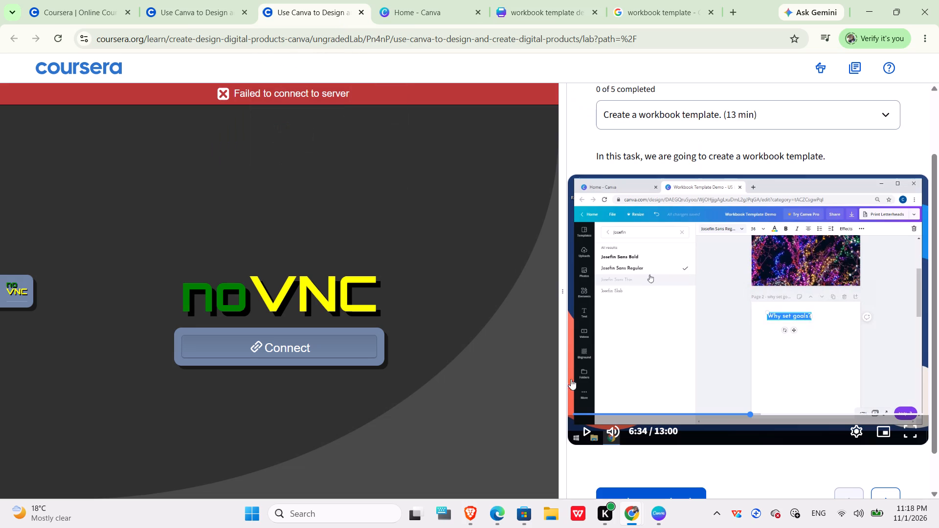
click(585, 436)
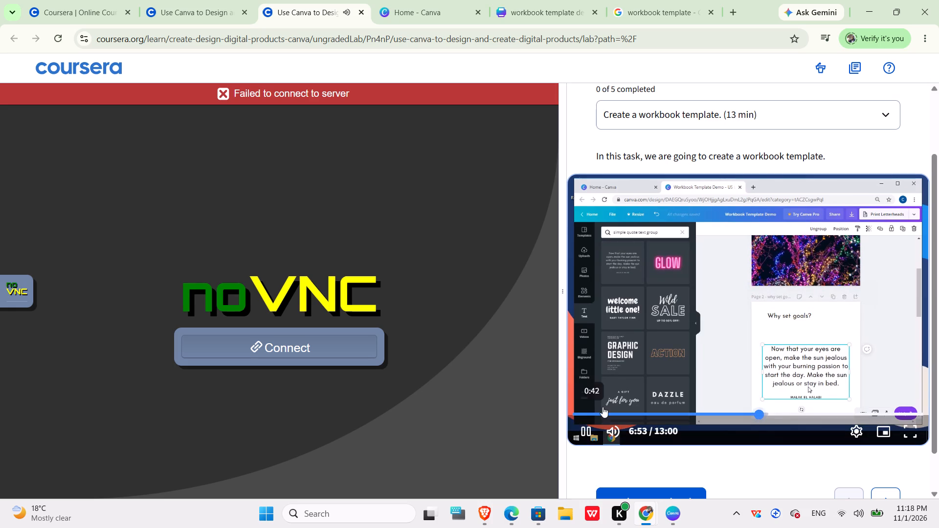
click(588, 429)
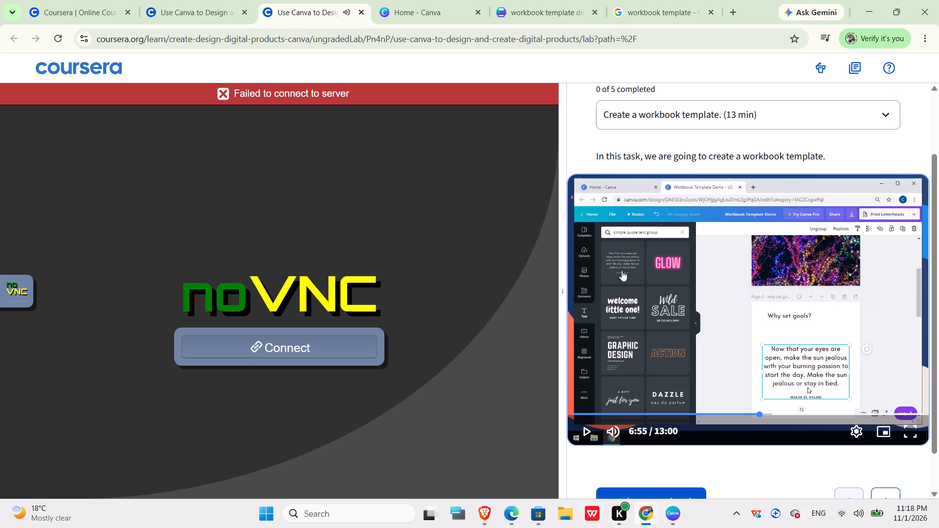
Back in the Canva design, search the text styles for "simple quote gruop" and add the "Now that your eyes are open" combination to page 2.
click(561, 7)
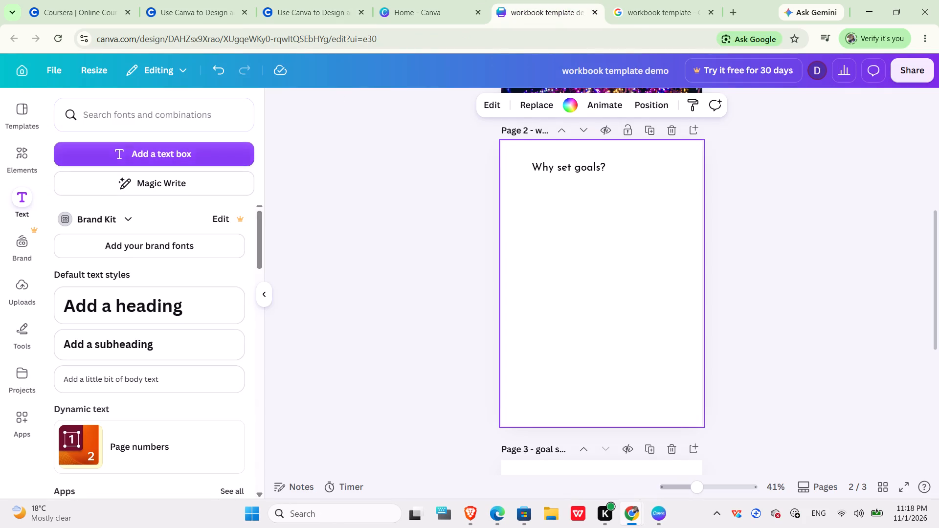
click(123, 117)
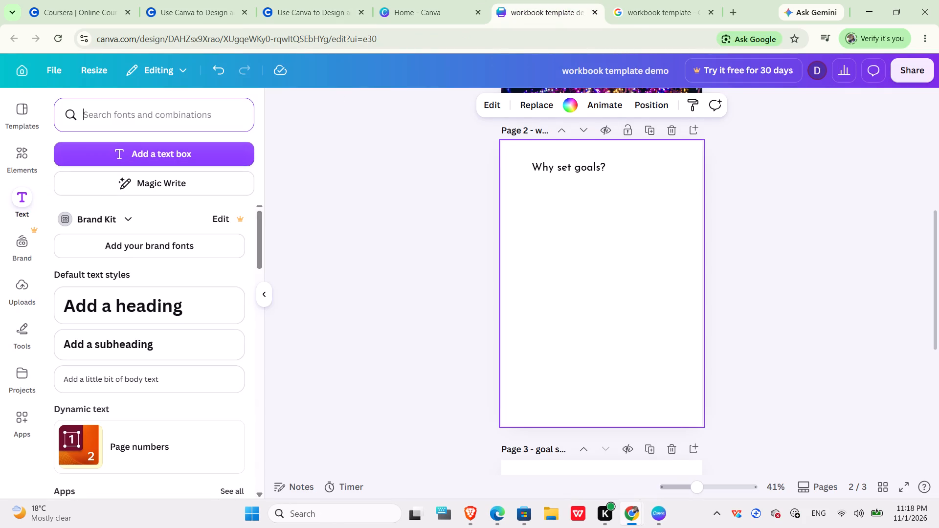
text(si)
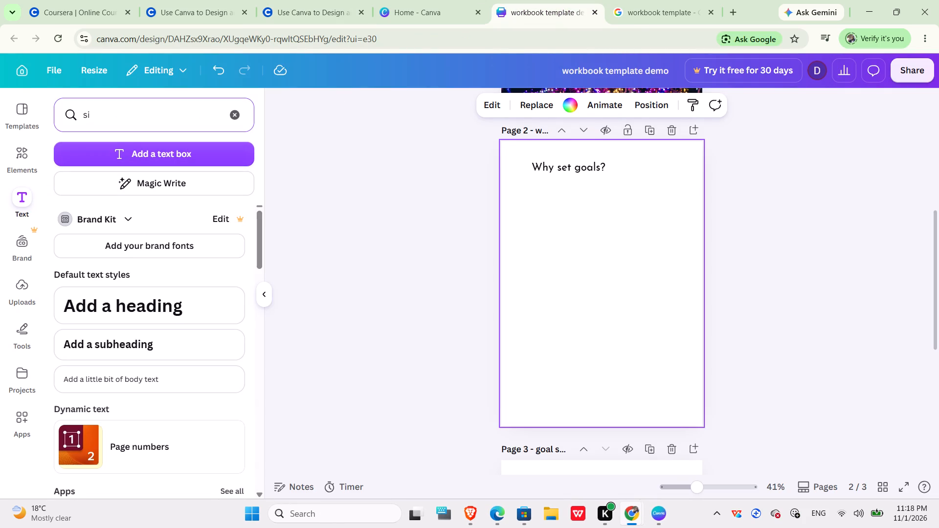
text(mple)
key(space)
text(quote gruop)
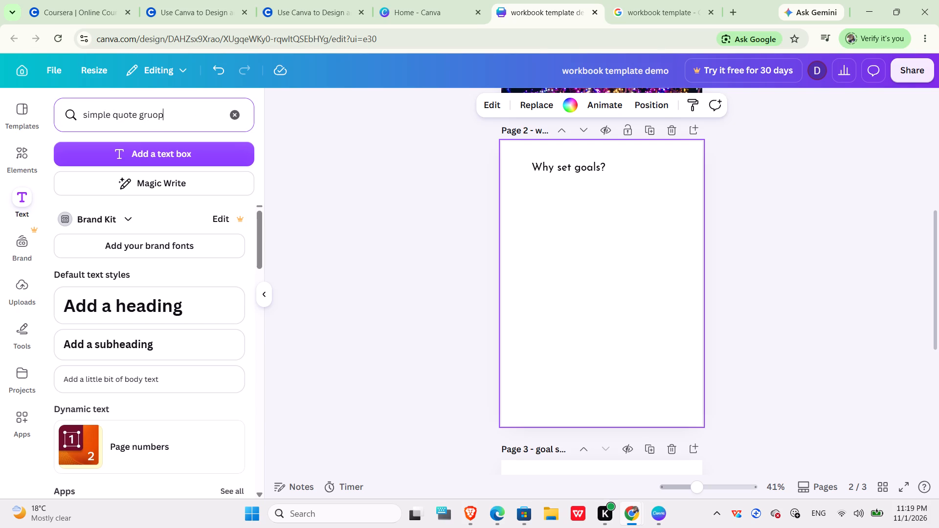
key(Return)
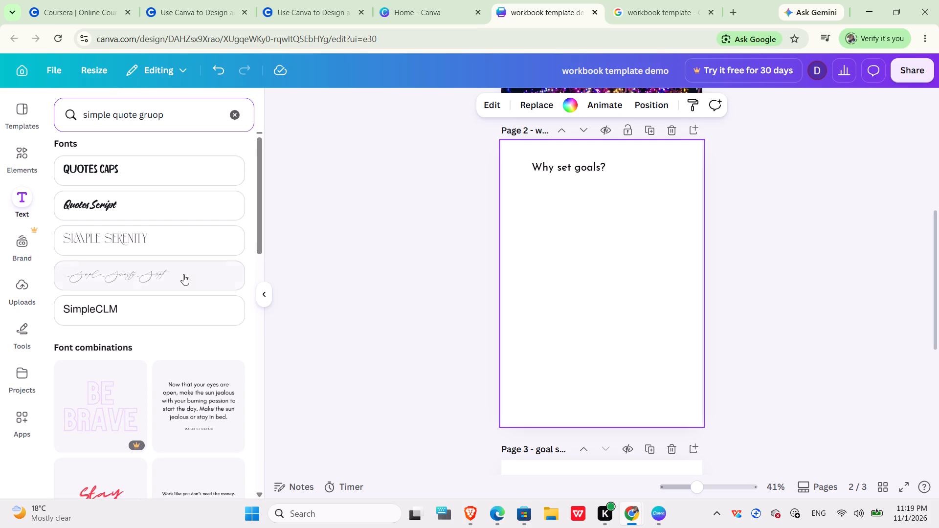
click(198, 410)
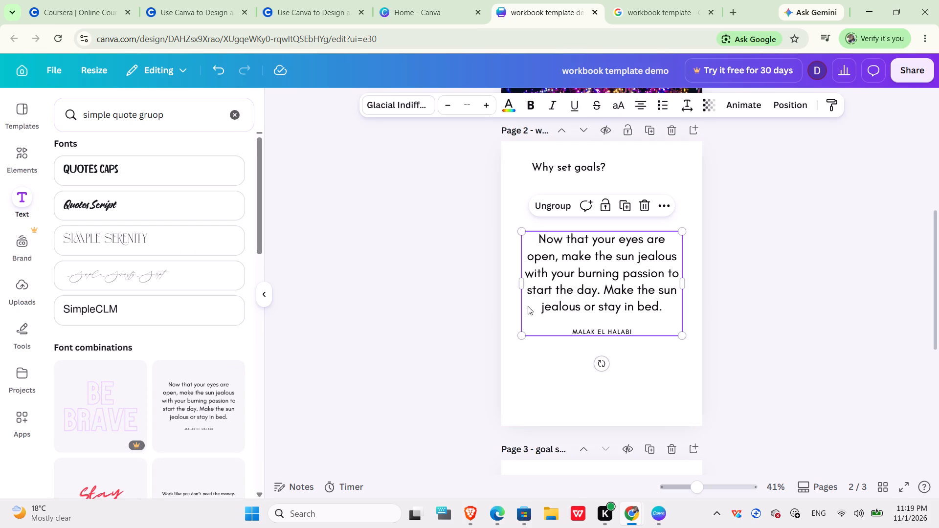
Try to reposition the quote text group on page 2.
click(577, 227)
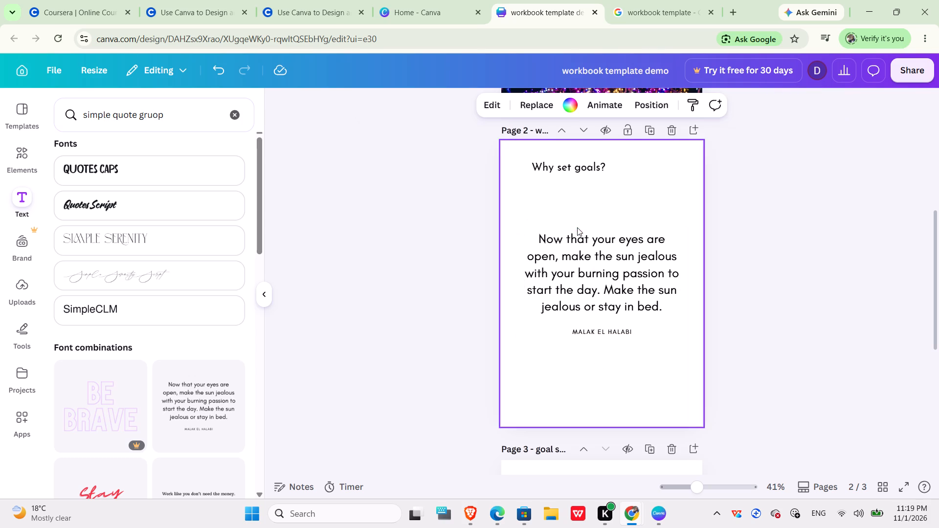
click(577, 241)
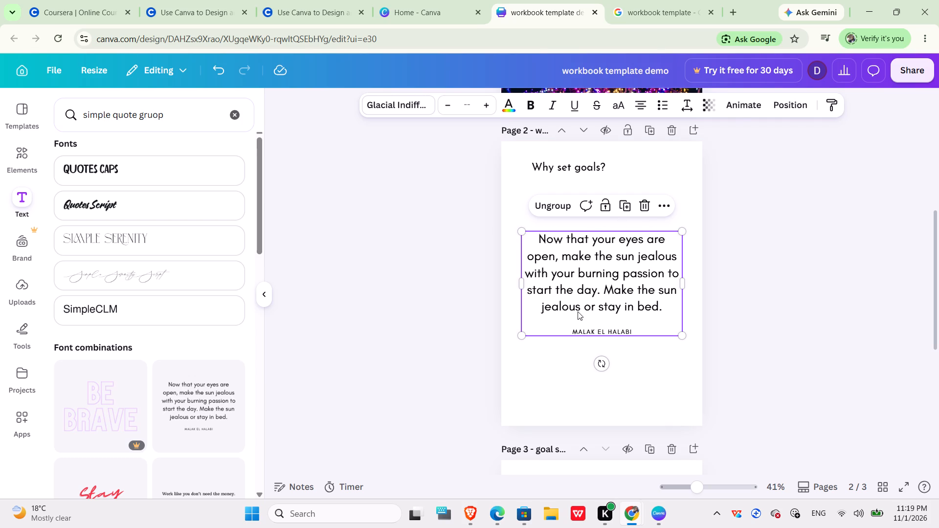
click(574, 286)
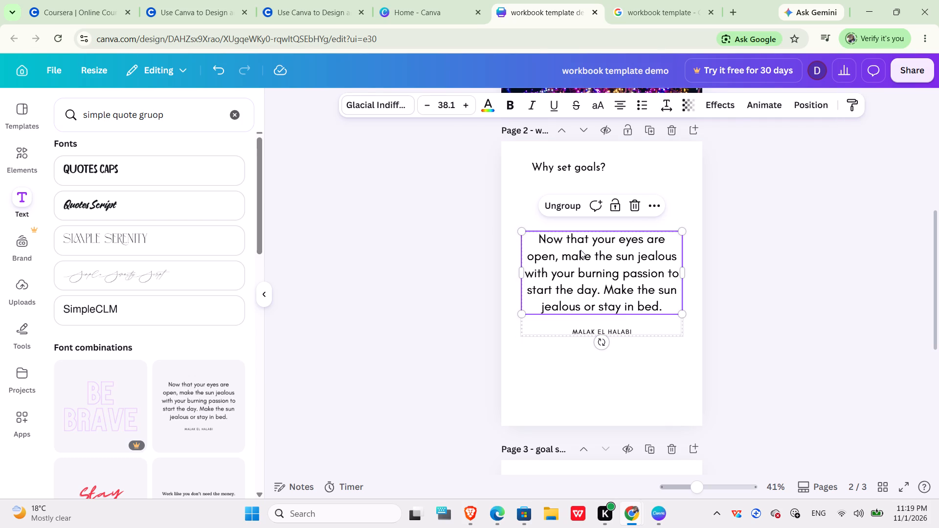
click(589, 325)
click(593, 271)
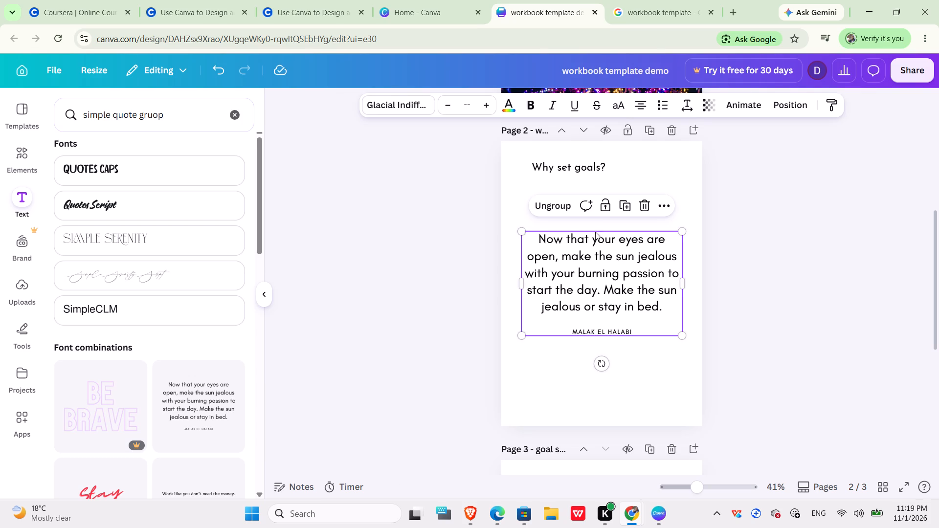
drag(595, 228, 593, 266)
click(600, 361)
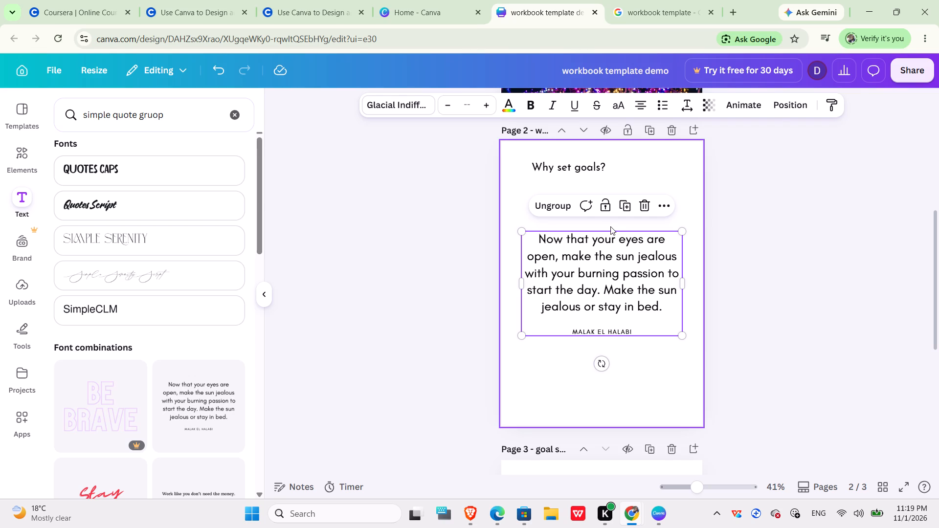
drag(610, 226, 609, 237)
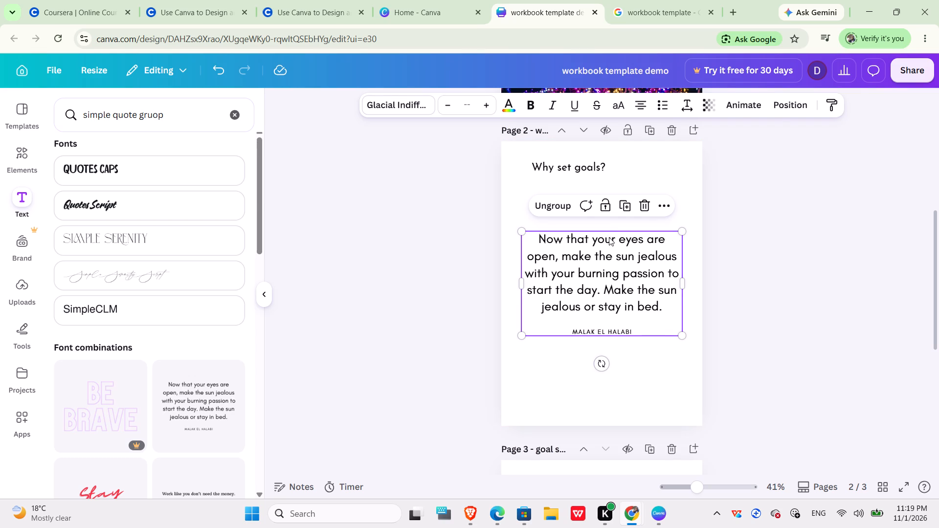
Watch the Coursera lab video up to 7:43 for how the page 2 quote group is positioned and styled.
click(328, 7)
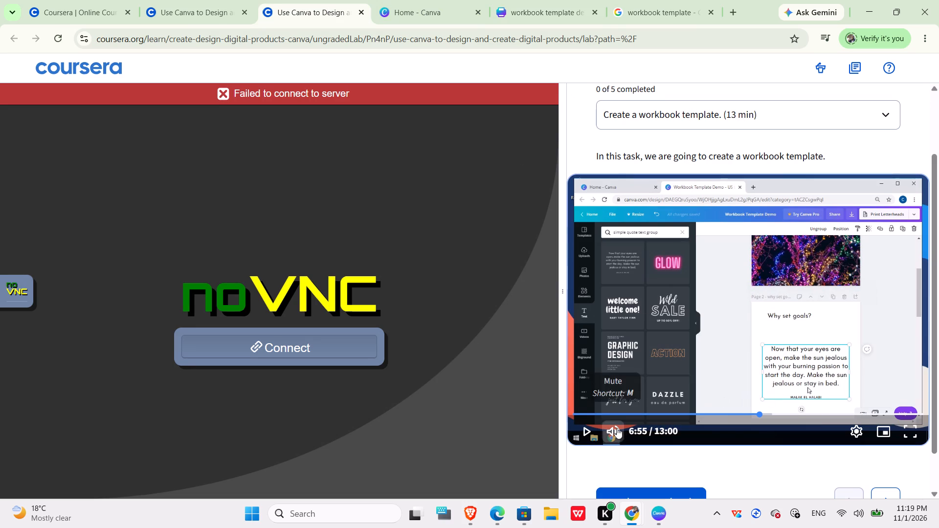
click(586, 435)
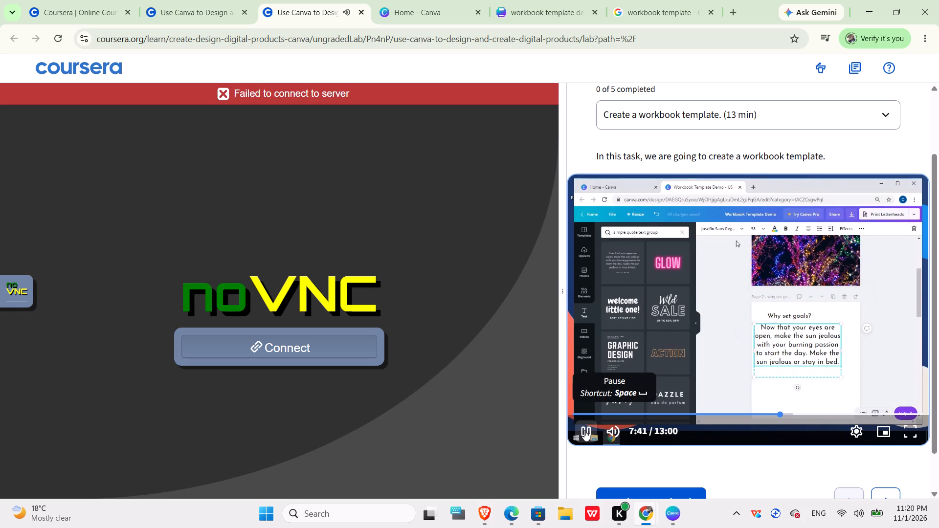
click(584, 430)
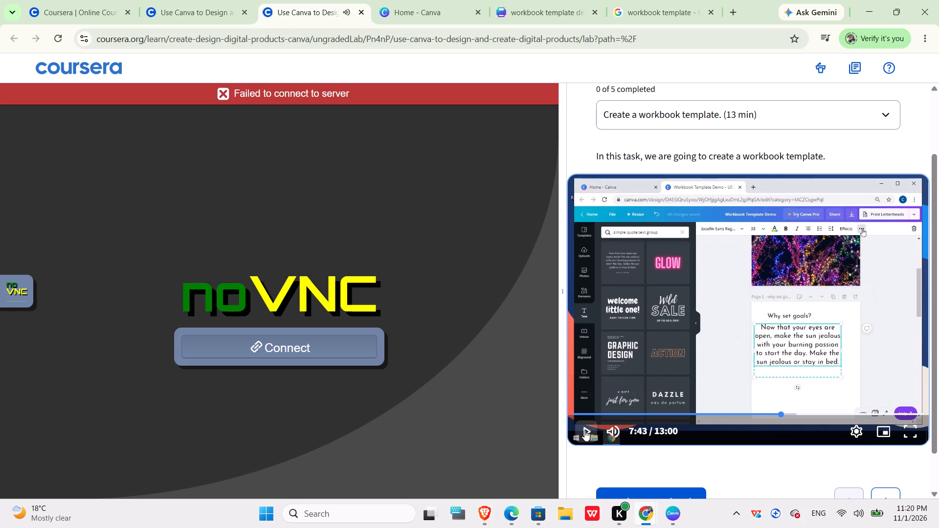
Back in the Canva design, set the page 2 quote's main text to Josefin Sans Regular.
click(536, 13)
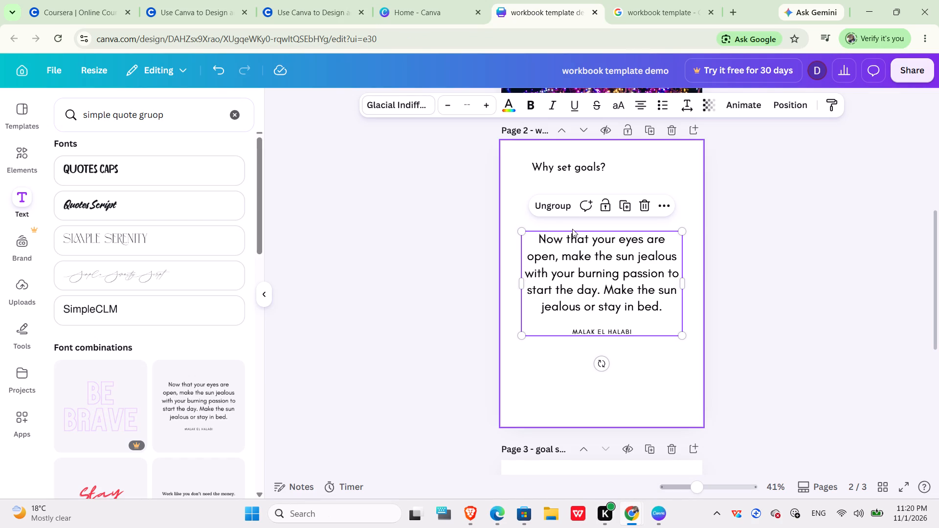
click(596, 297)
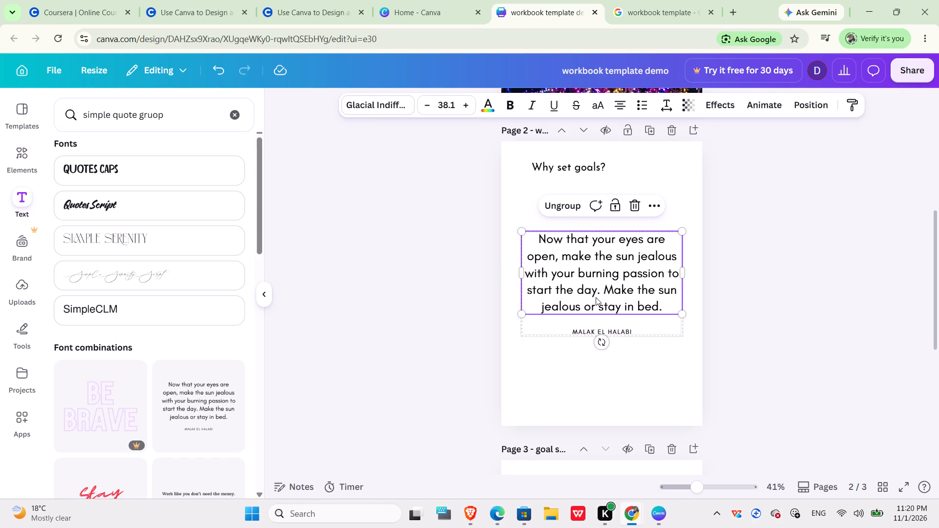
click(581, 256)
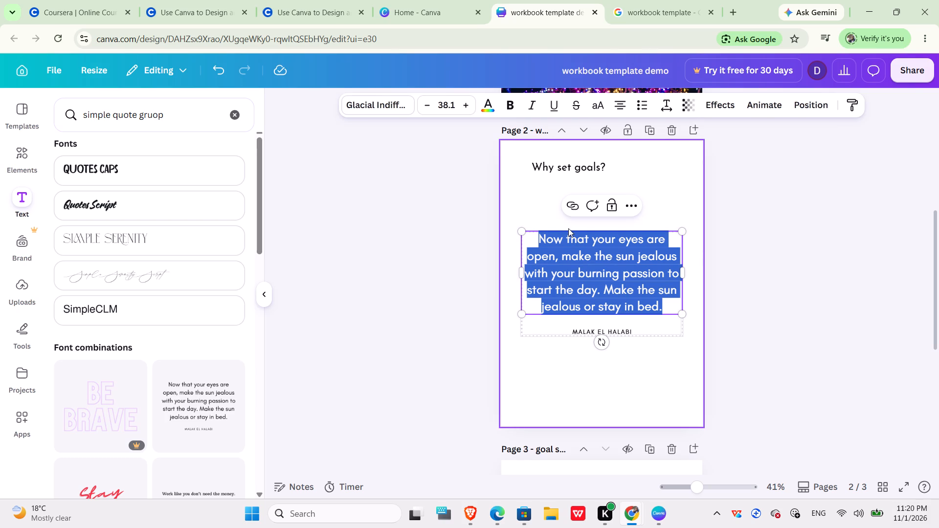
drag(568, 228, 570, 222)
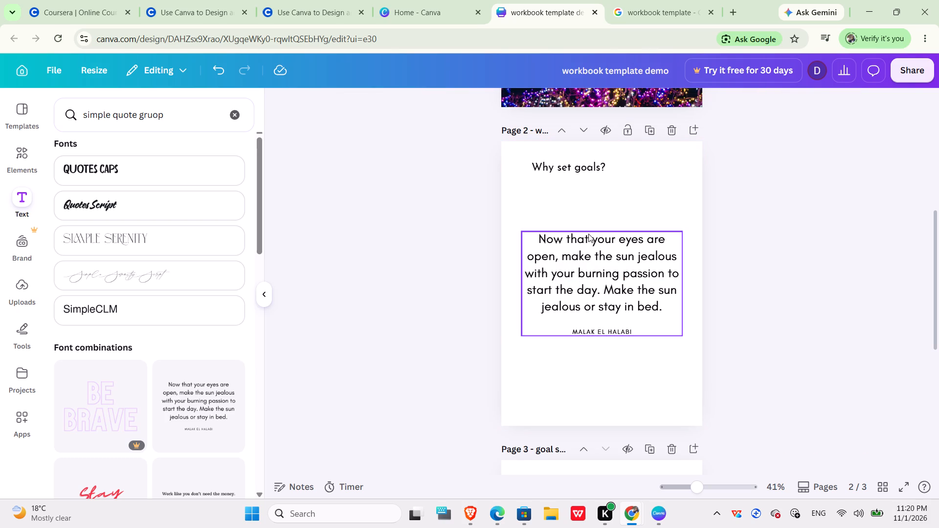
double_click(574, 256)
click(565, 256)
drag(565, 256, 614, 250)
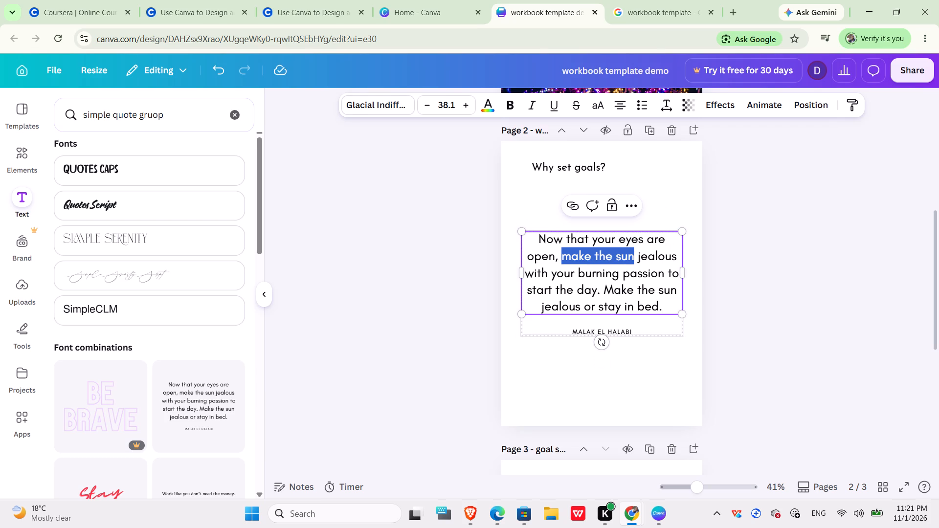
click(632, 206)
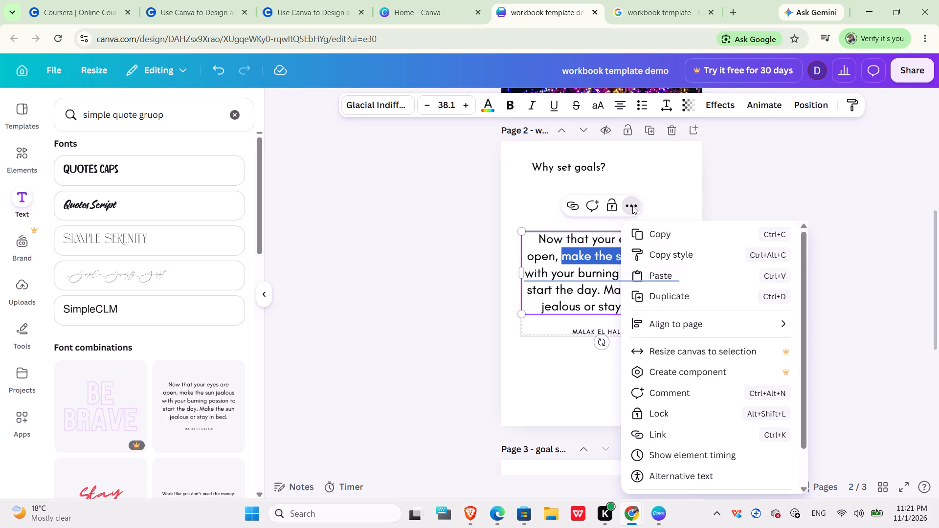
click(632, 206)
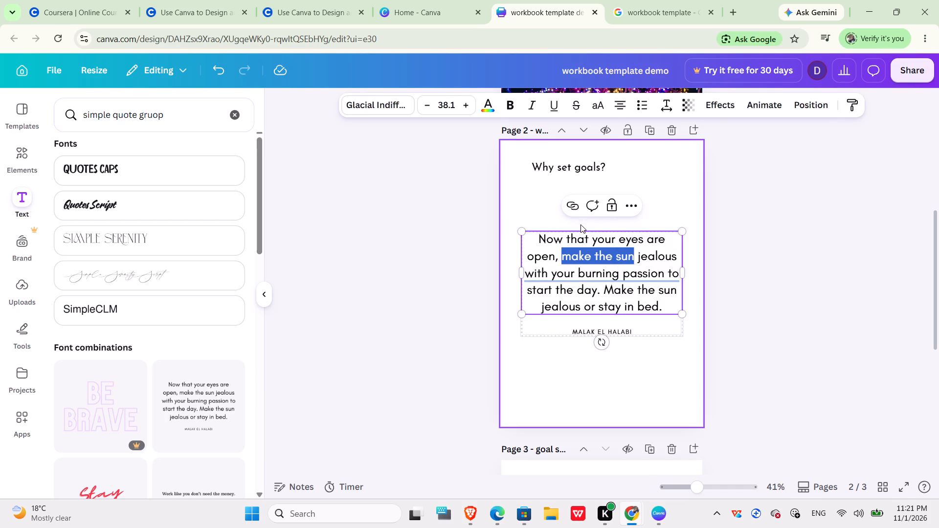
click(568, 254)
click(554, 241)
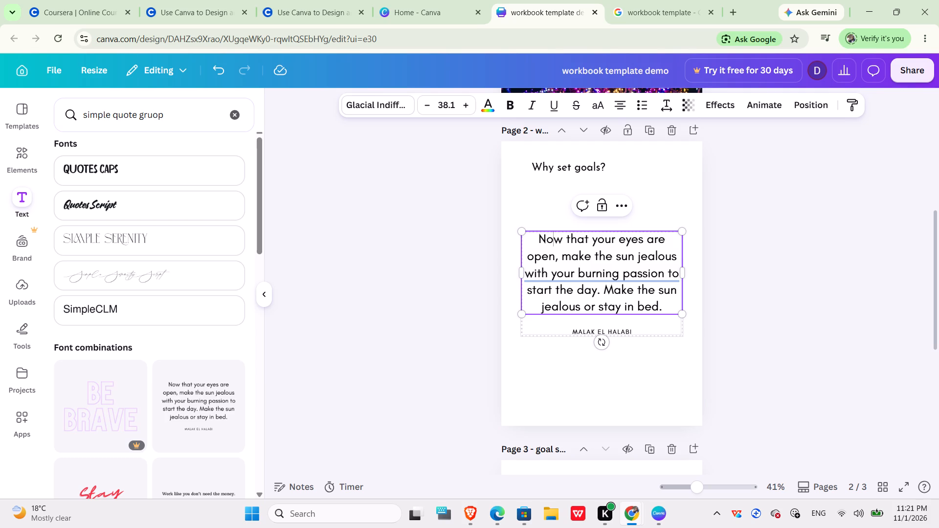
key(ctrl+a)
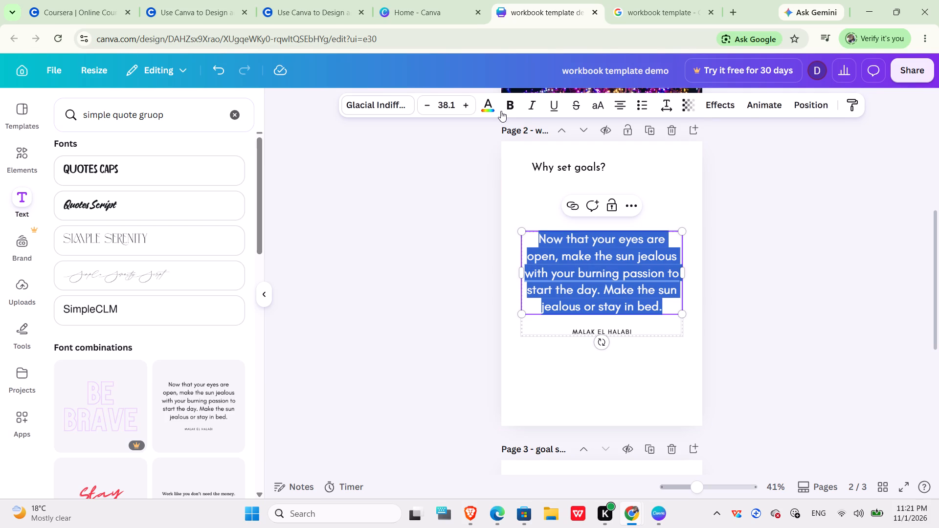
click(390, 98)
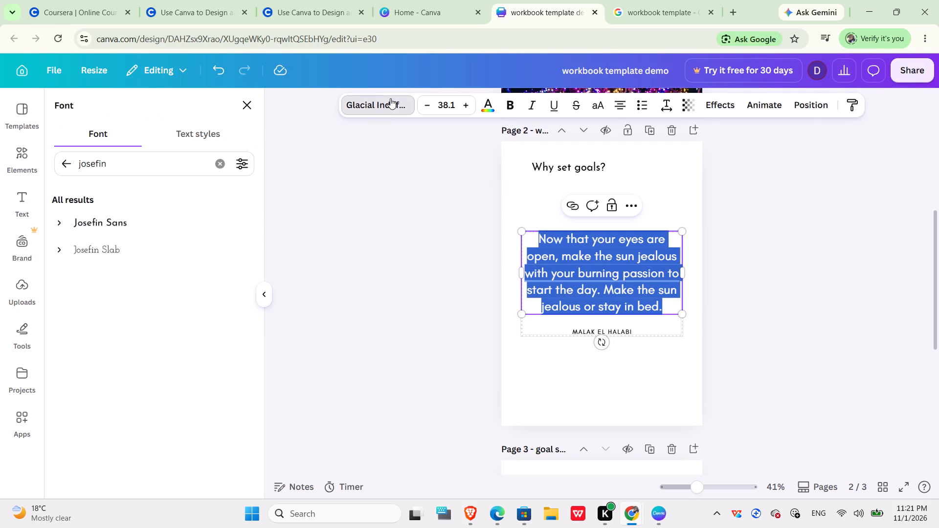
click(134, 231)
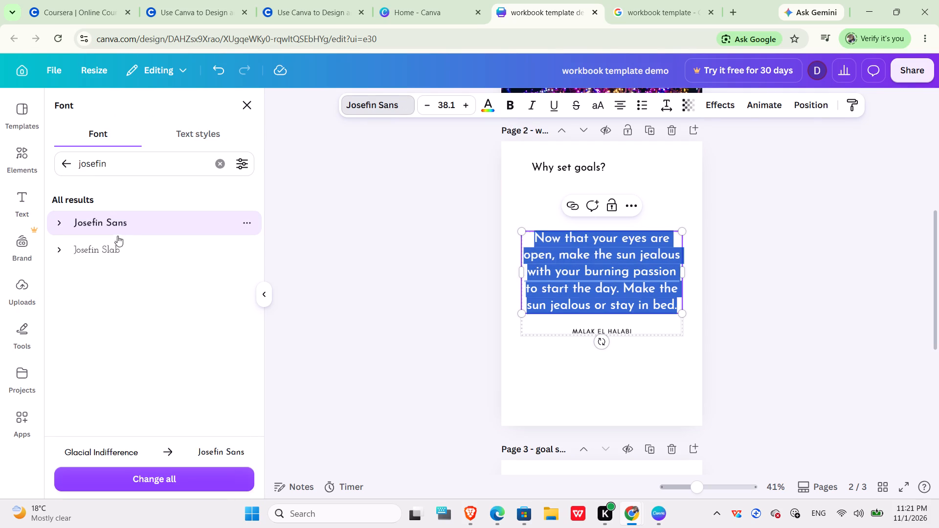
click(63, 221)
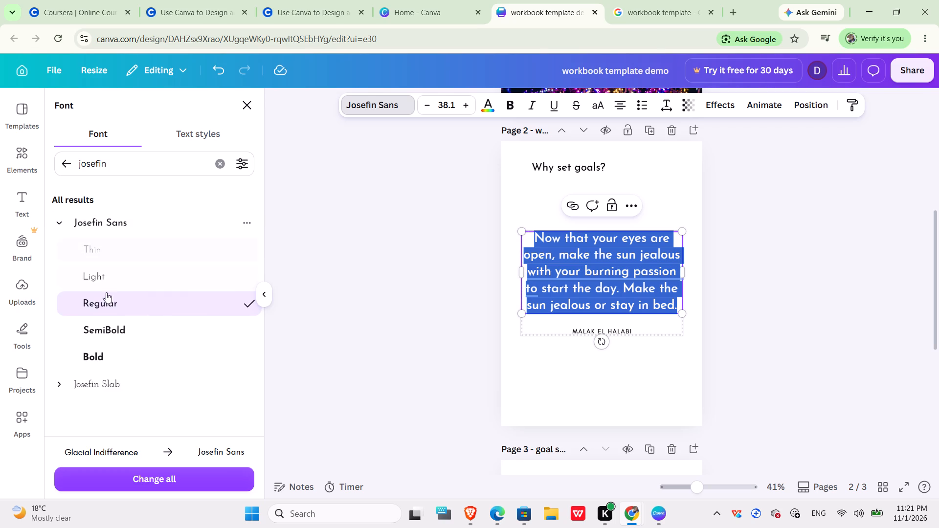
click(103, 304)
Delete the author name text beneath the quote on page 2.
click(563, 324)
click(585, 331)
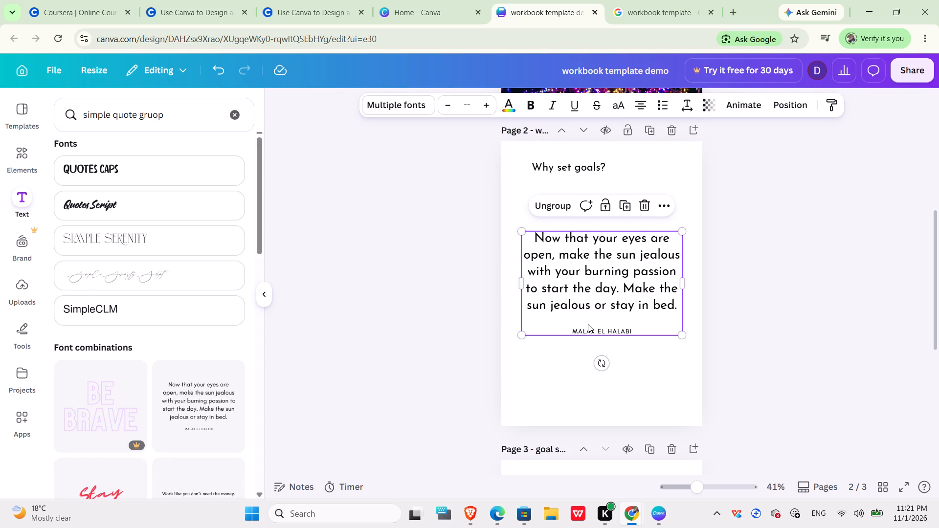
click(588, 324)
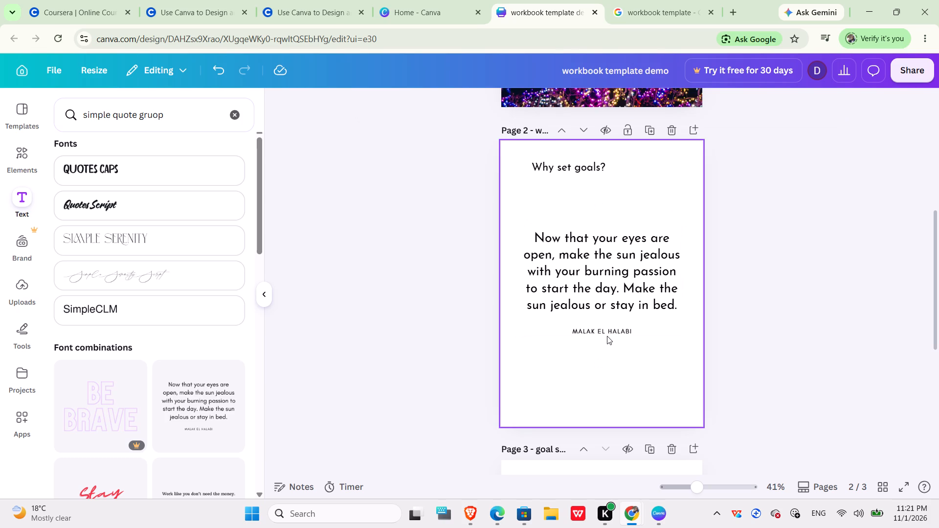
click(607, 334)
click(594, 318)
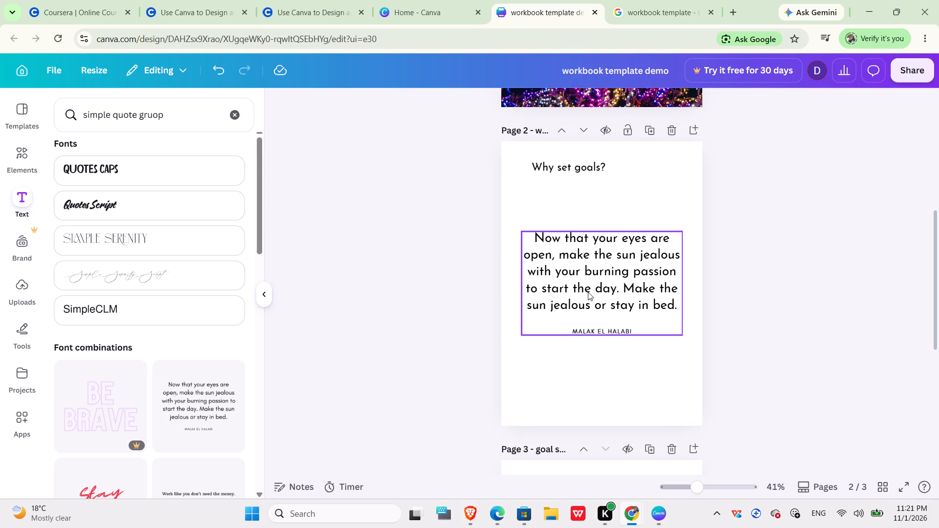
click(588, 292)
double_click(596, 334)
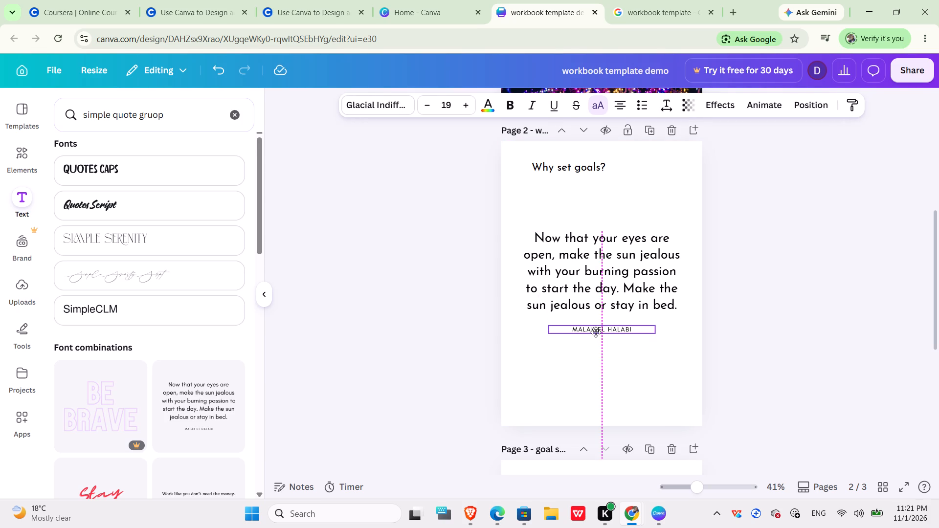
click(594, 328)
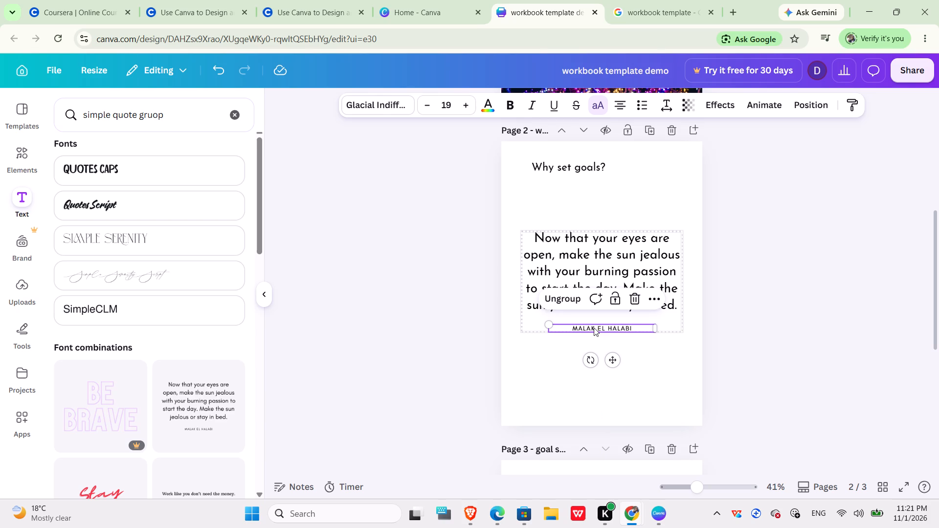
key(ctrl+a)
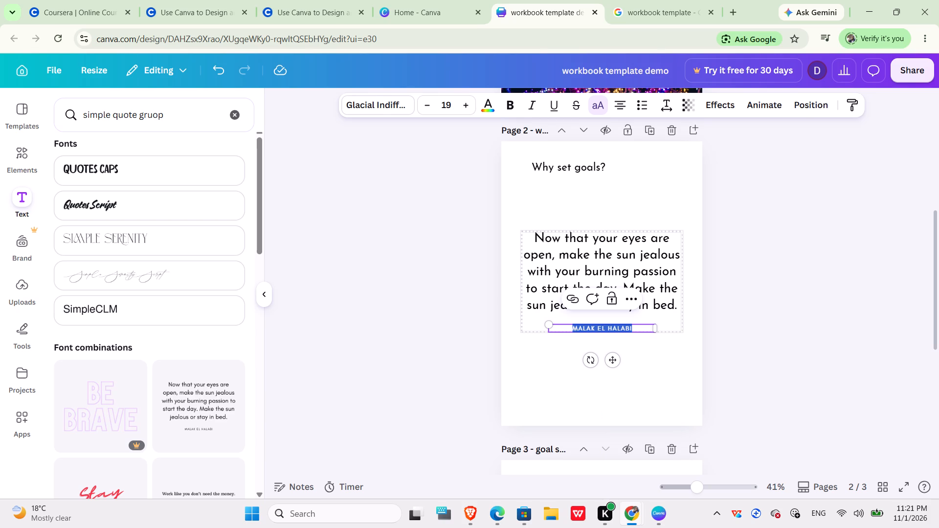
key(BackSpace)
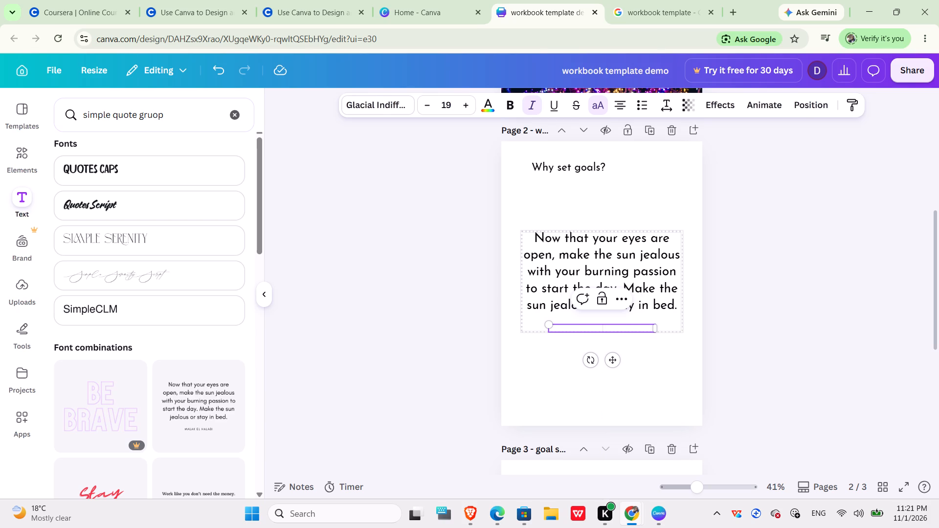
click(545, 347)
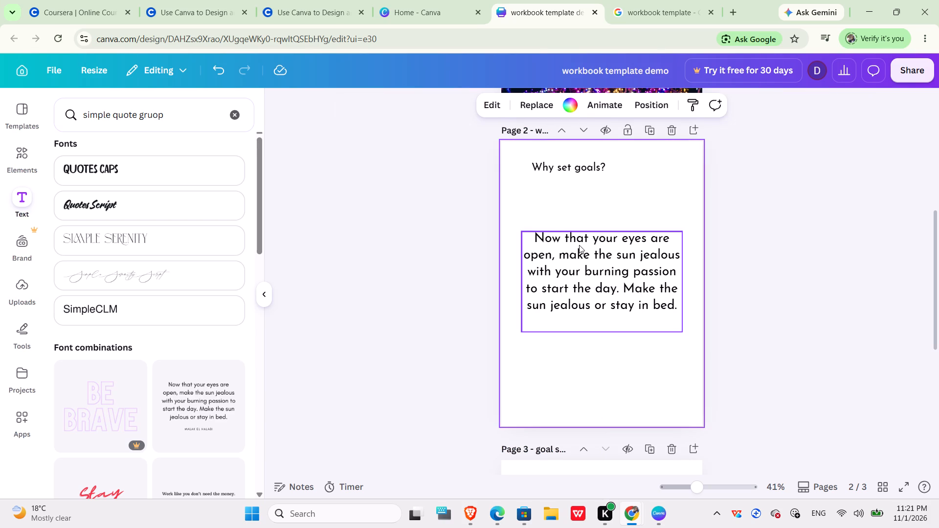
Move the quote text group up on page 2 so it sits just below the "Why set goals?" subheading.
drag(544, 236, 536, 206)
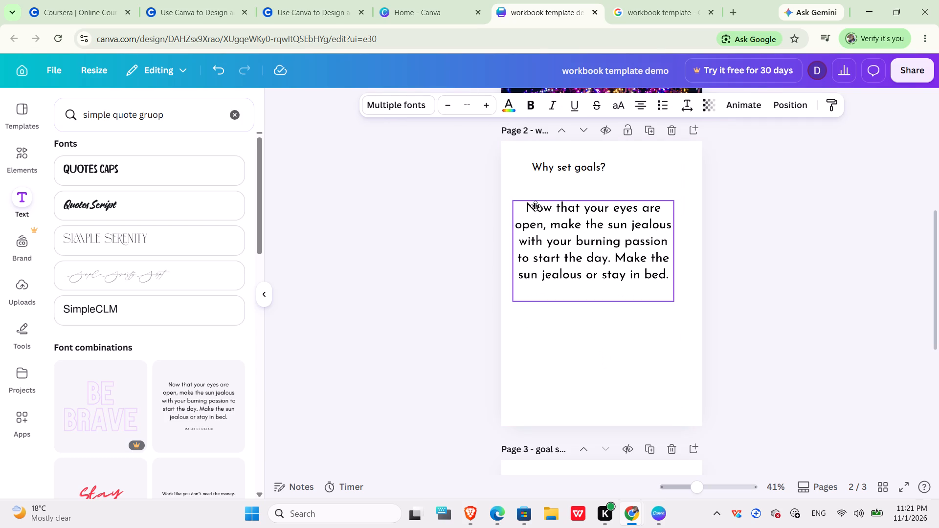
drag(536, 206, 537, 193)
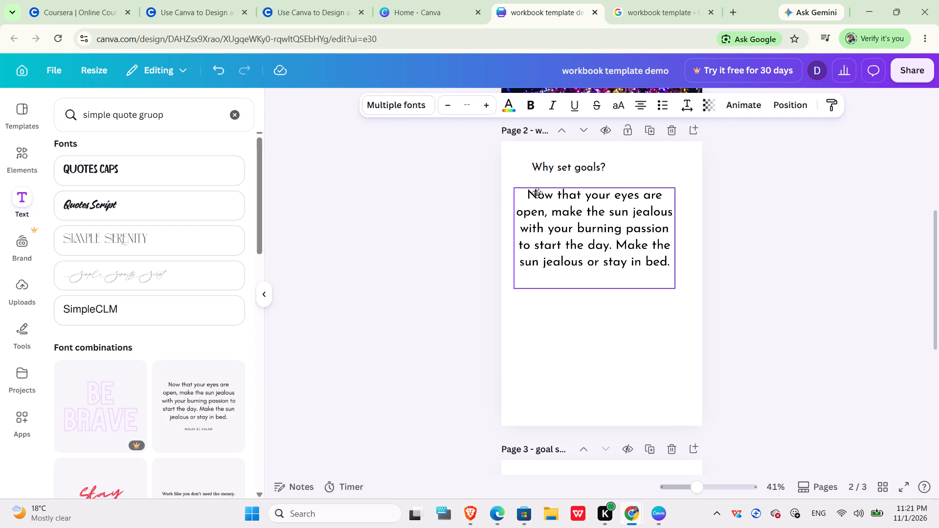
drag(537, 193, 537, 191)
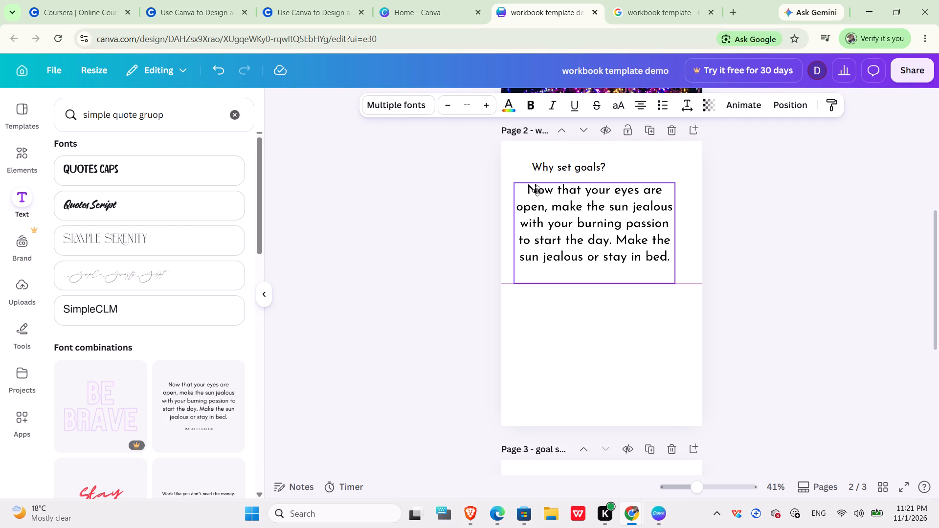
drag(537, 191, 537, 193)
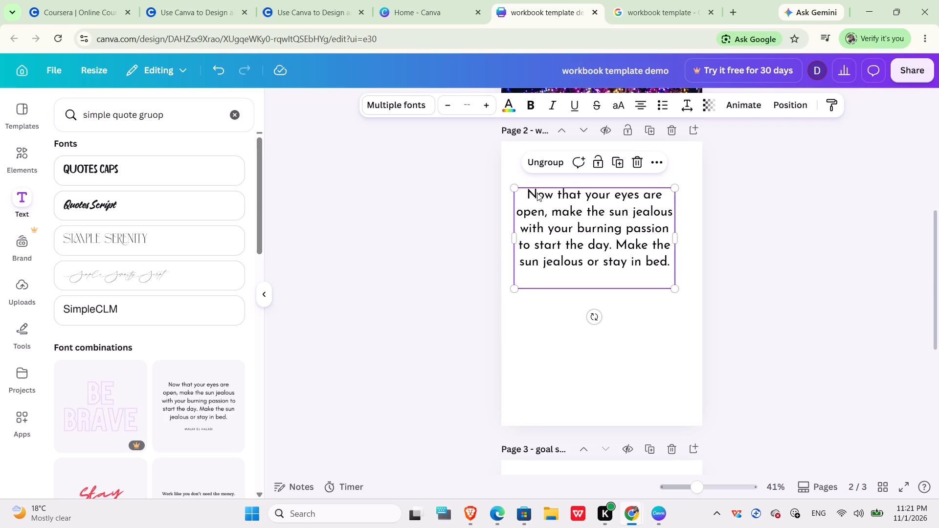
click(578, 382)
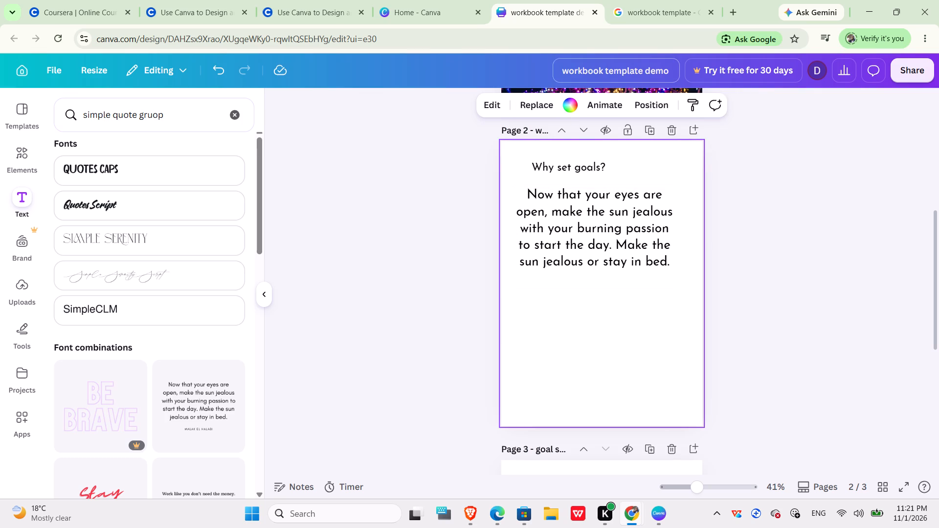
Return to the Coursera lab video and replay it from 7:27 to check how the quote group is styled.
click(320, 10)
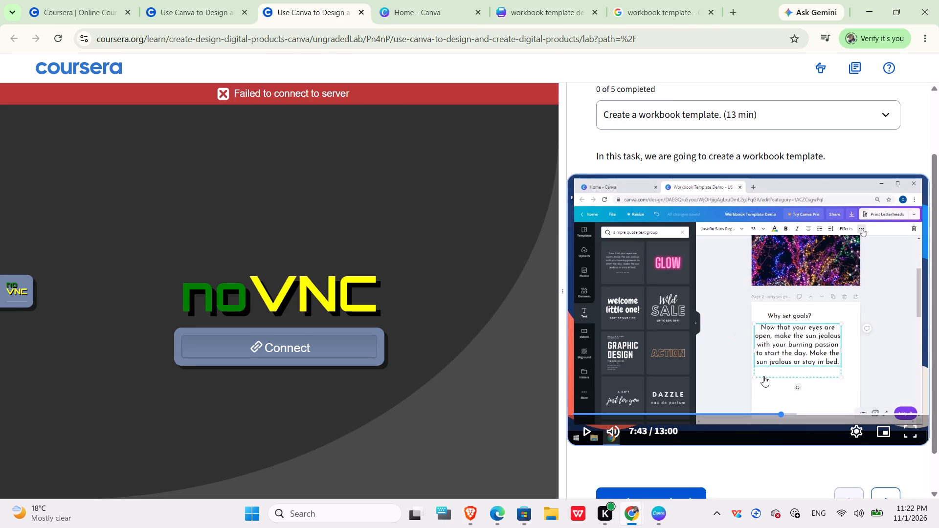
click(774, 412)
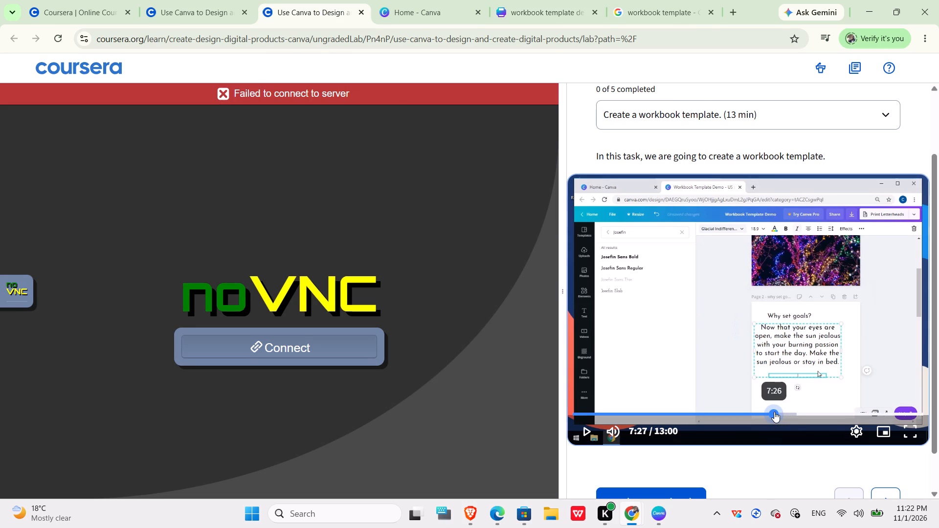
click(581, 430)
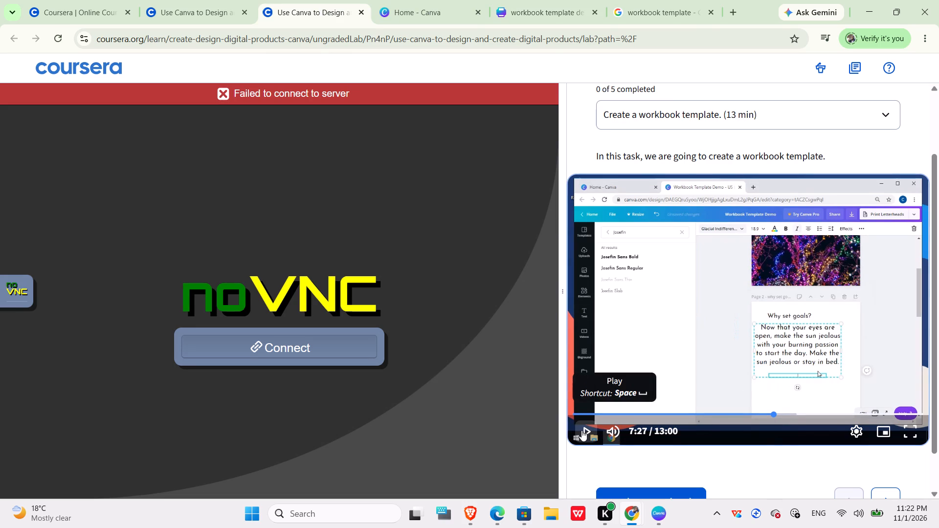
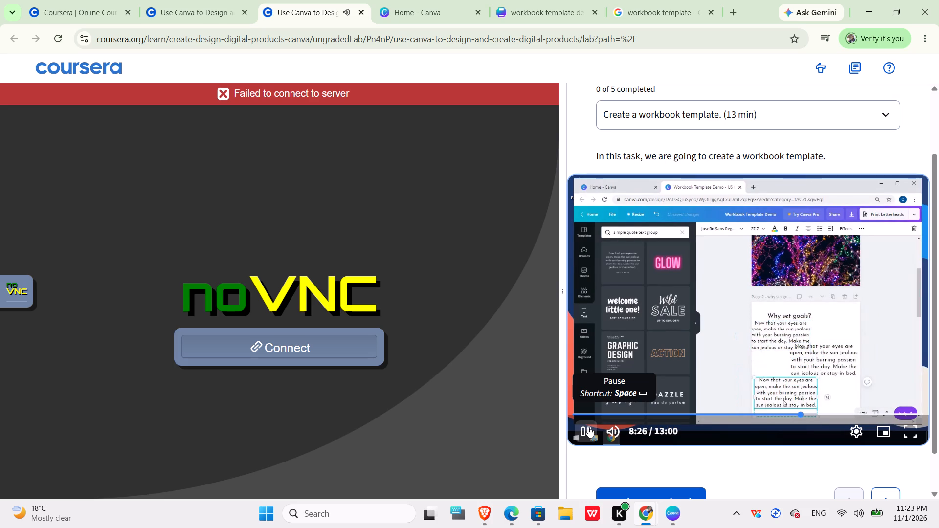
Pause the lab video at 8:29, switch to the Canva design and duplicate the page 2 quote text group twice.
click(584, 433)
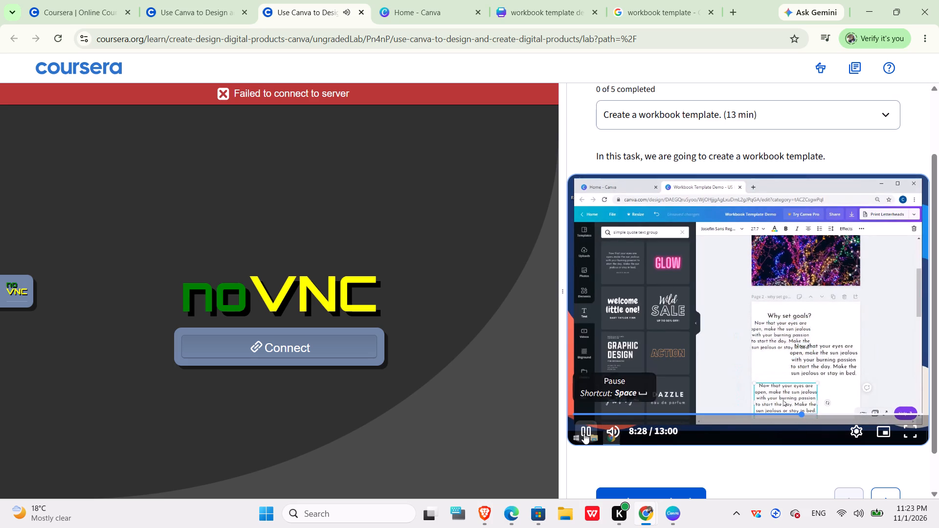
click(543, 7)
click(580, 213)
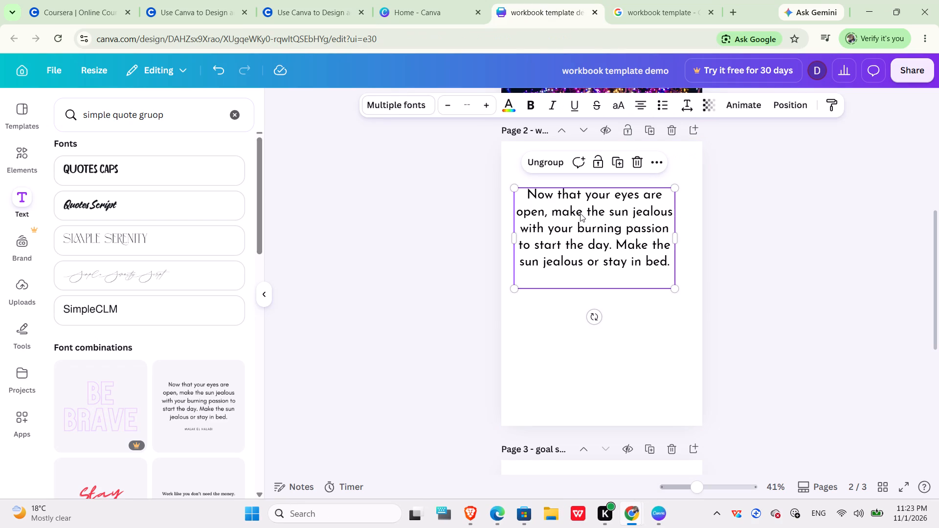
click(652, 162)
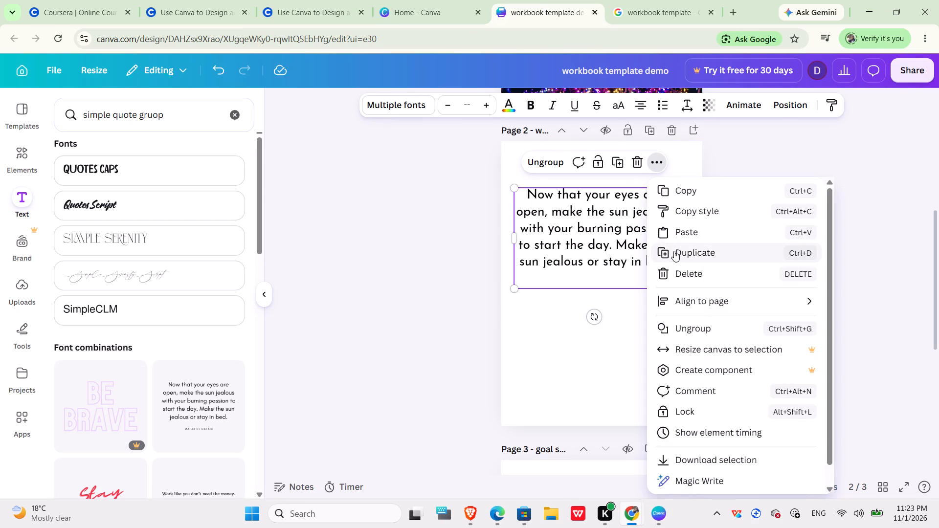
click(673, 251)
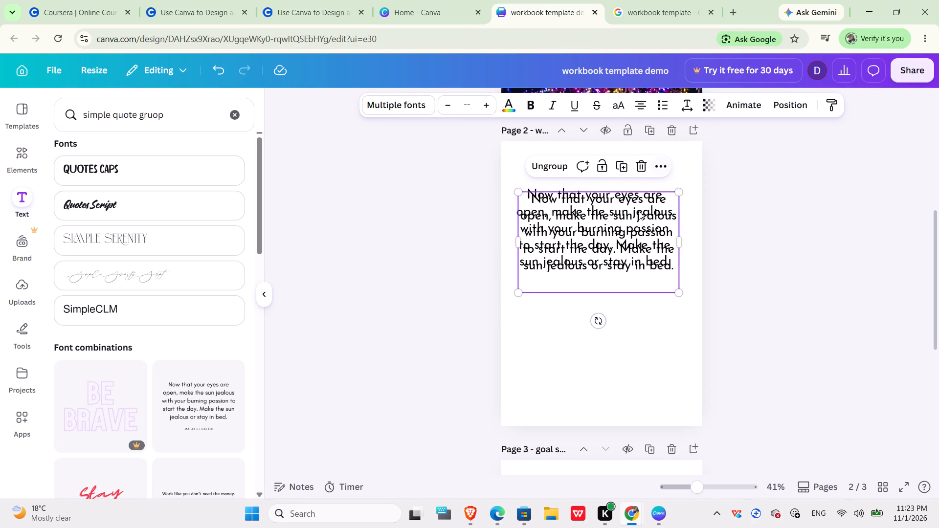
click(669, 169)
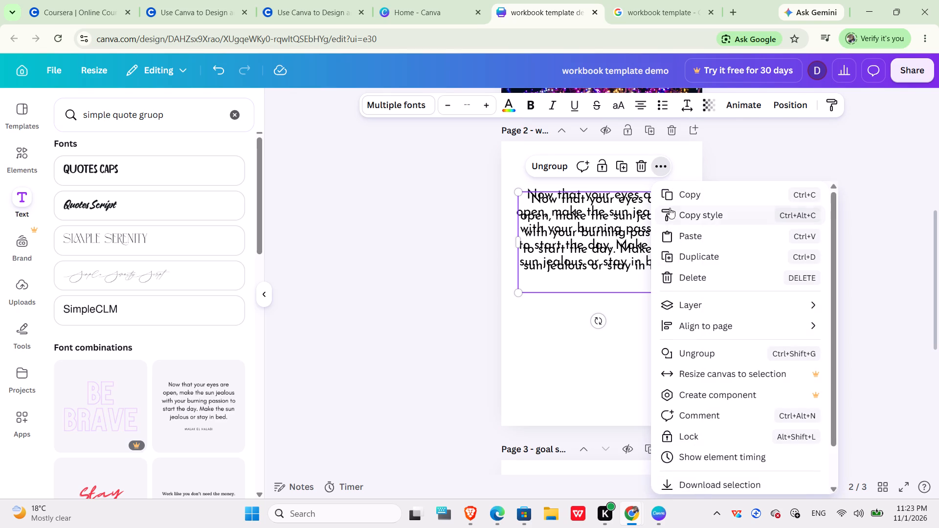
click(676, 254)
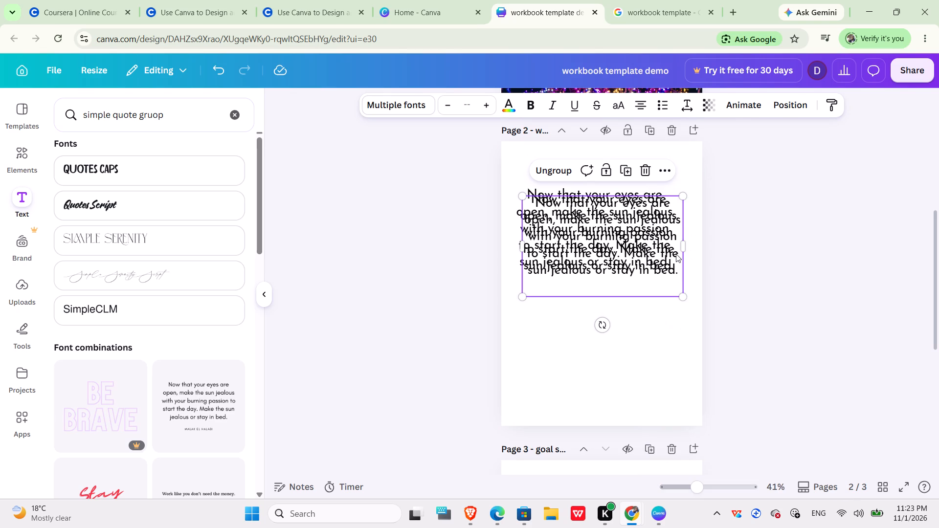
Move the topmost quote copy to the lower-left area of page 2 and shrink its text to about size 28.4.
drag(603, 203, 591, 267)
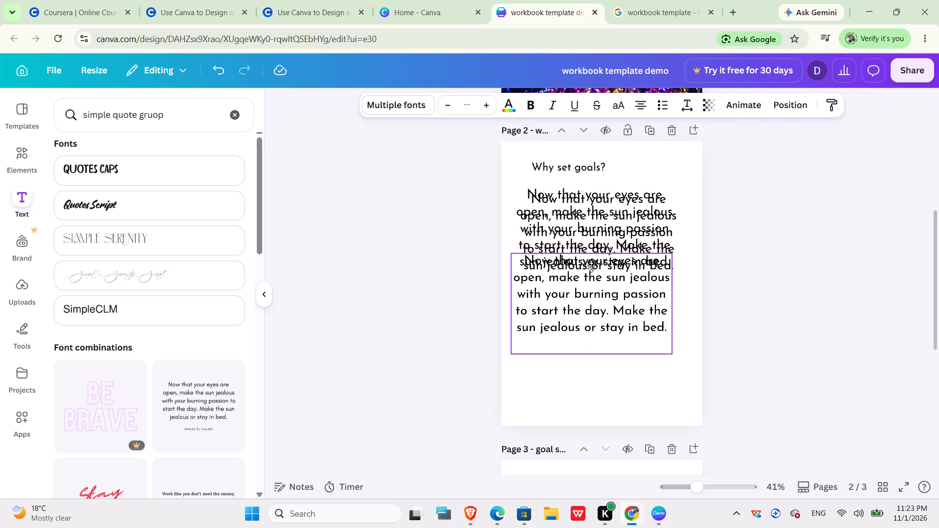
drag(591, 267, 583, 312)
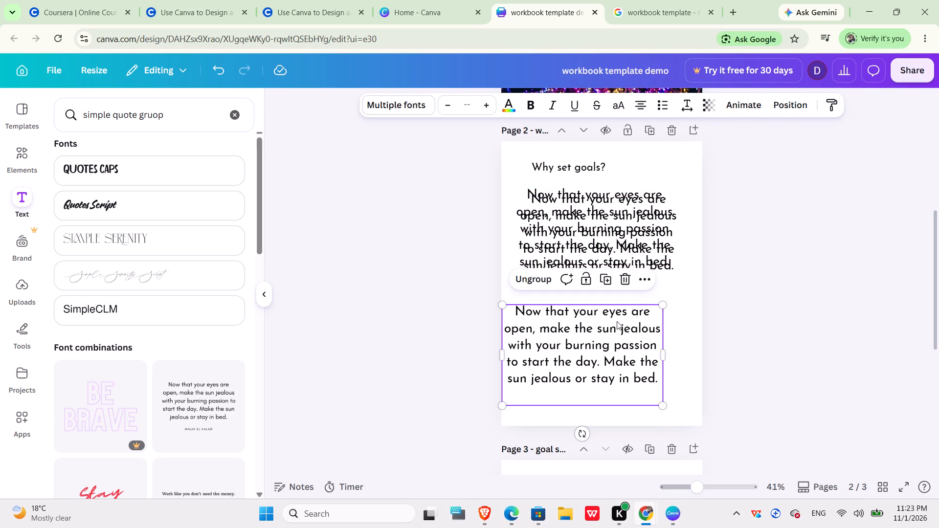
drag(661, 306, 652, 306)
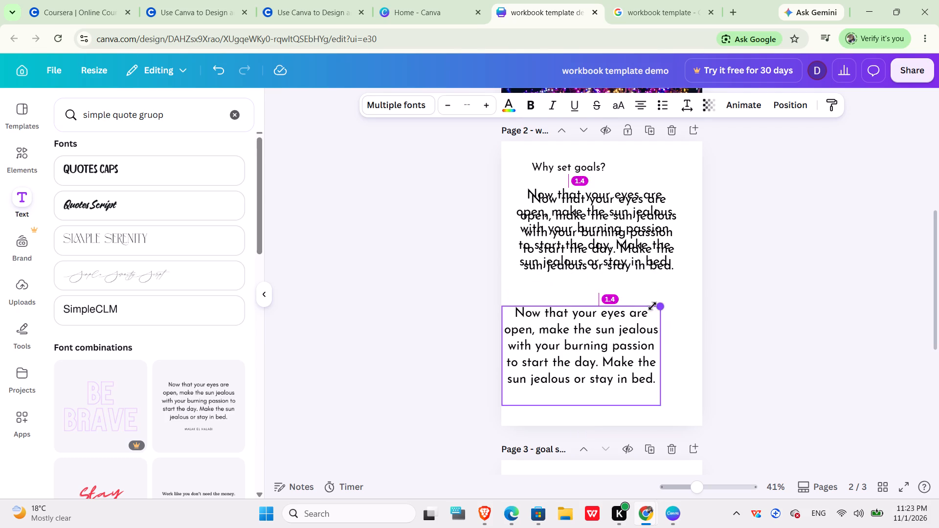
drag(652, 306, 622, 315)
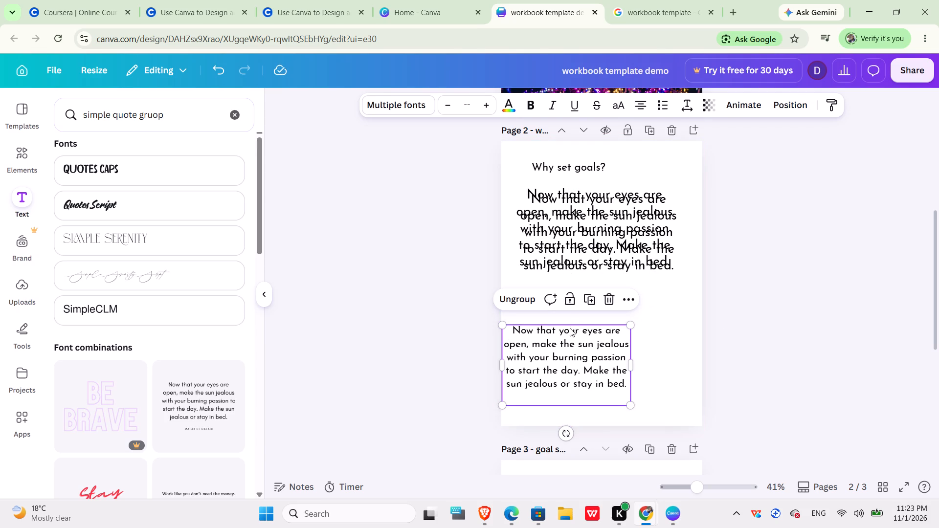
click(570, 330)
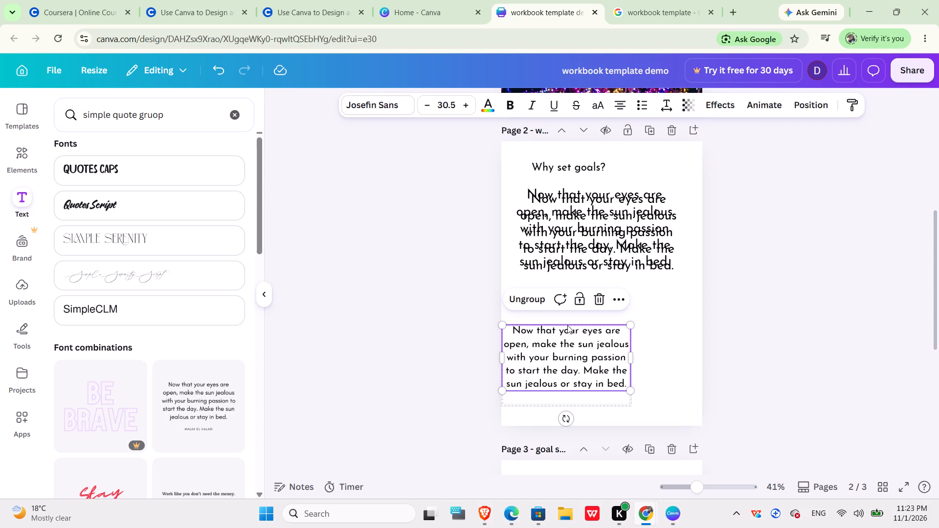
drag(633, 323, 626, 330)
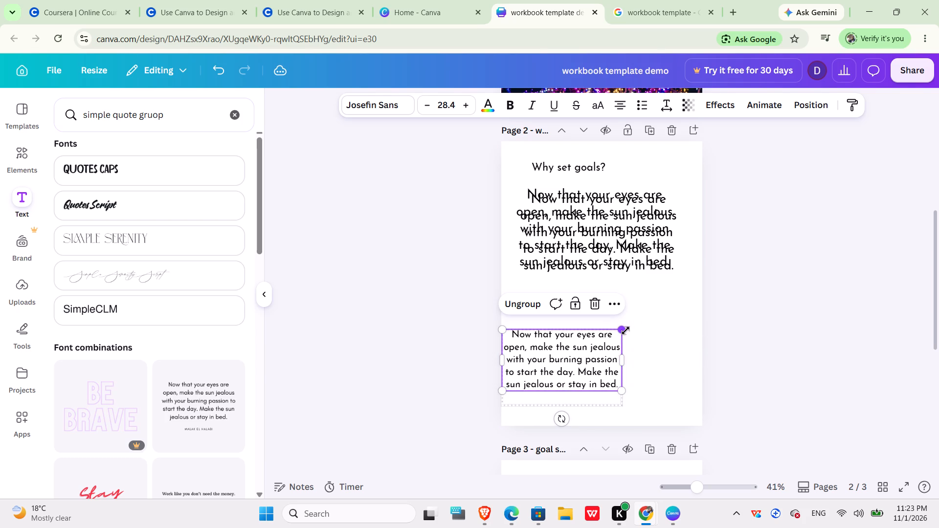
Shrink the second quote copy to about 12.2 by 7.7 and place it mid-page against page 2's right edge.
click(616, 253)
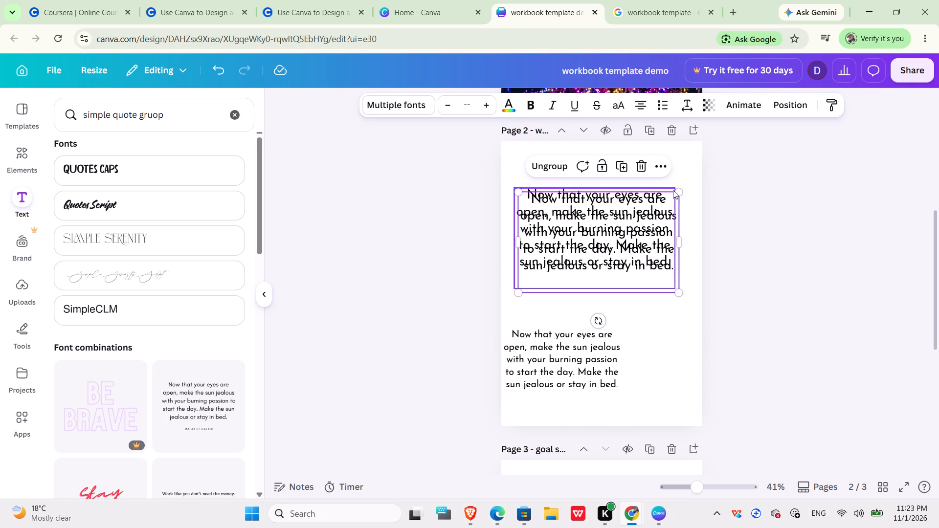
drag(680, 188, 651, 240)
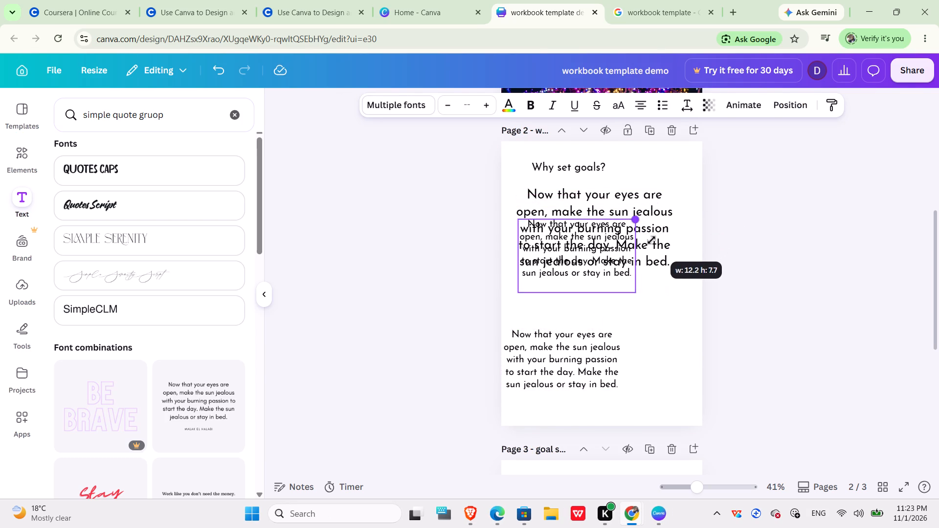
drag(568, 224, 634, 274)
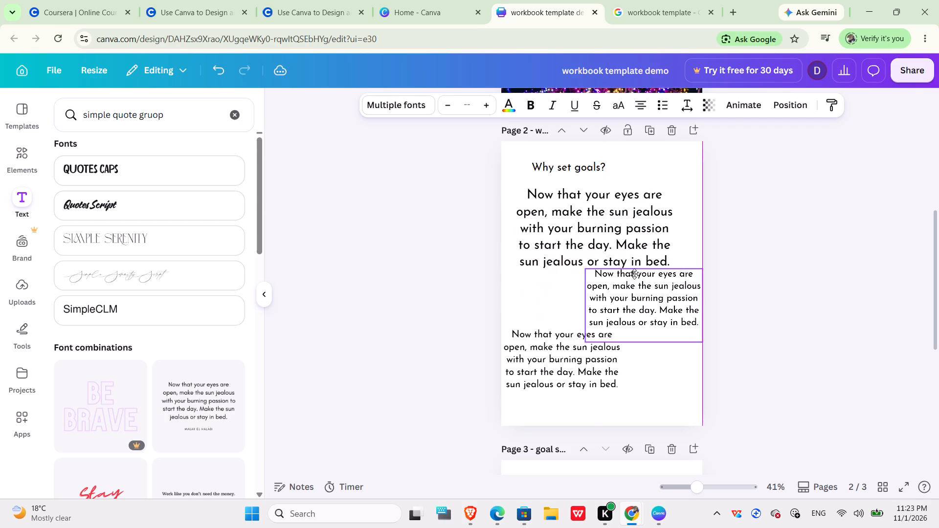
drag(634, 274, 635, 274)
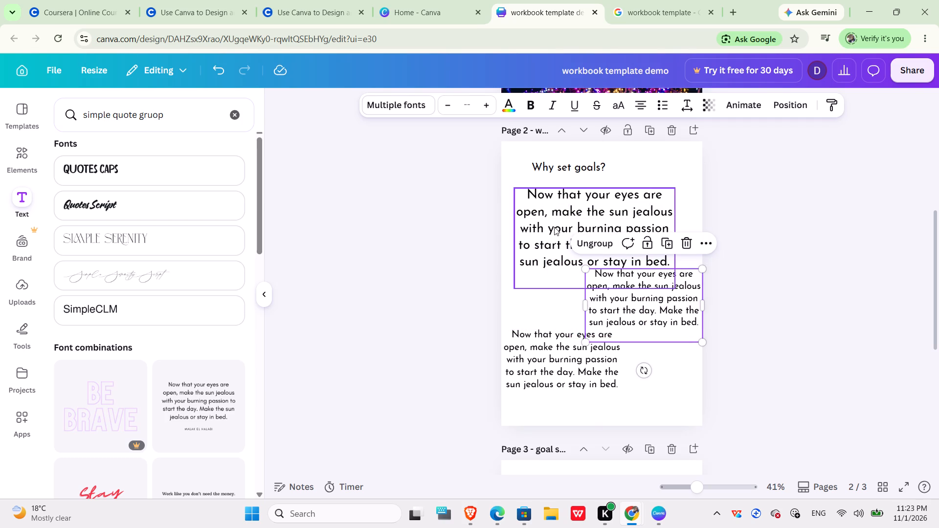
Shrink the original quote group beneath "Why set goals?" to about 13 wide by 8 high.
click(554, 227)
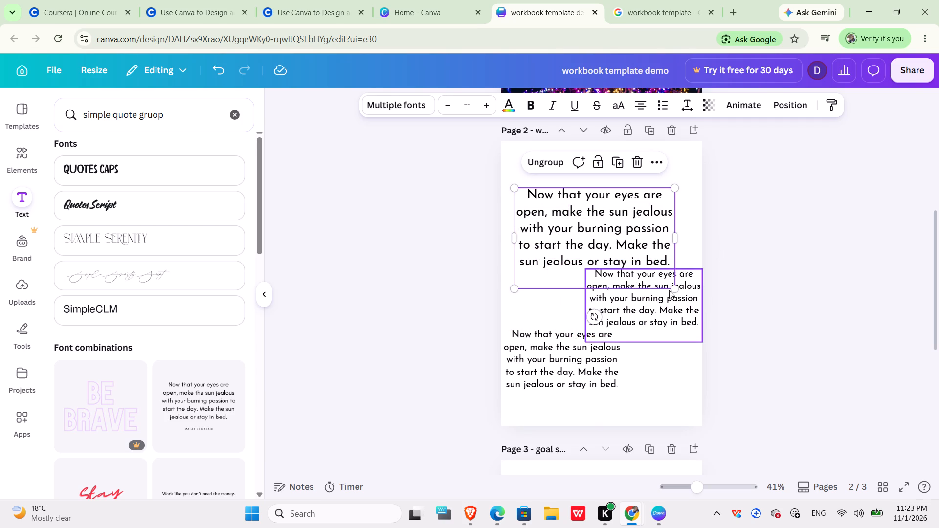
drag(673, 287, 634, 258)
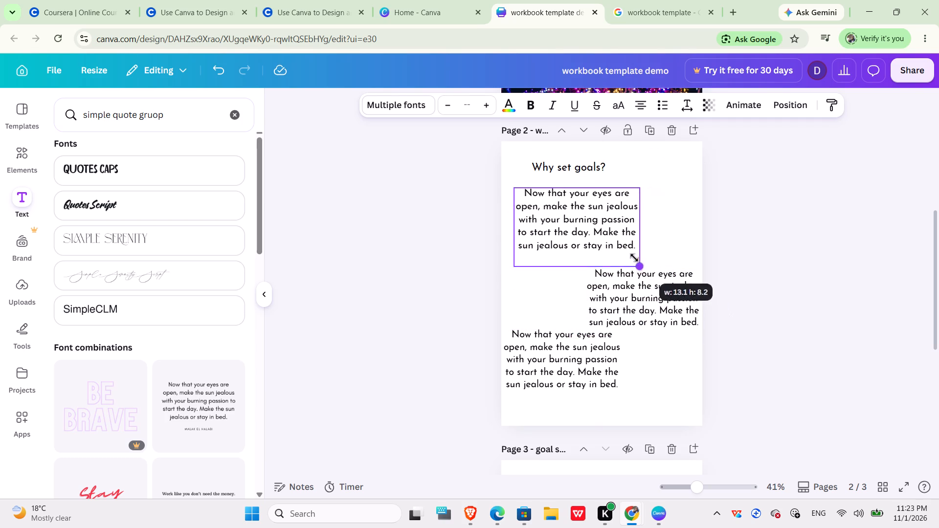
drag(634, 258, 631, 271)
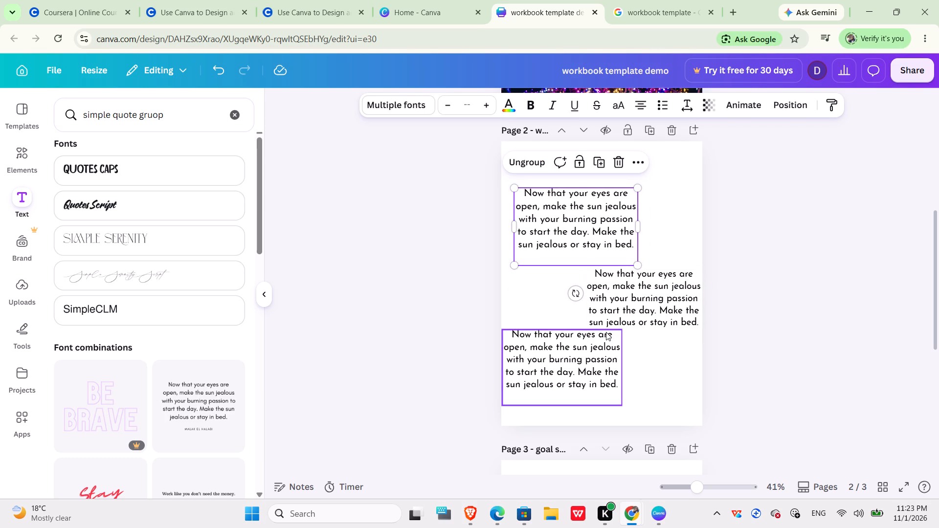
click(772, 327)
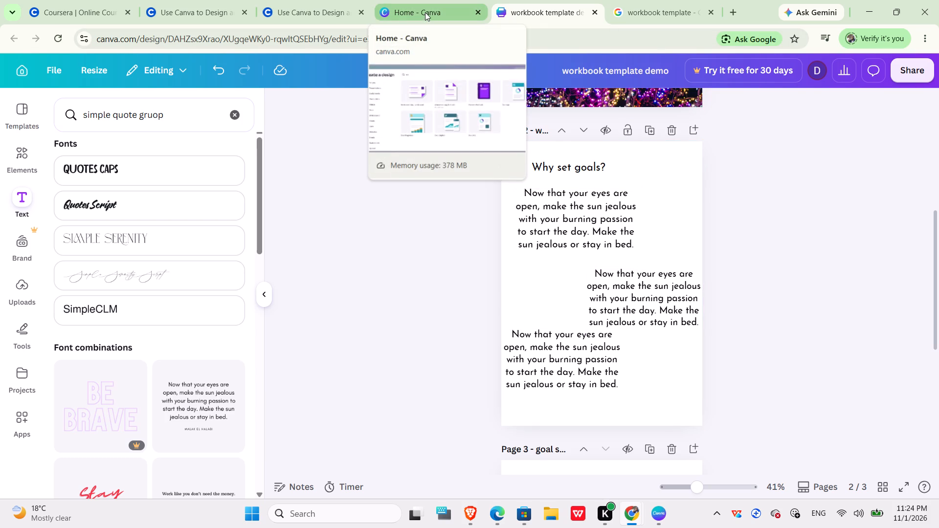
Return to the Coursera lab video and watch from 8:29 to 8:58 to check how the three quotes are arranged.
click(316, 14)
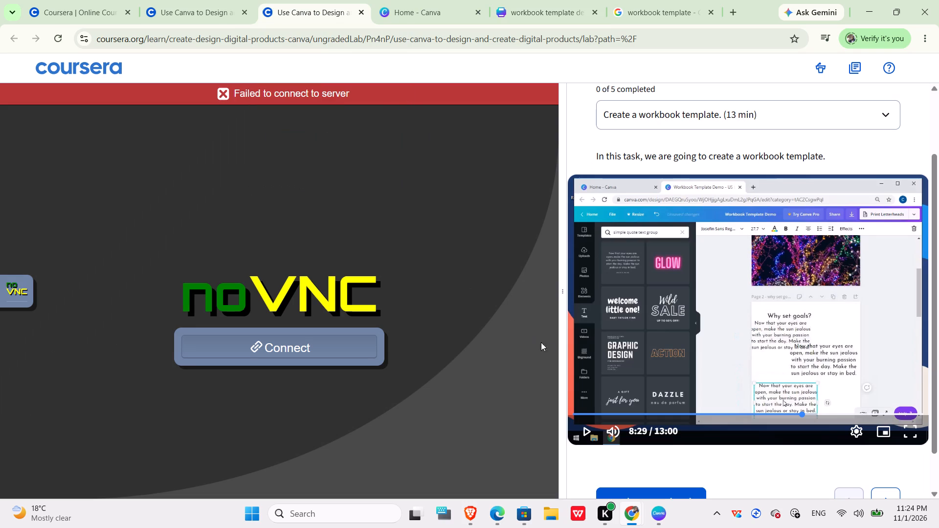
click(590, 432)
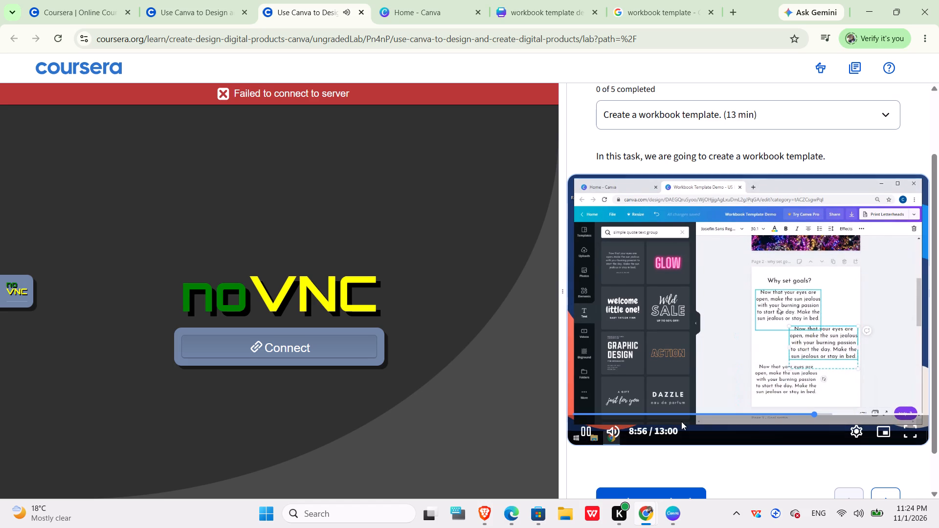
click(585, 434)
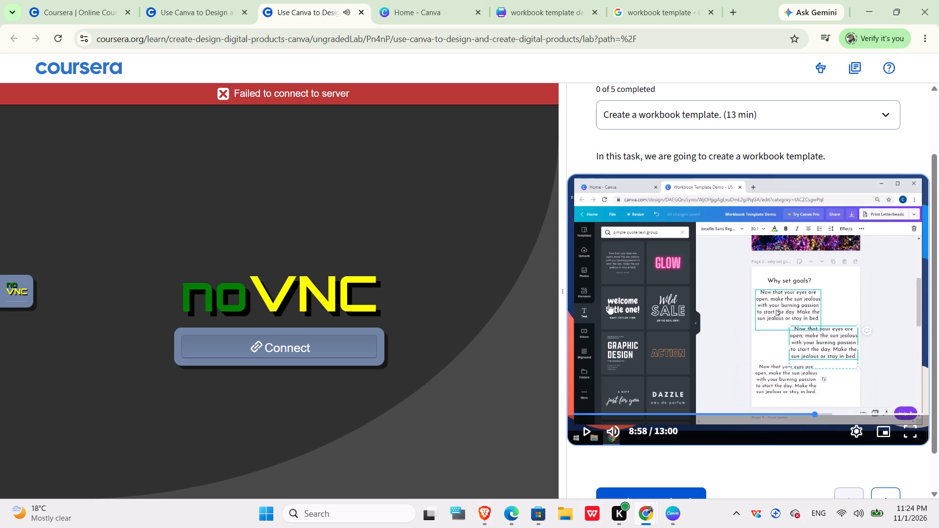
Back in the Canva design, slightly enlarge the quote group beneath the "Why set goals?" subheading.
click(539, 15)
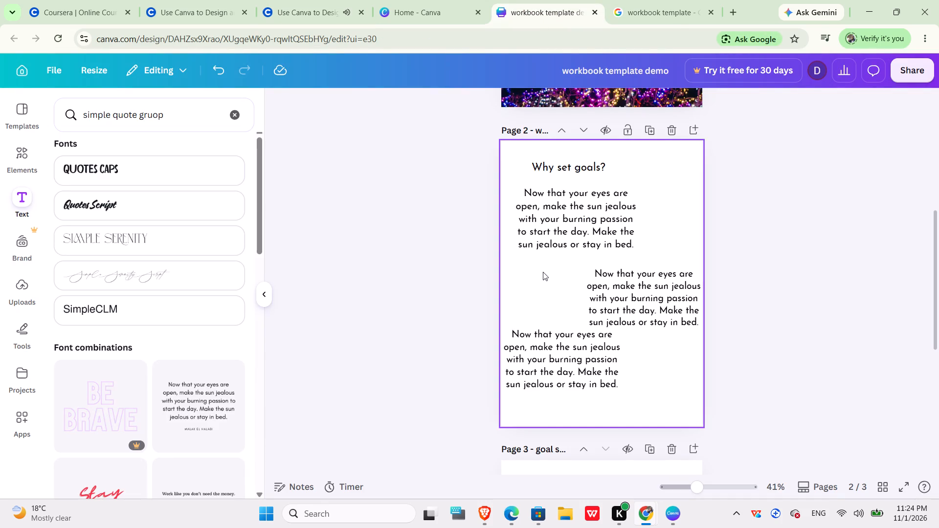
click(567, 225)
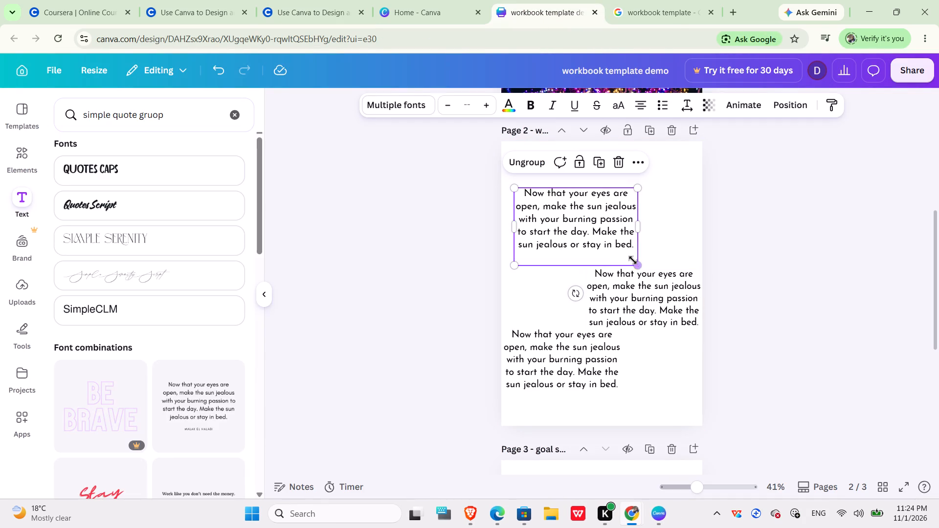
drag(635, 264, 621, 264)
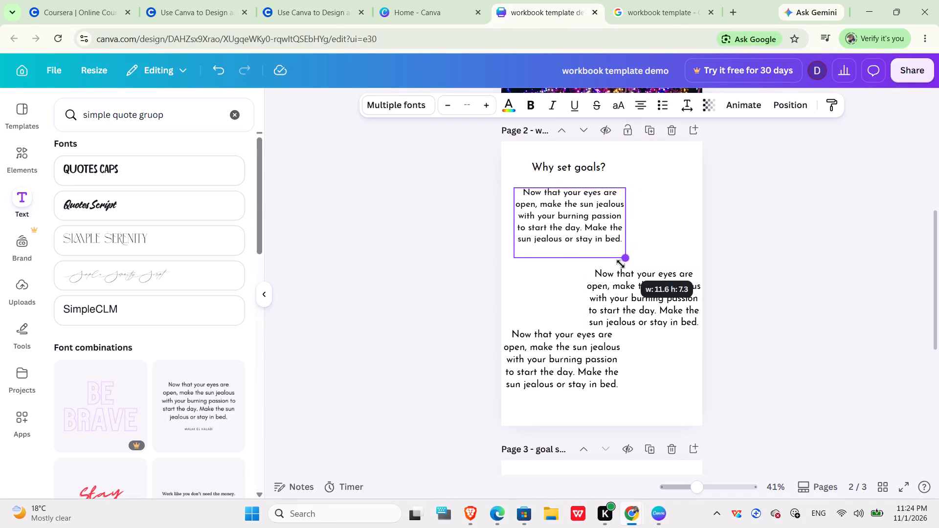
drag(621, 264, 631, 277)
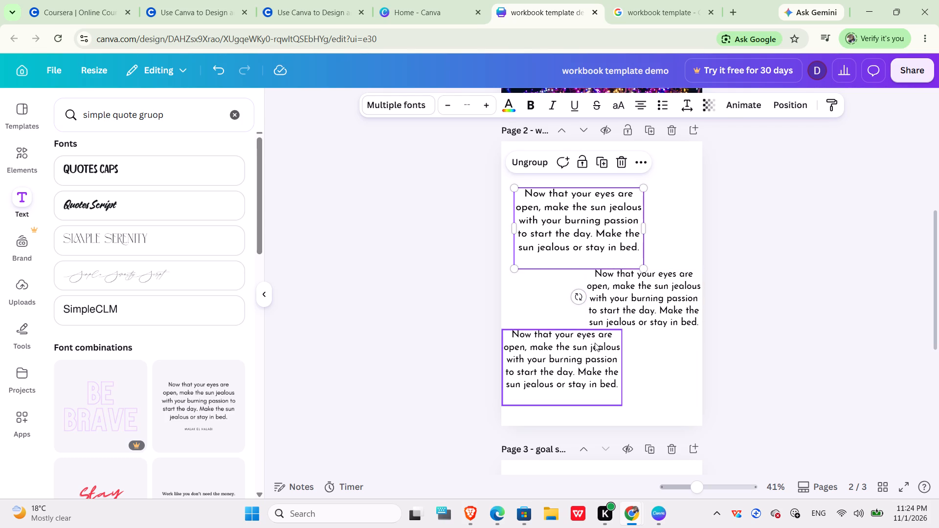
Widen the middle quote group toward the page's left so its text rewraps, keeping its right side on the page edge.
click(611, 308)
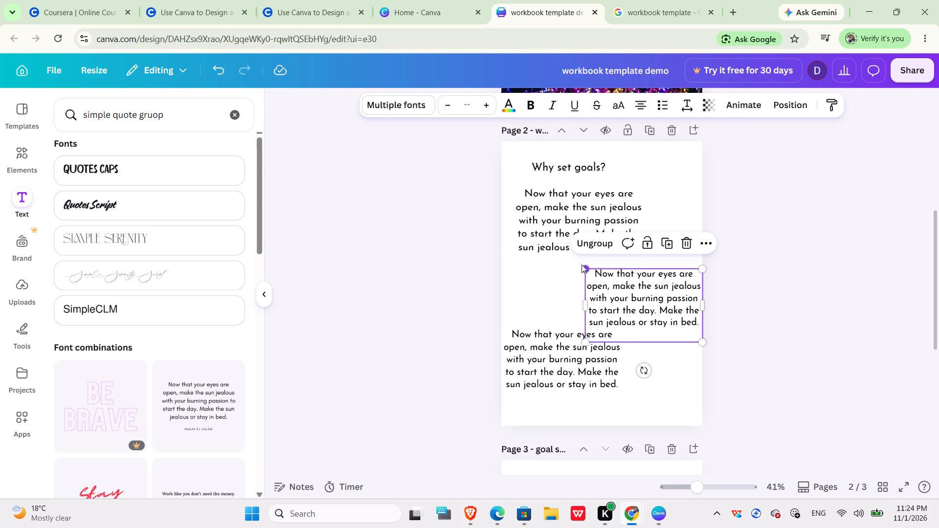
drag(585, 273, 582, 278)
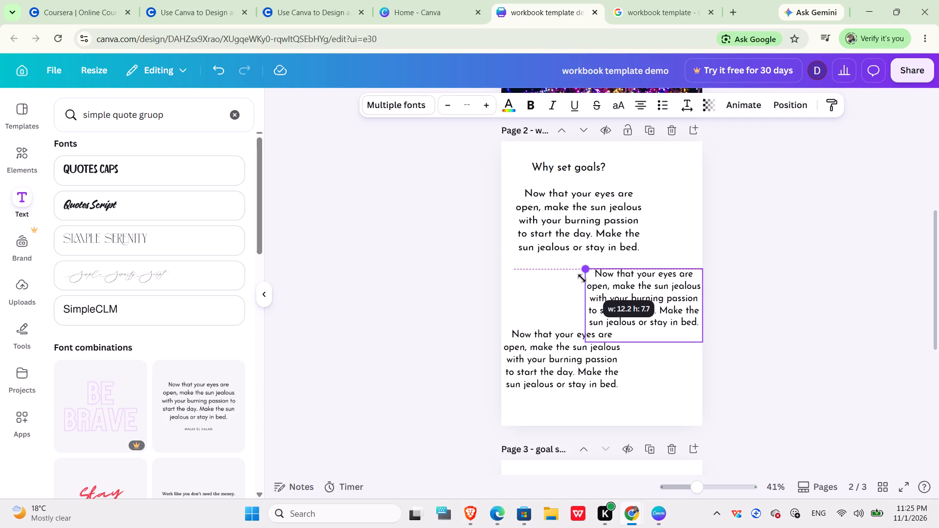
drag(582, 278, 580, 276)
drag(584, 309, 590, 309)
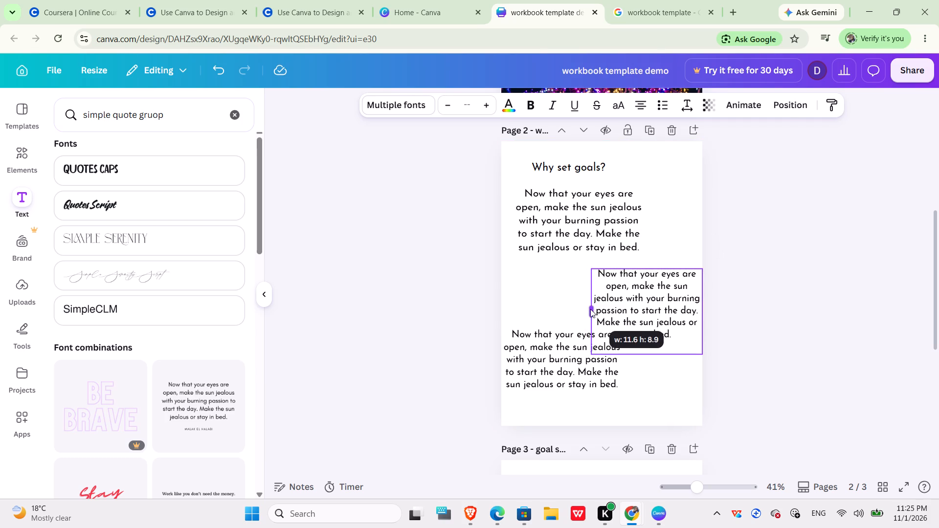
drag(590, 309, 566, 304)
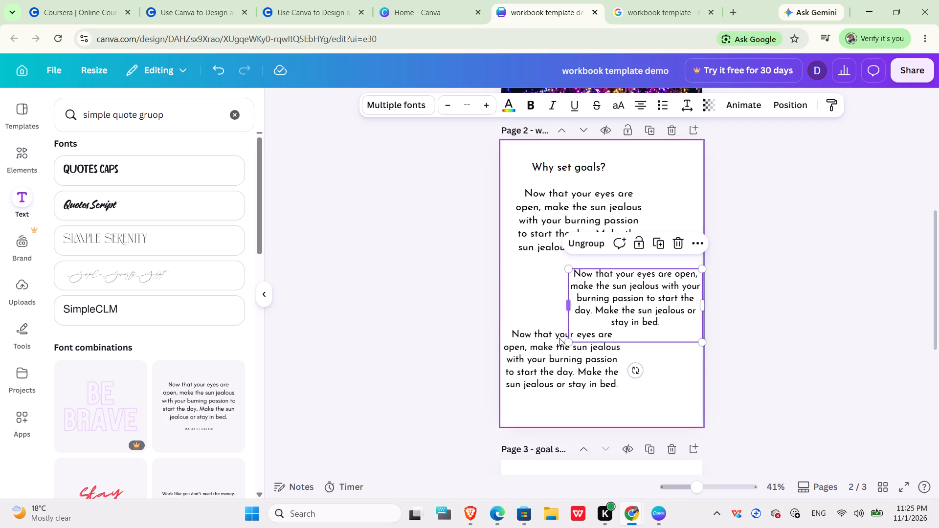
Shrink the bottom-left quote group on page 2 proportionally, keeping its lower-left corner in place.
click(557, 351)
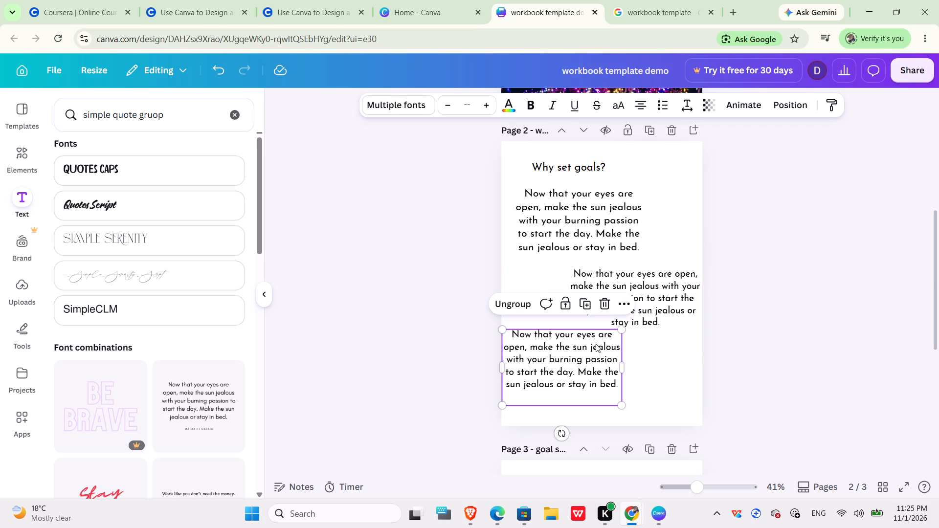
drag(620, 331, 619, 334)
drag(619, 334, 612, 350)
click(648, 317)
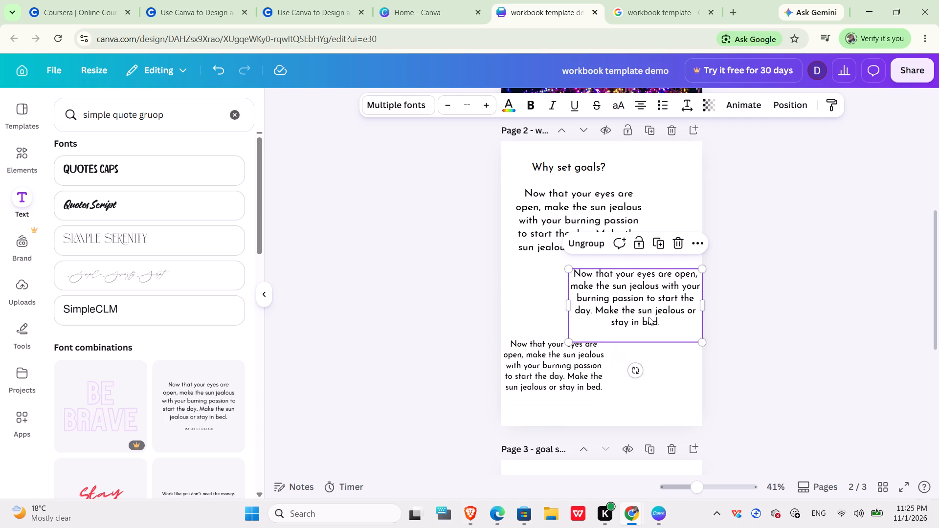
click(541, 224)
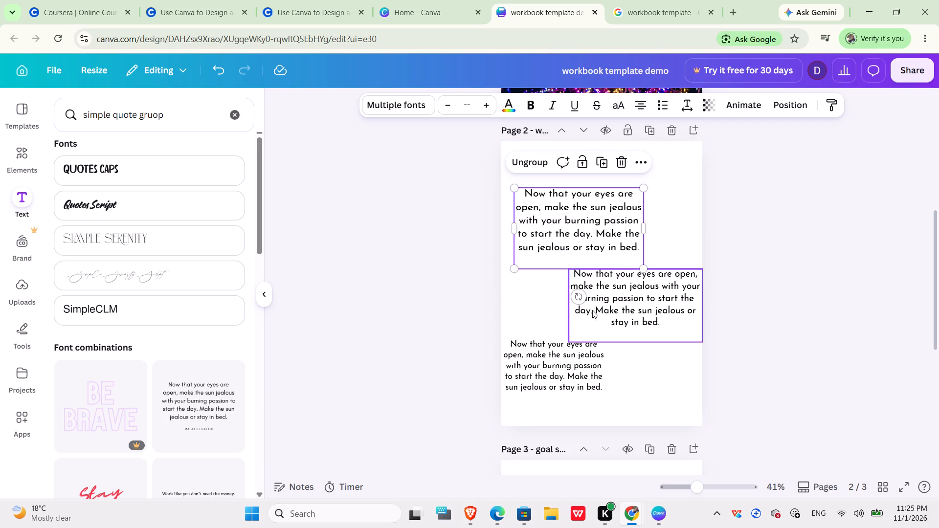
Review the cover on page 1 and the arrangement of the three quotes on page 2.
click(600, 305)
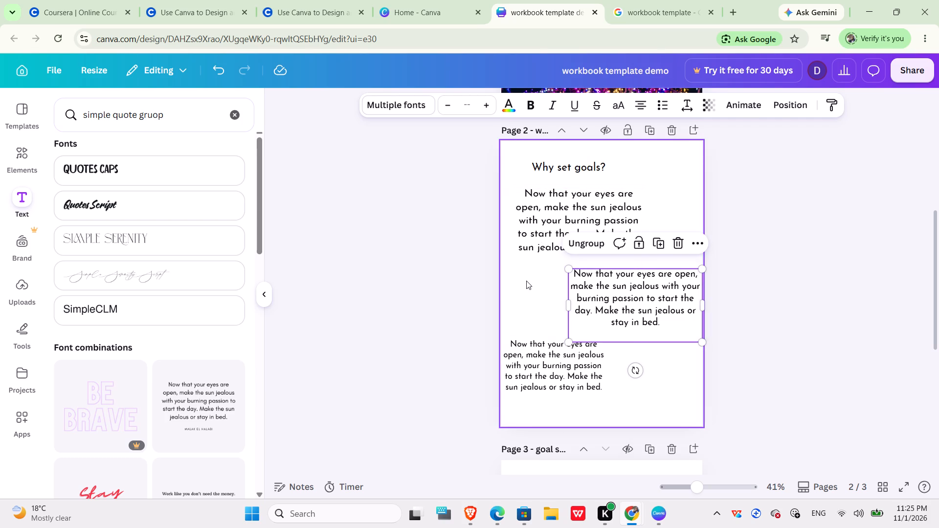
scroll(526, 281, up, 2)
scroll(526, 281, down, 1)
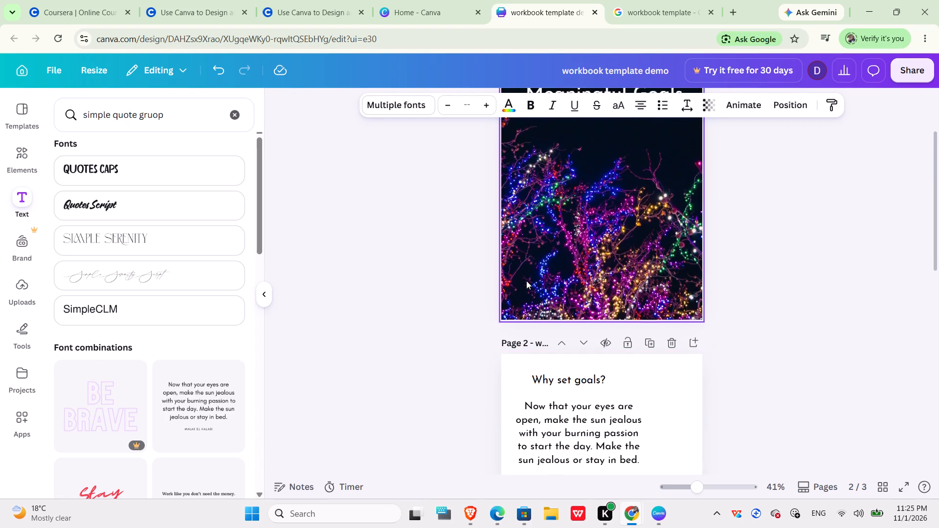
scroll(526, 281, down, 1)
scroll(526, 281, up, 2)
scroll(526, 281, down, 2)
scroll(526, 281, up, 2)
scroll(526, 281, down, 1)
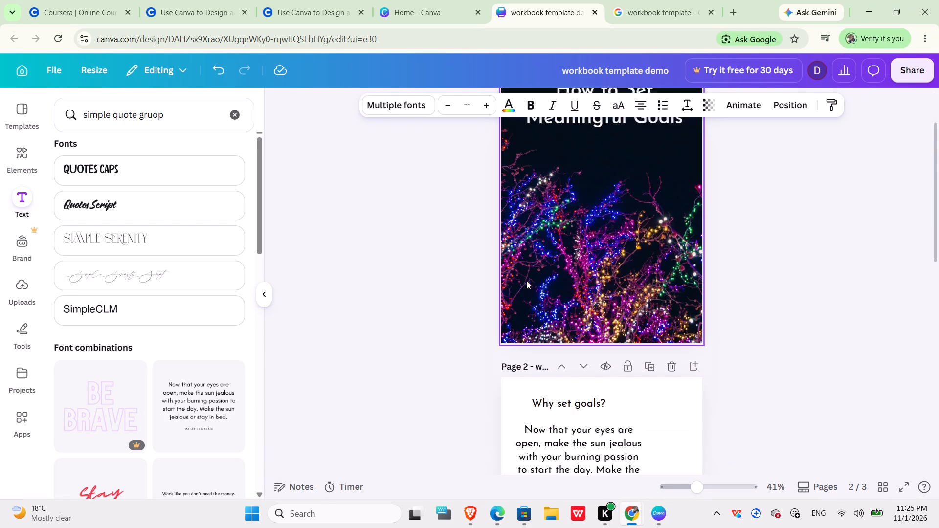
scroll(526, 281, down, 1)
scroll(526, 281, up, 5)
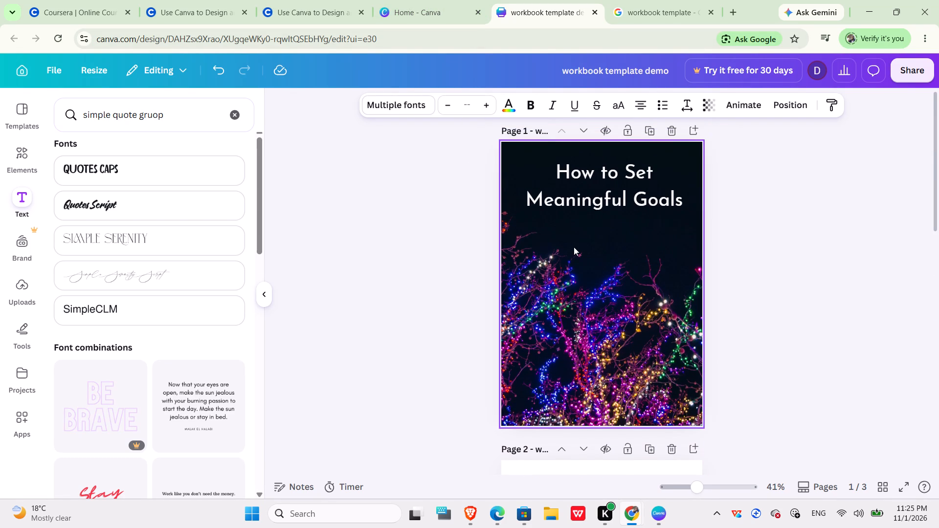
scroll(574, 247, down, 3)
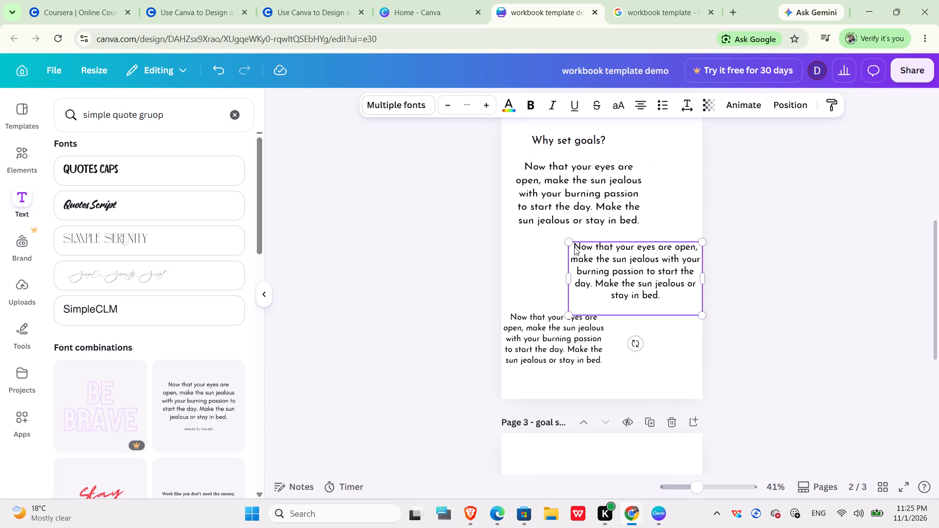
scroll(574, 247, up, 1)
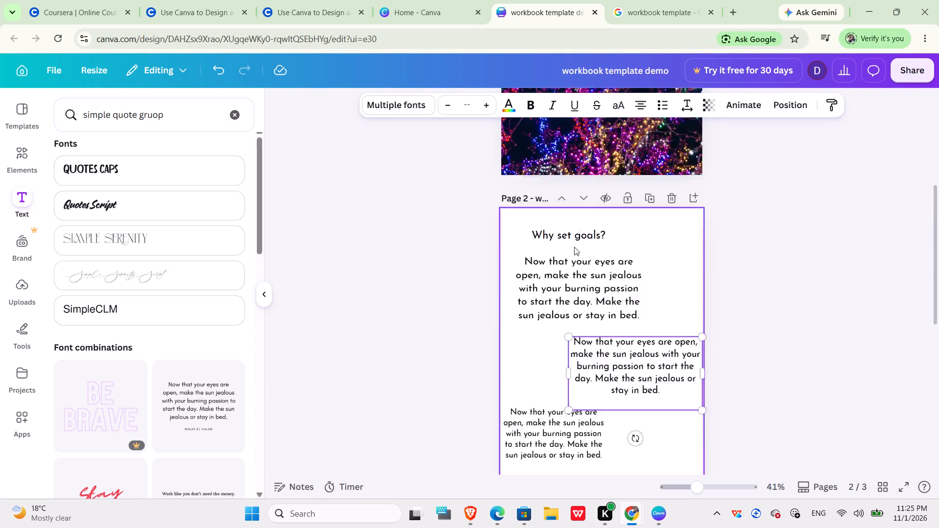
scroll(574, 247, up, 1)
Return to the Coursera lab video and watch from 8:58 to 9:09 for the next part of the template.
click(315, 6)
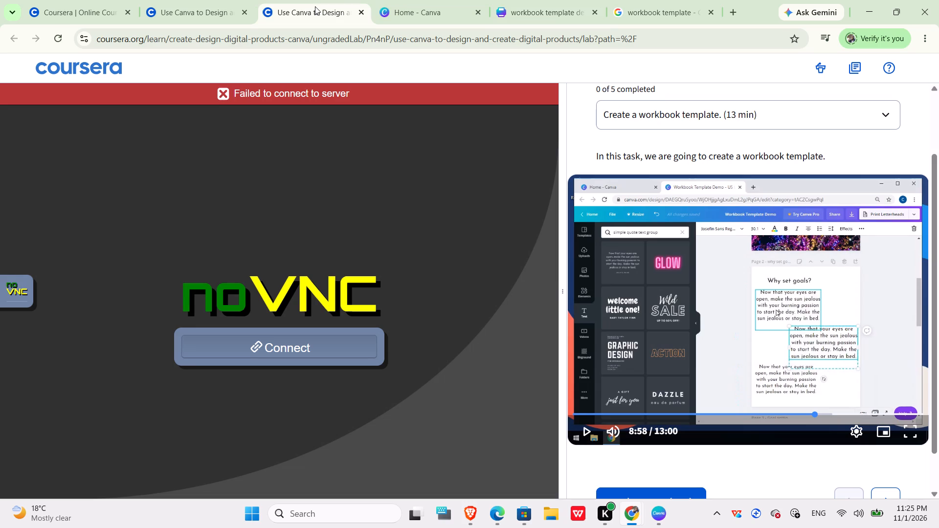
click(587, 441)
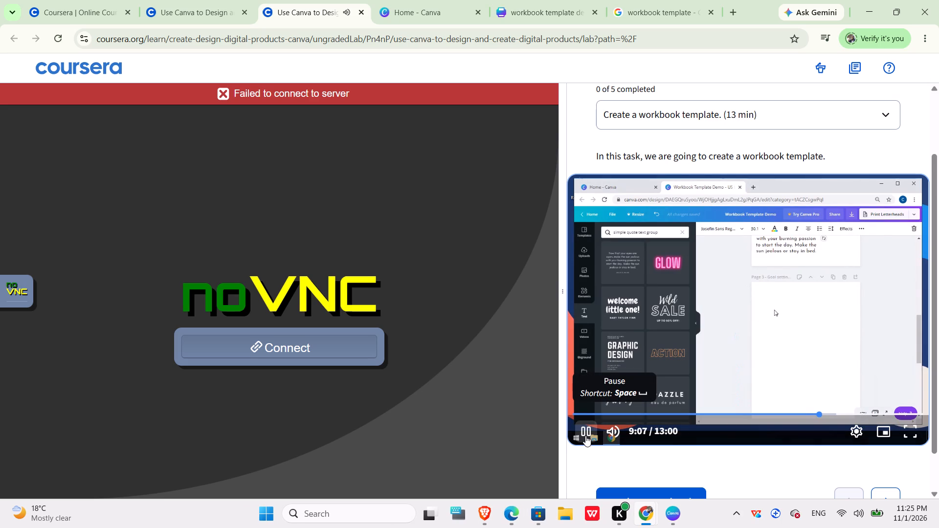
click(585, 436)
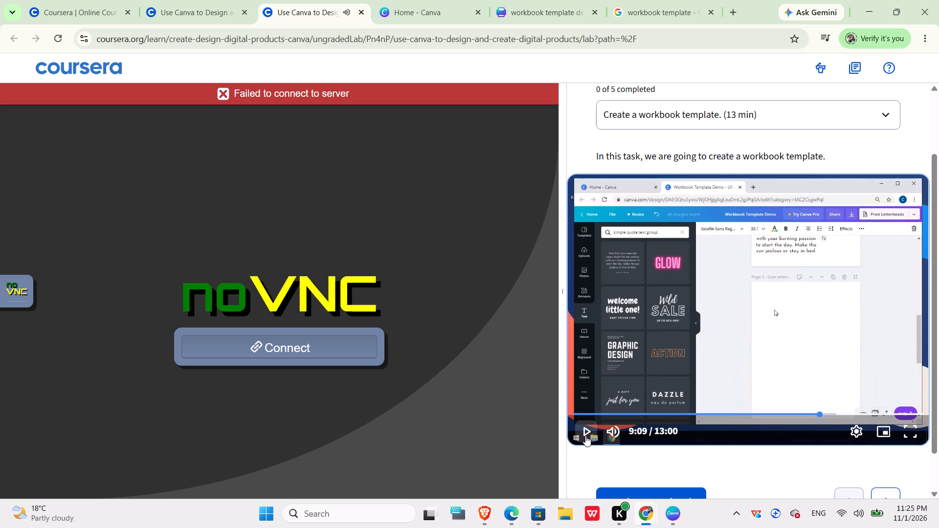
Back in the Canva design, check the font size of the quote text beneath "Why set goals?" on page 2.
click(550, 20)
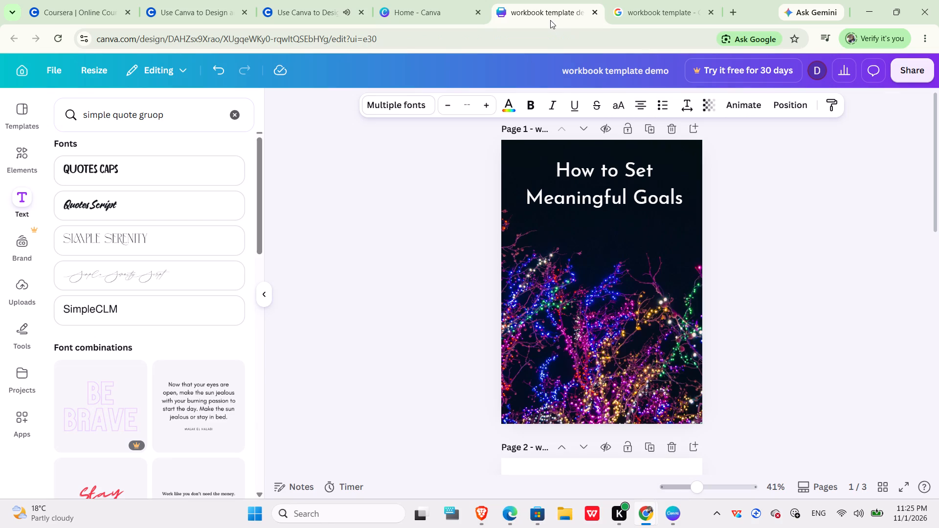
click(610, 225)
scroll(610, 225, down, 3)
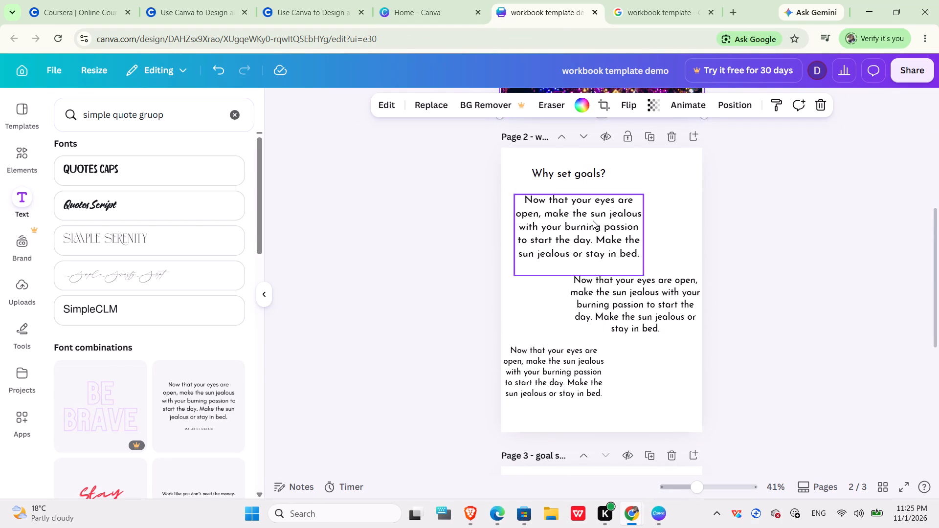
click(585, 233)
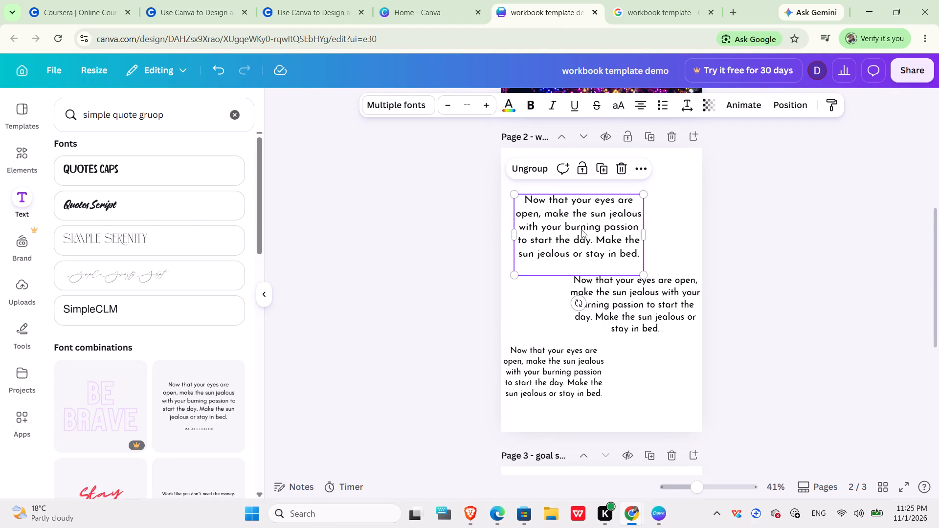
key(ctrl+a)
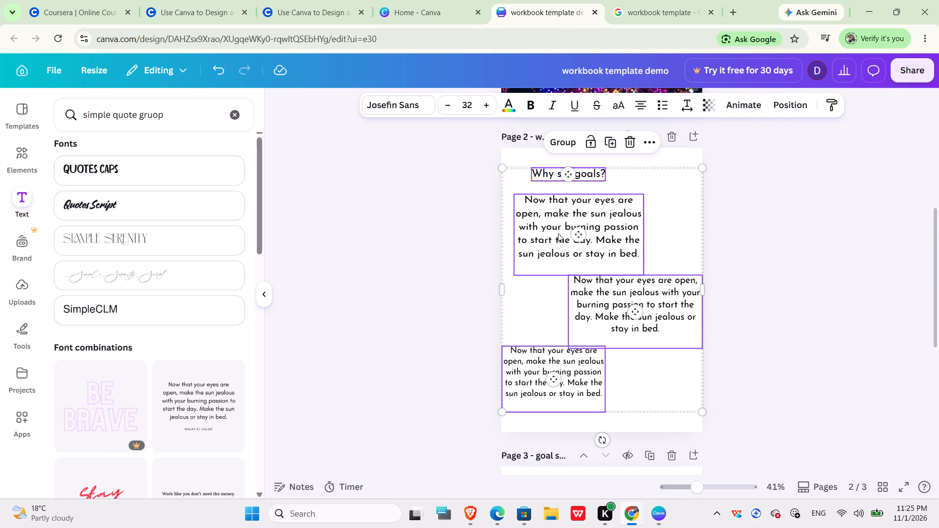
click(541, 235)
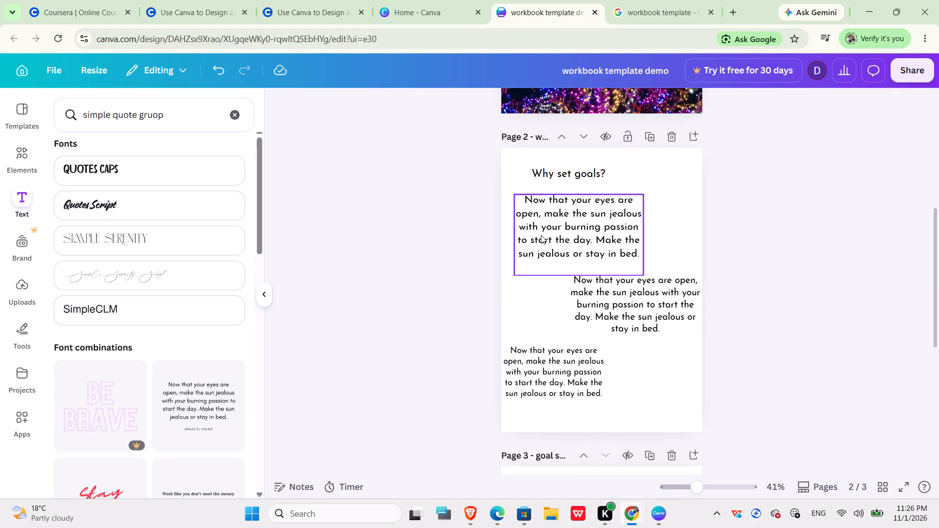
click(542, 232)
click(542, 225)
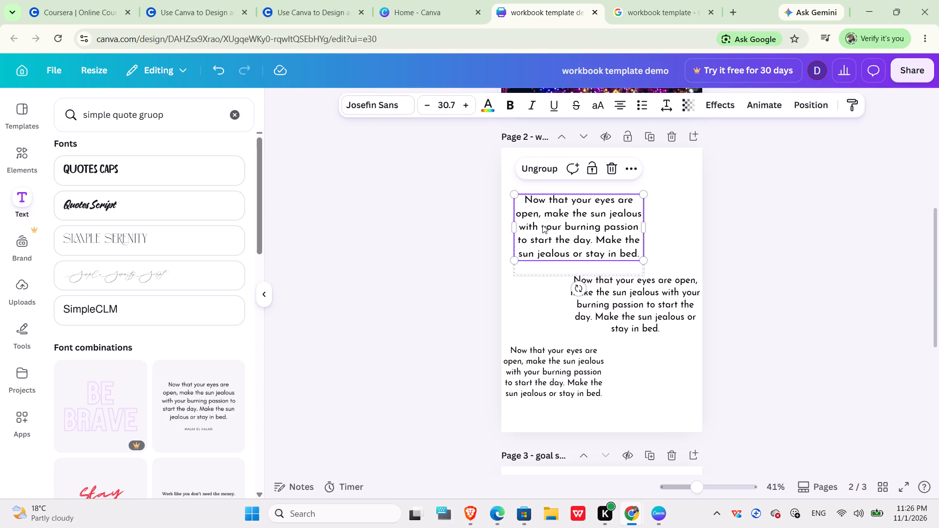
click(542, 217)
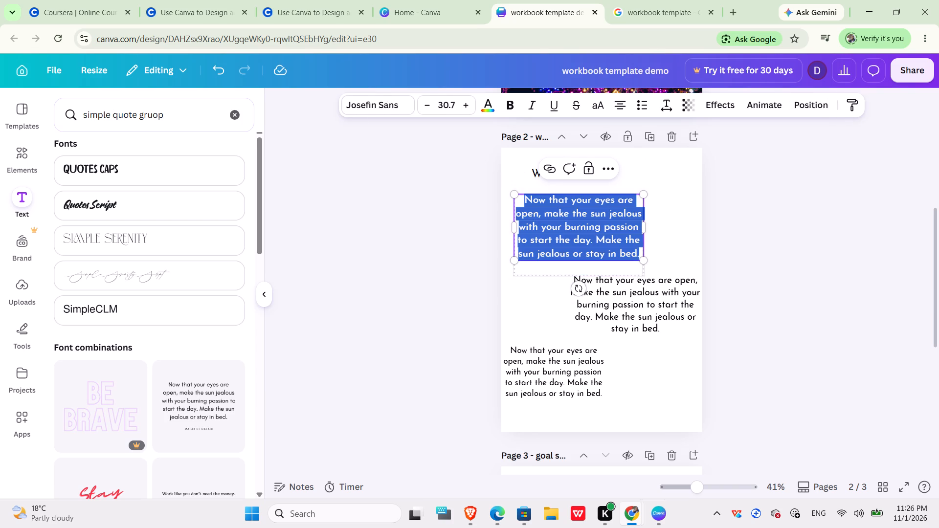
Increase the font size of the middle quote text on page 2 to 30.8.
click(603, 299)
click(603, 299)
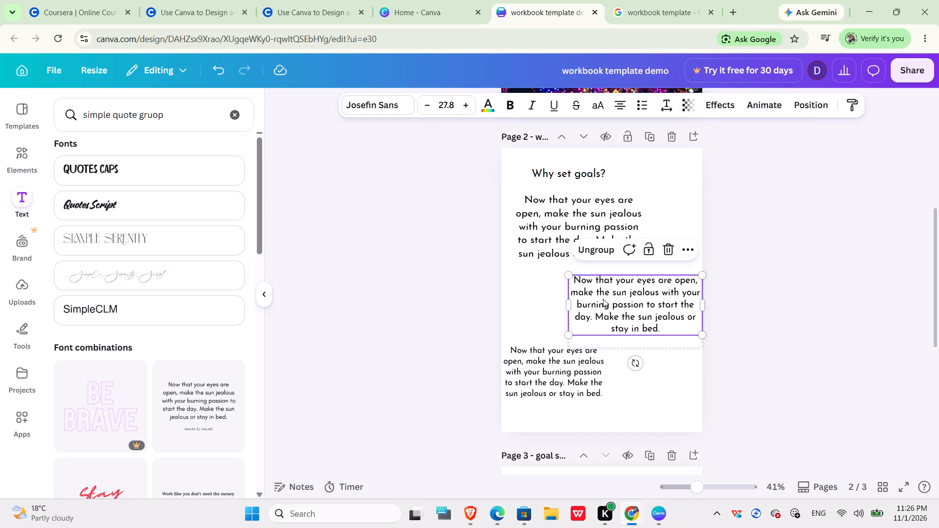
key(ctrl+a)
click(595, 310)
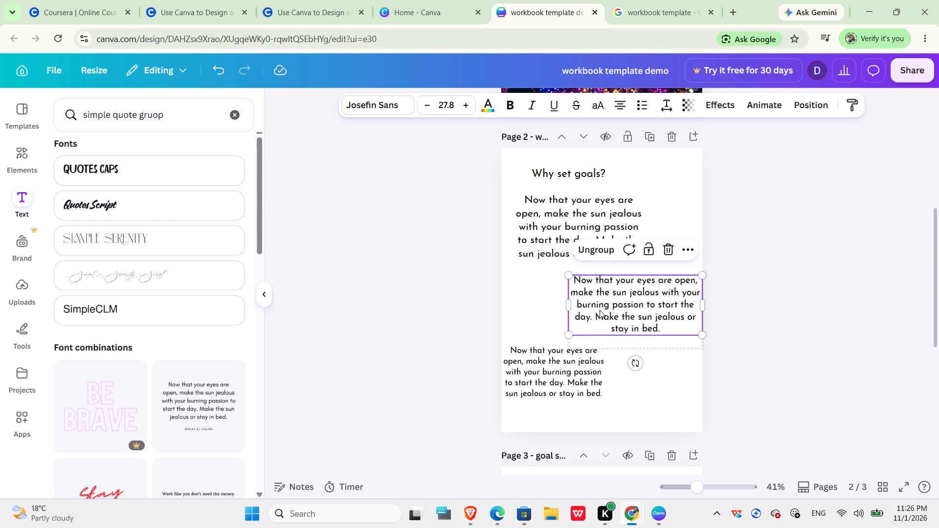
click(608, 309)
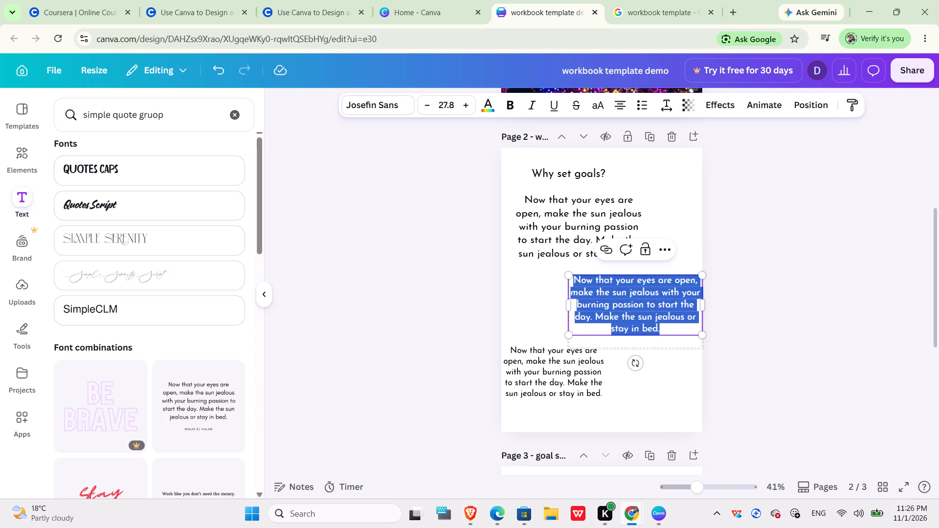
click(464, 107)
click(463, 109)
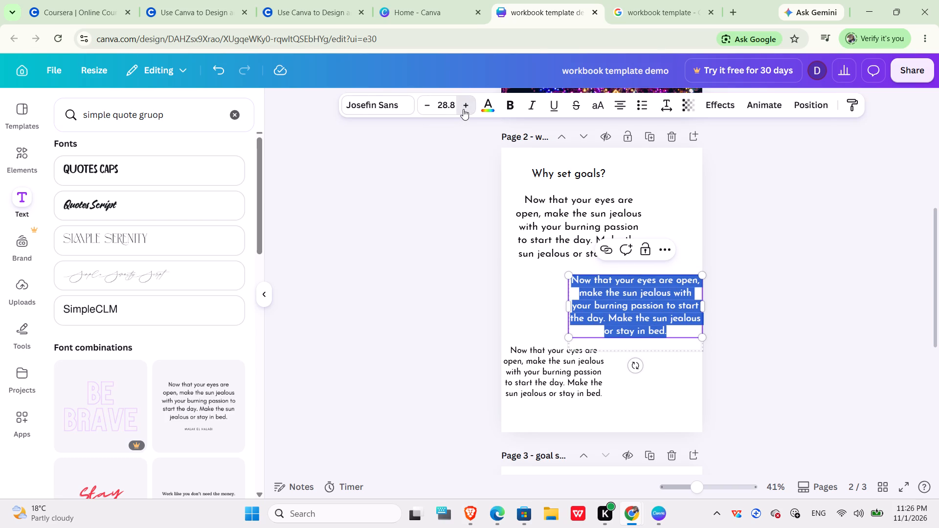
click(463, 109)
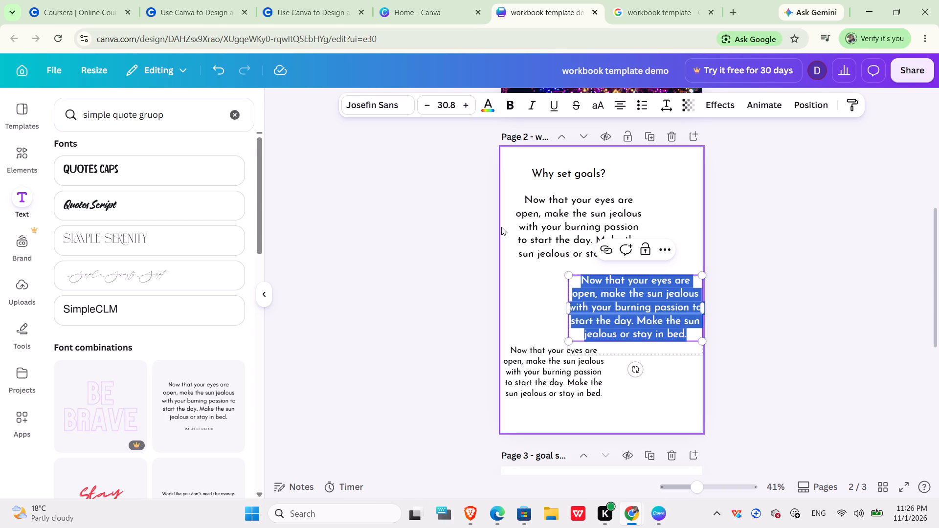
Set the middle quote text's font size to 30.7, matching the quote beneath "Why set goals?".
click(578, 238)
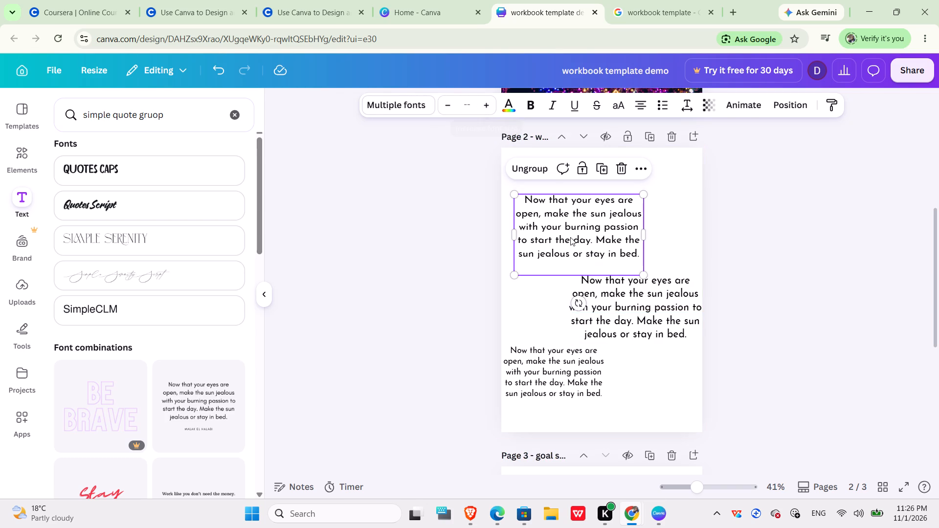
click(570, 237)
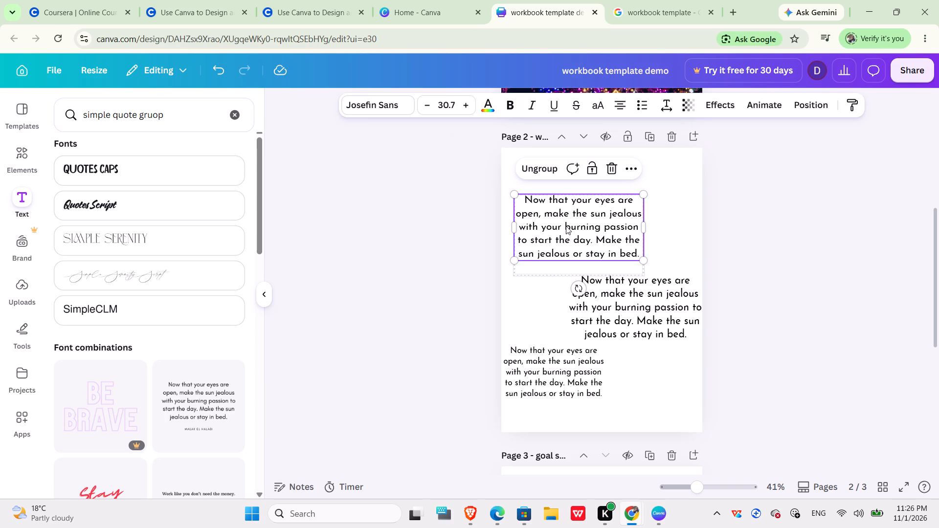
click(617, 303)
click(613, 302)
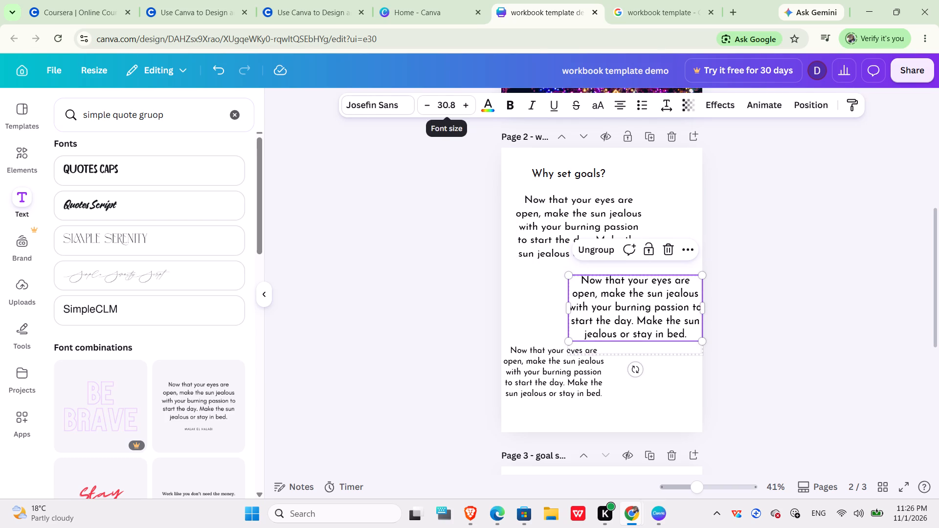
click(454, 105)
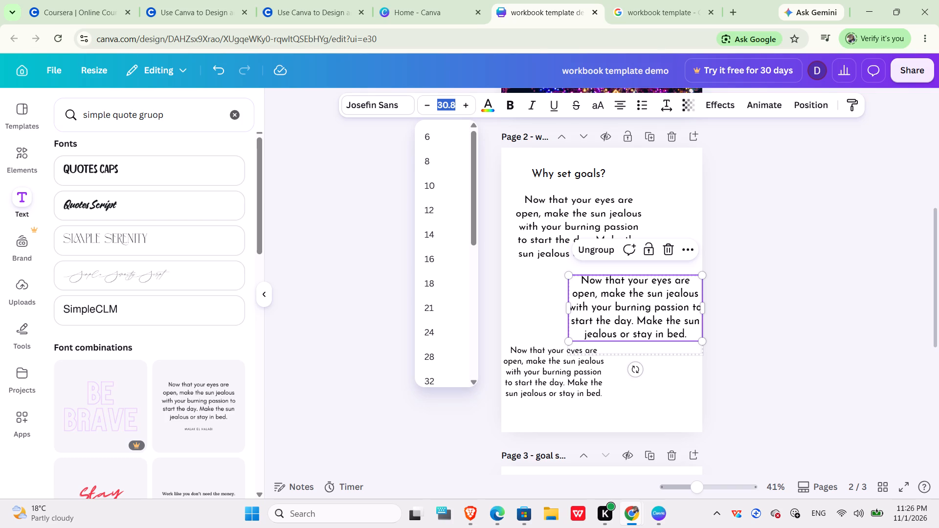
click(454, 105)
key(3)
key(0)
key(period)
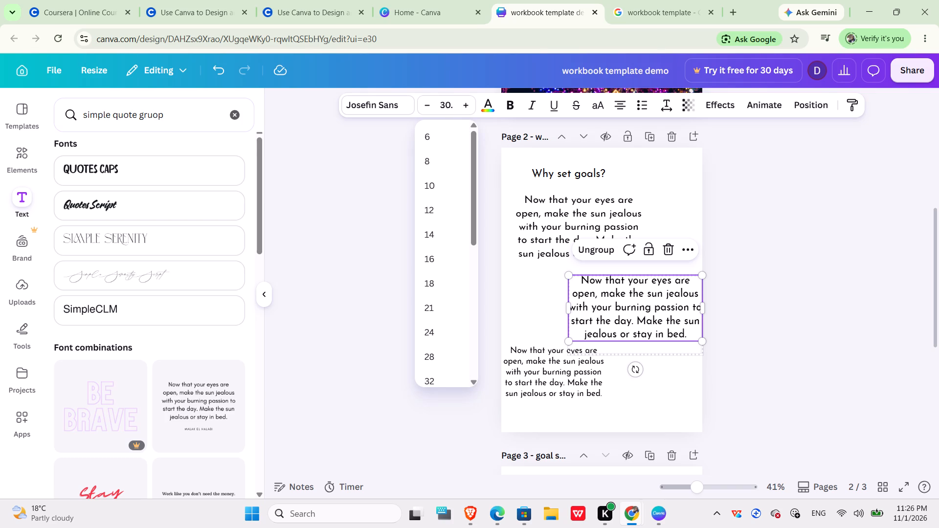
key(7)
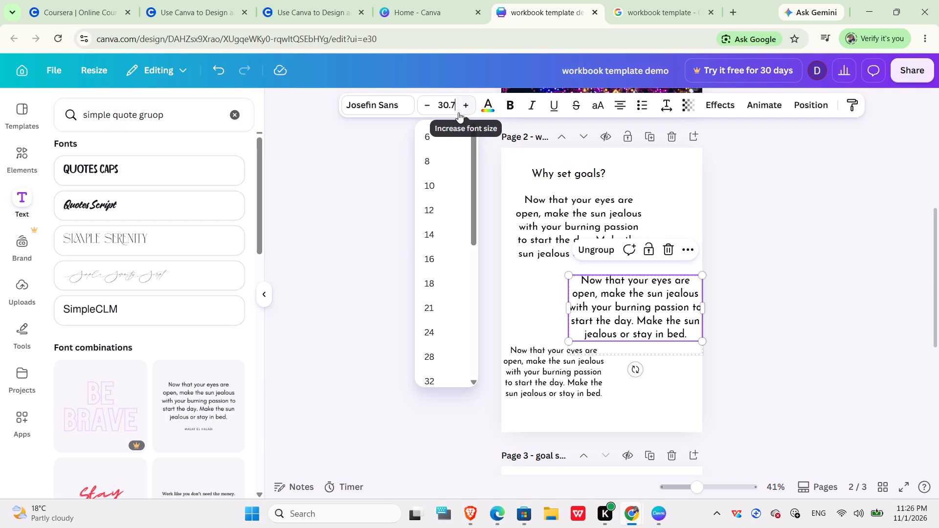
click(580, 376)
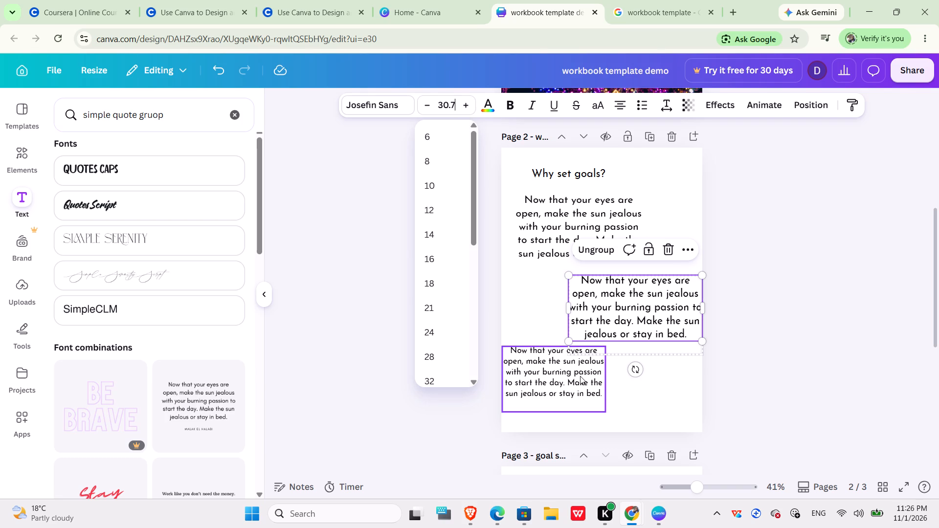
Set the bottom quote text's font size on page 2 to 30.7, matching the two quotes above it.
click(565, 369)
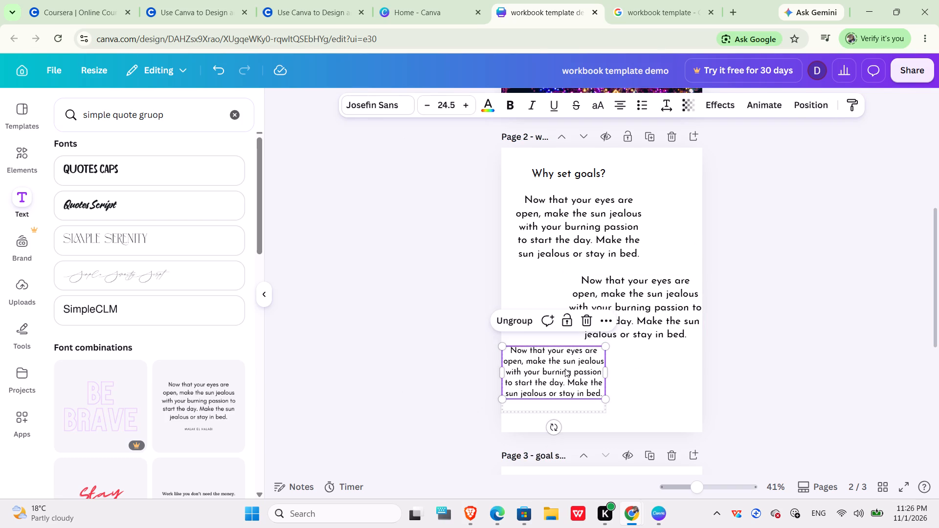
click(465, 108)
click(465, 108)
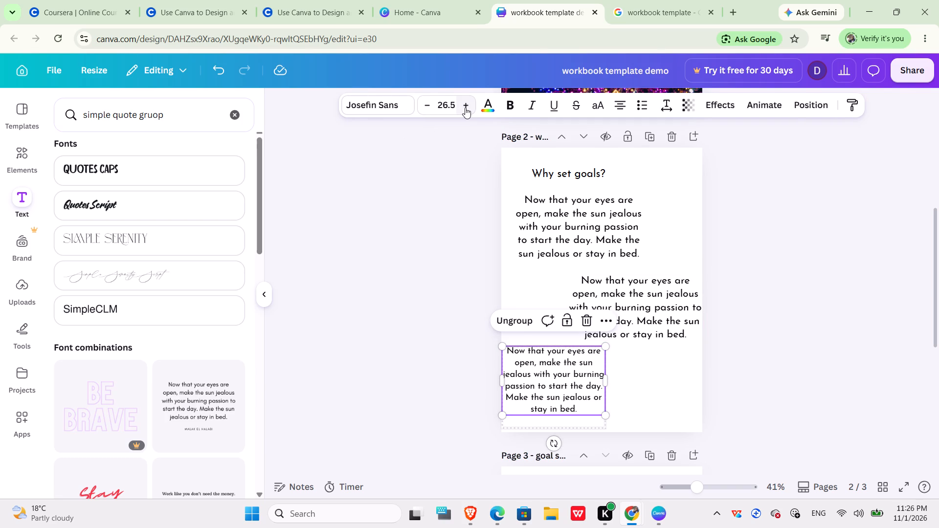
click(465, 108)
click(465, 108)
click(465, 108)
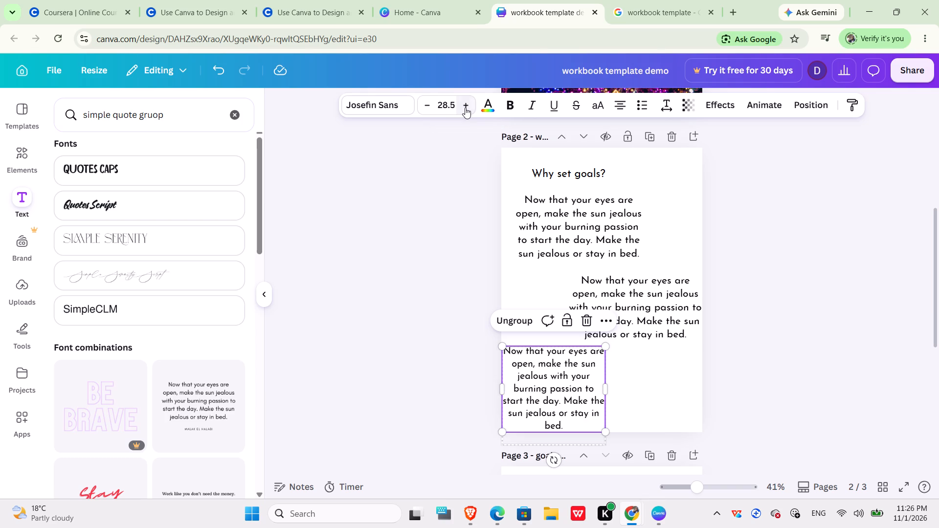
click(465, 108)
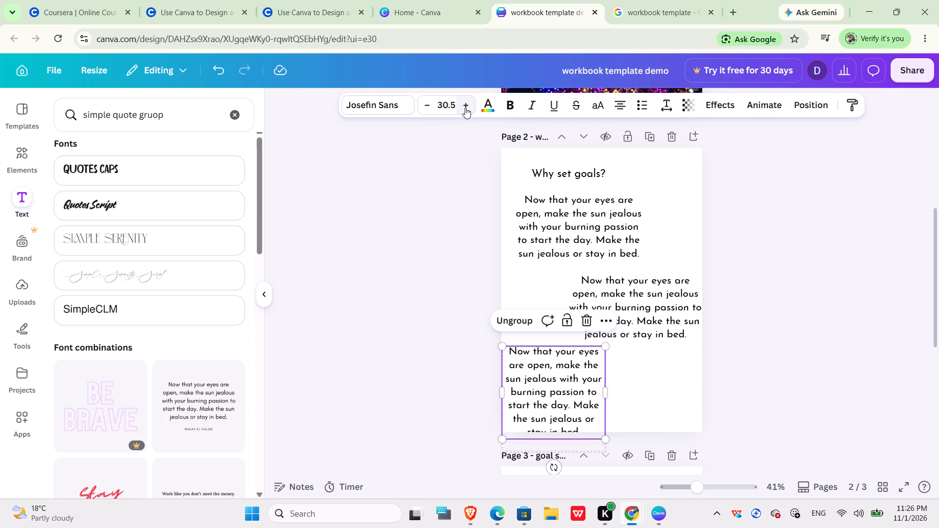
click(465, 108)
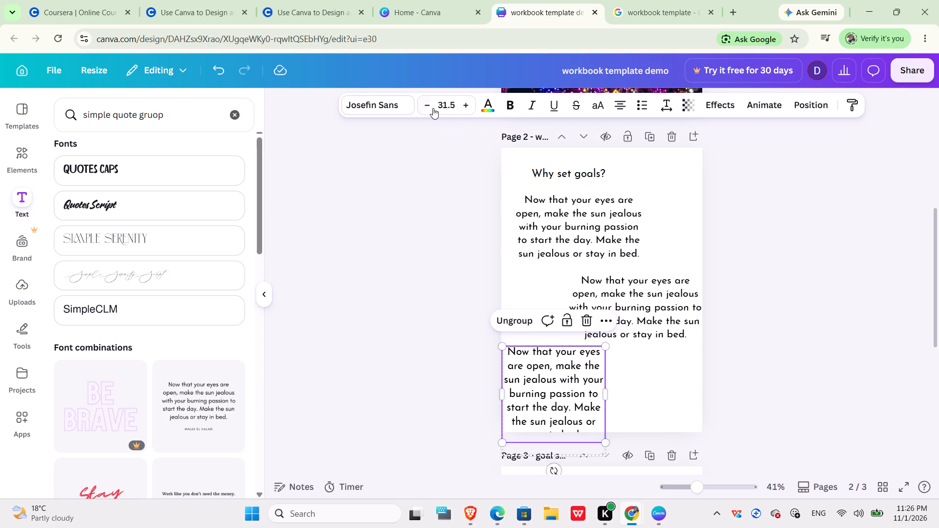
click(433, 108)
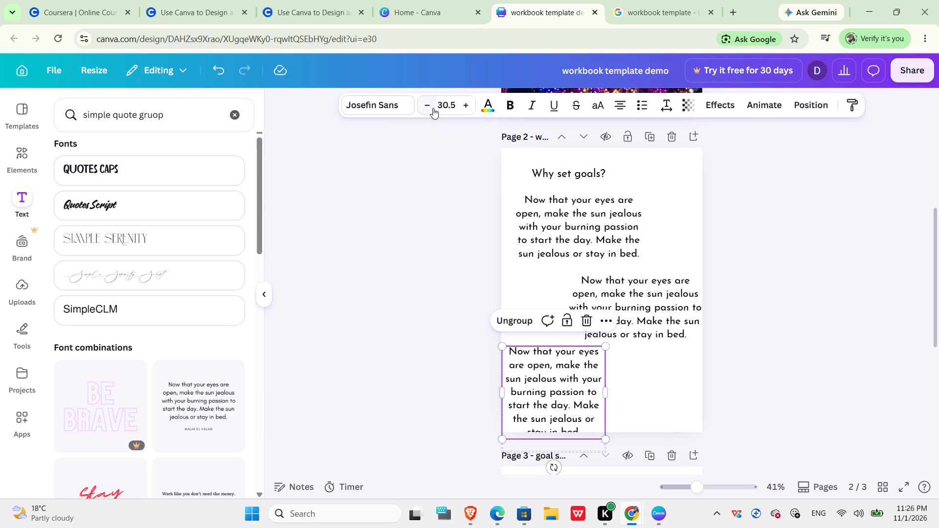
click(457, 105)
click(427, 106)
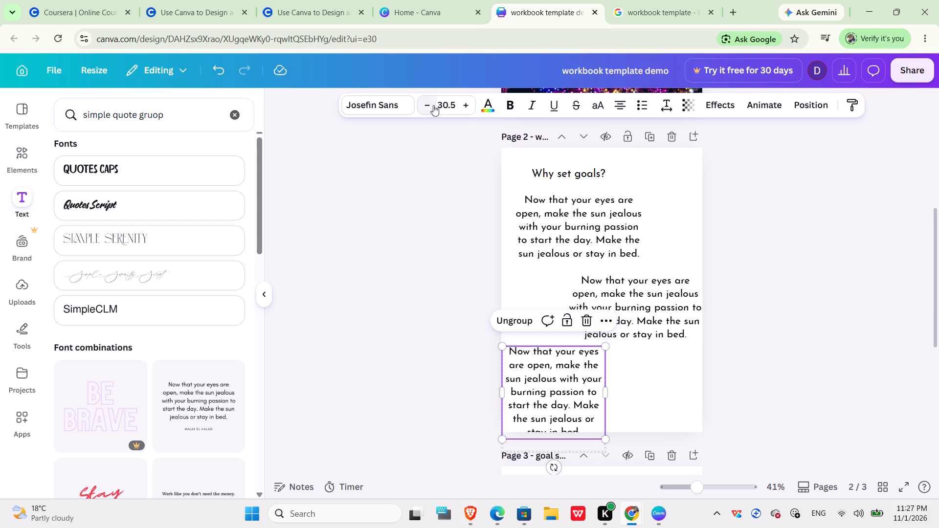
click(447, 104)
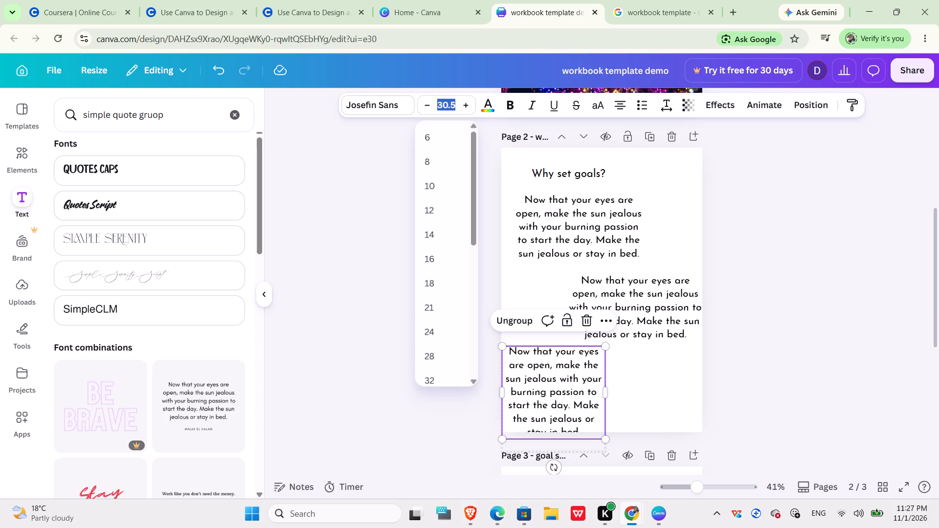
drag(447, 104, 447, 218)
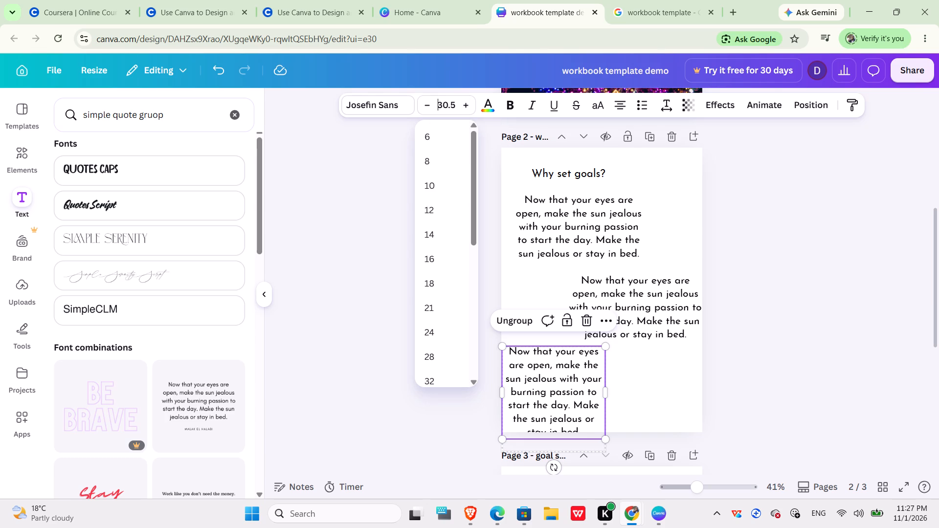
key(Right)
key(Right)
key(Right)
key(Right)
key(BackSpace)
key(7)
Widen the bottom quote group on page 2 until its text wraps onto five lines.
drag(605, 387, 618, 387)
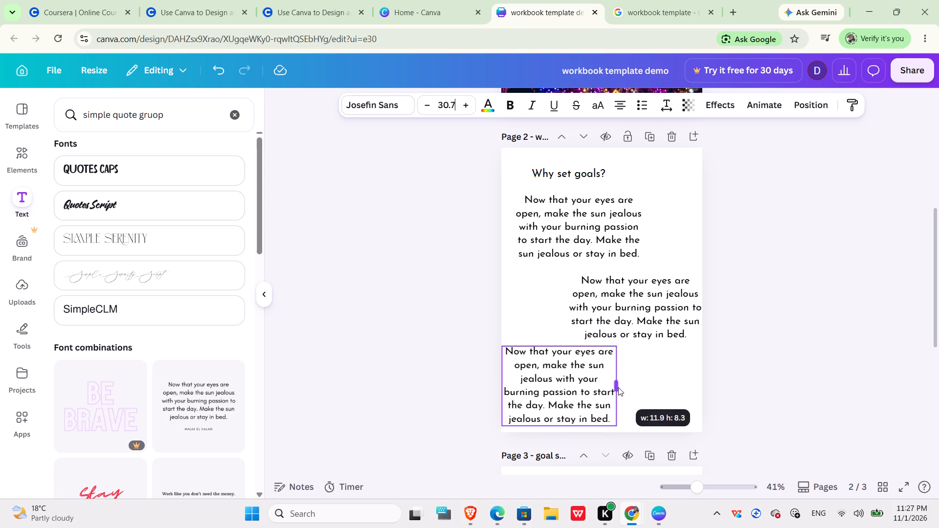
drag(618, 387, 620, 387)
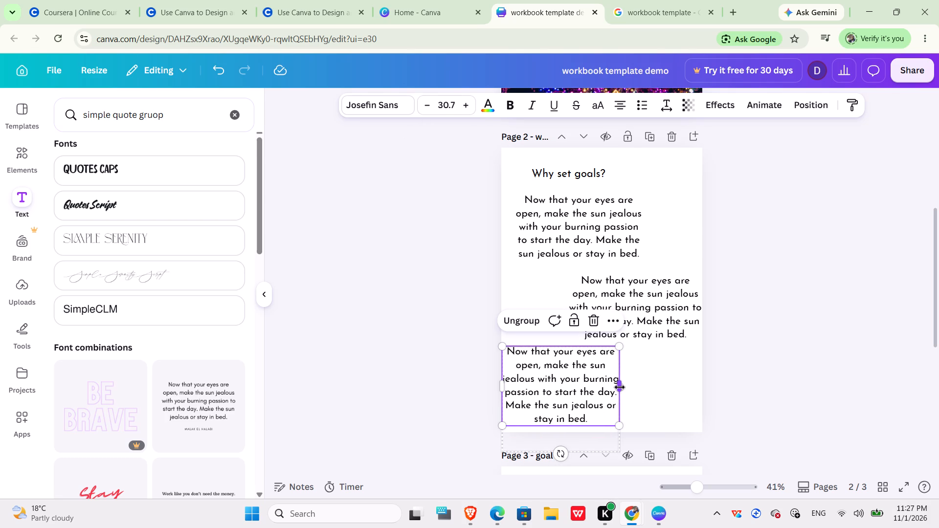
click(657, 391)
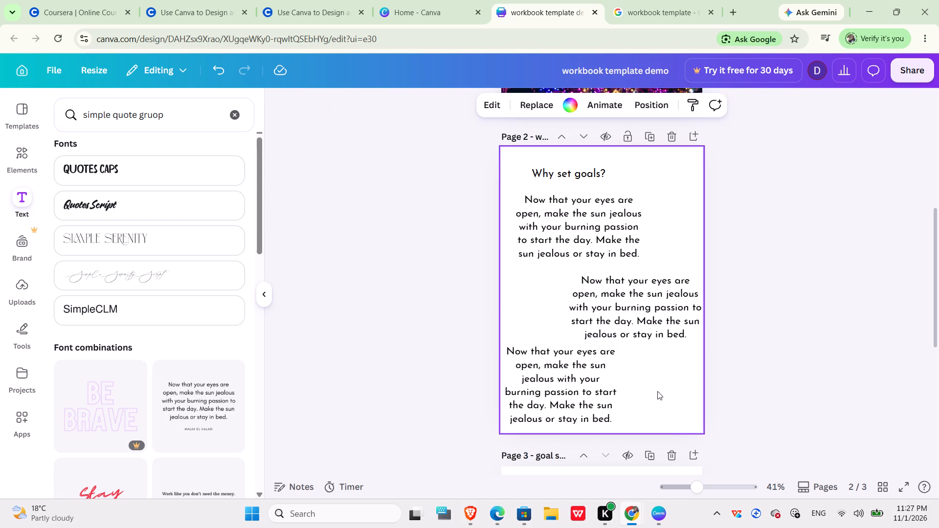
click(624, 380)
click(582, 381)
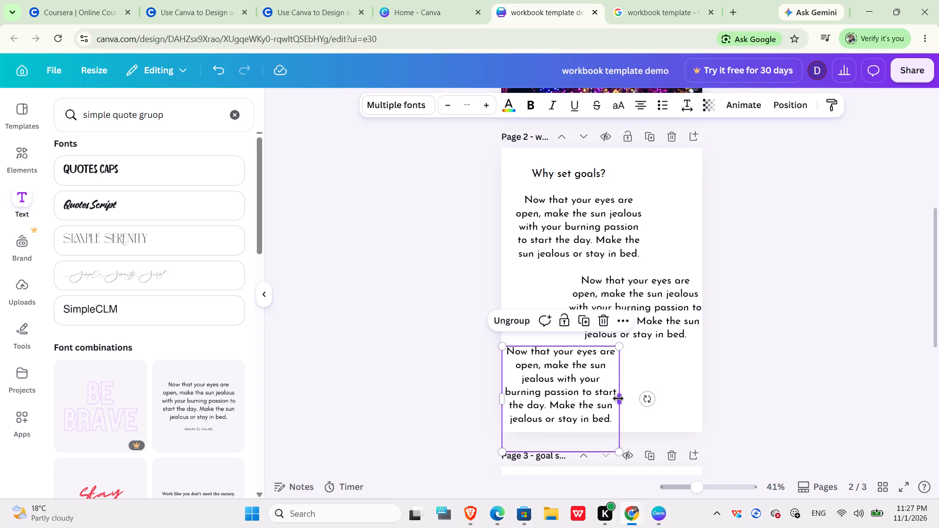
drag(618, 398, 641, 398)
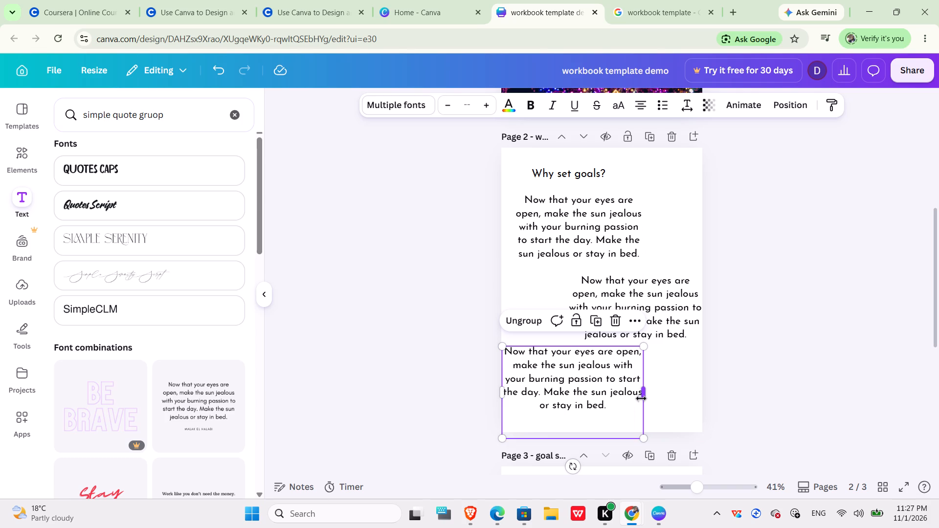
click(473, 420)
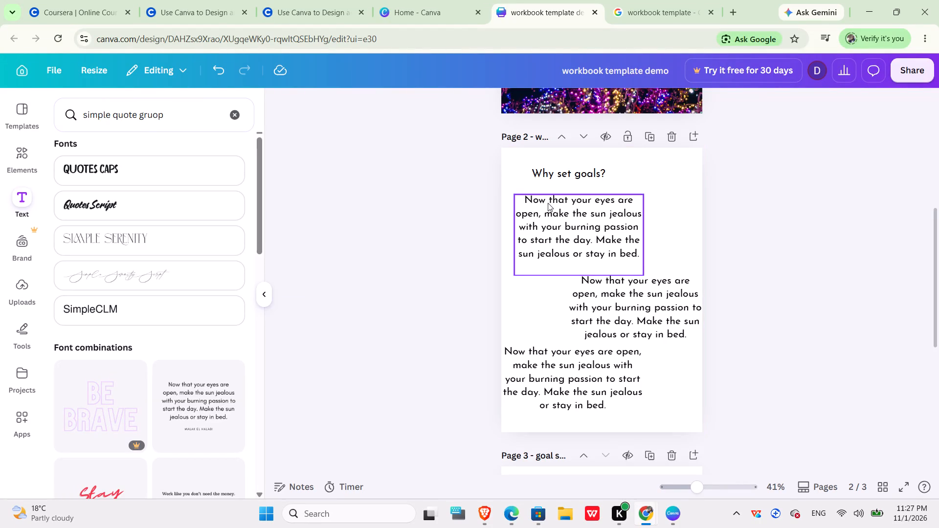
Move the top quote up slightly, closer beneath the "Why set goals?" heading.
drag(548, 203, 548, 194)
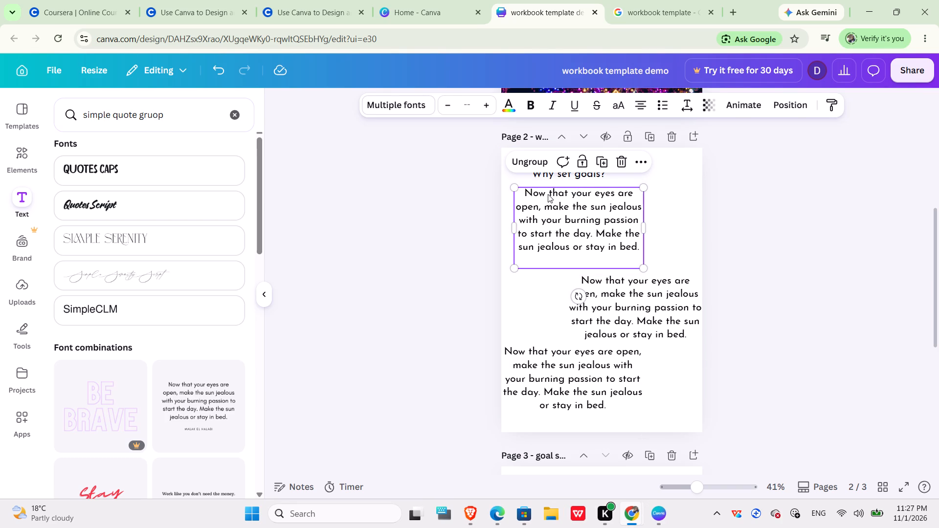
Move the bottom quote group up within page 2 and line up its left edge with the top quote.
drag(585, 361, 585, 356)
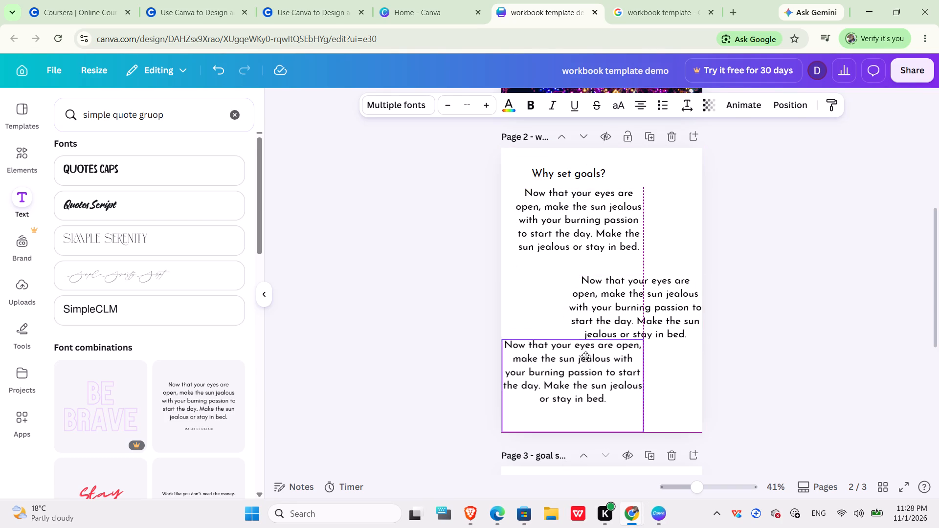
drag(585, 356, 586, 364)
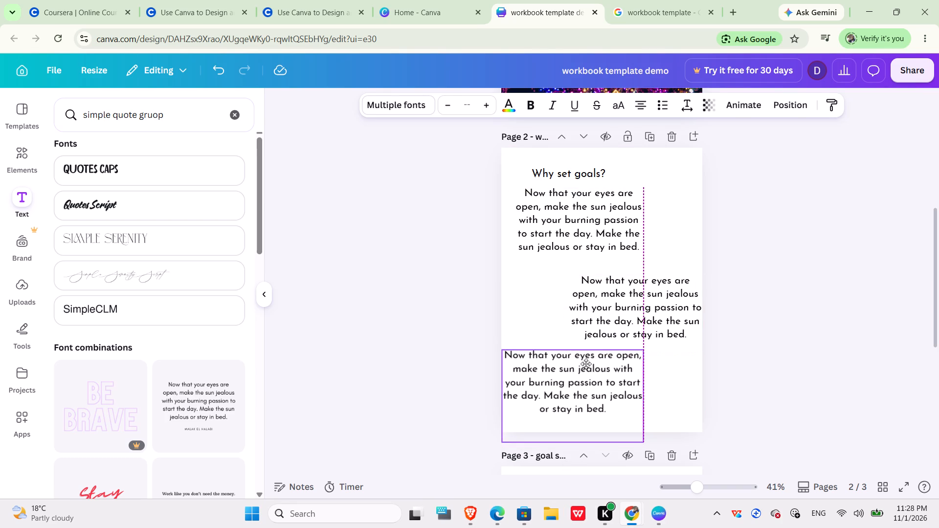
drag(586, 364, 584, 352)
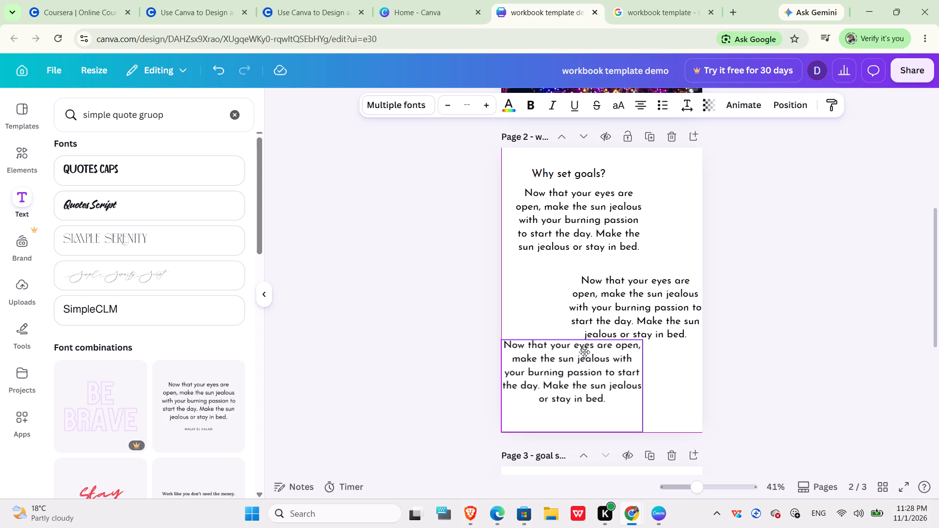
drag(584, 352, 595, 357)
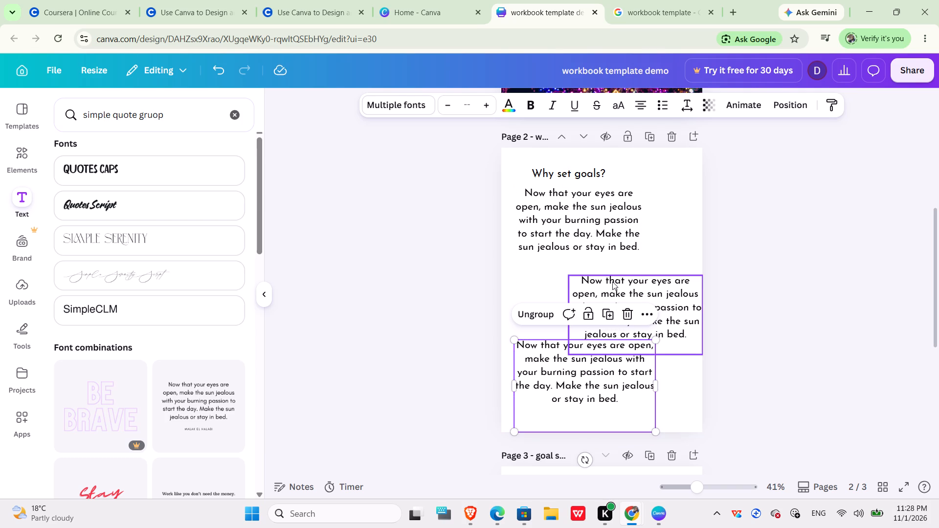
Move the middle quote up into the gap between the top and bottom quotes, keeping it against the page's right edge.
click(607, 285)
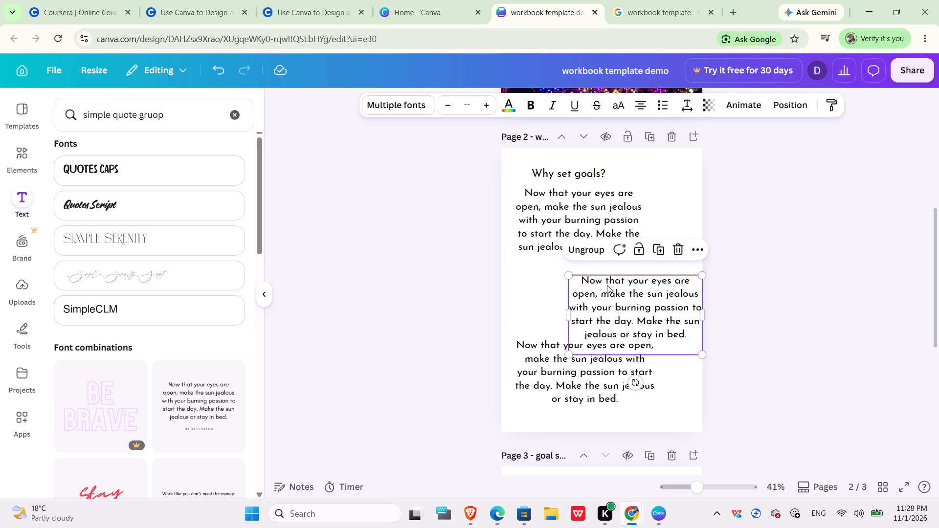
drag(607, 279, 607, 274)
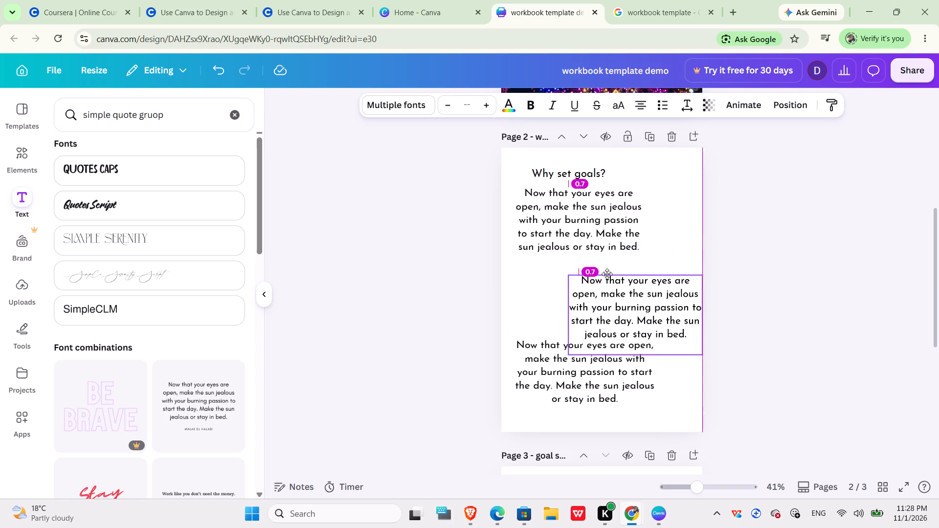
drag(607, 274, 606, 266)
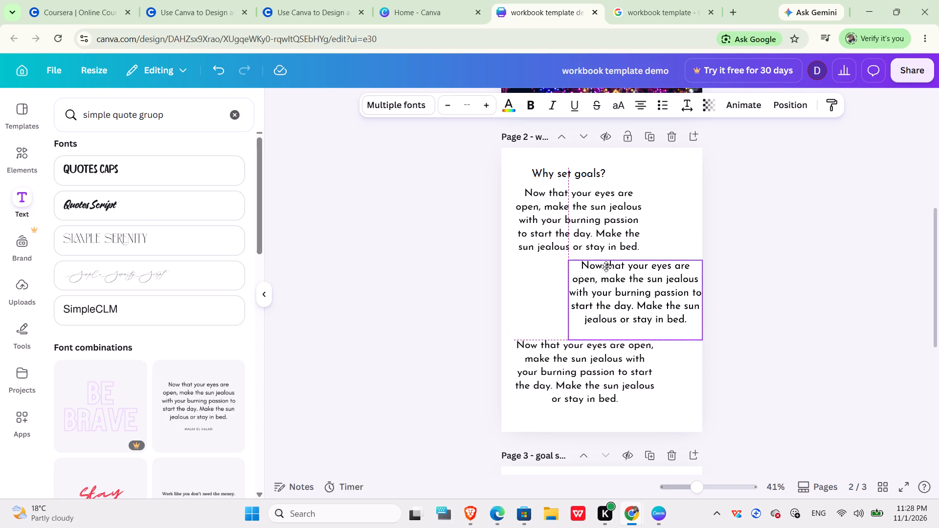
drag(606, 266, 606, 265)
drag(606, 265, 606, 261)
drag(606, 261, 603, 264)
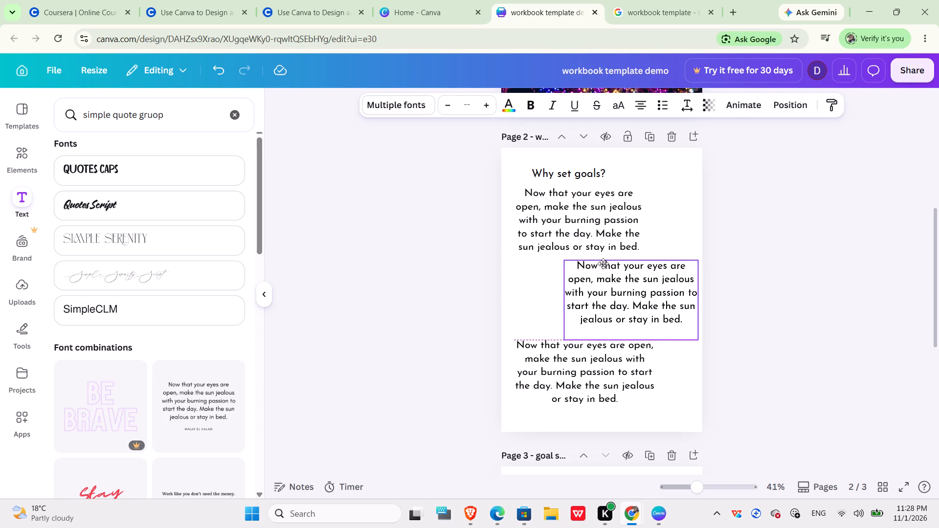
drag(603, 264, 604, 264)
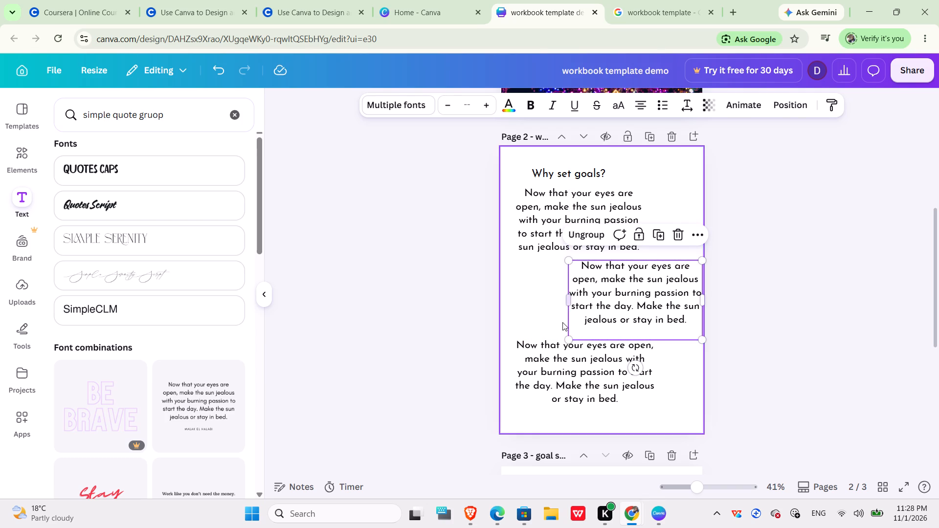
Move the bottom quote group on page 2 up and slightly right, close beneath the middle quote.
click(563, 355)
drag(571, 350, 573, 342)
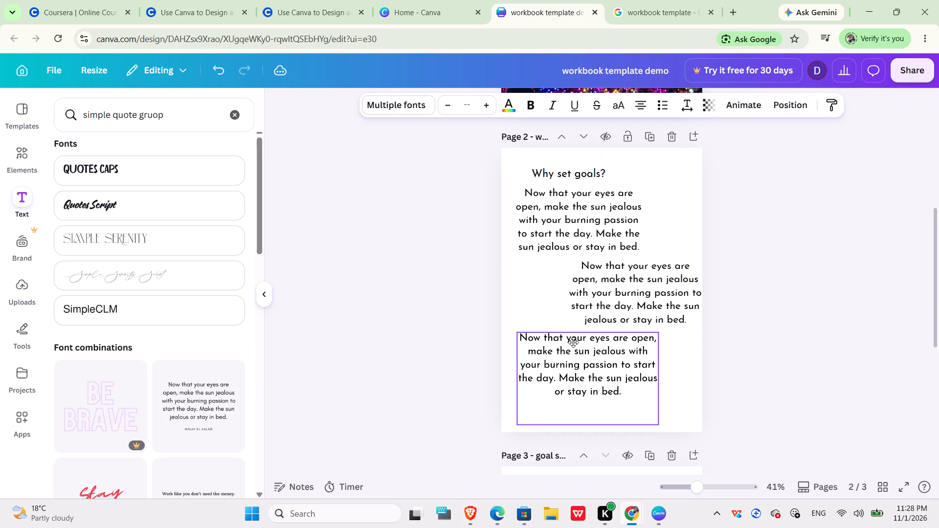
drag(573, 342, 579, 342)
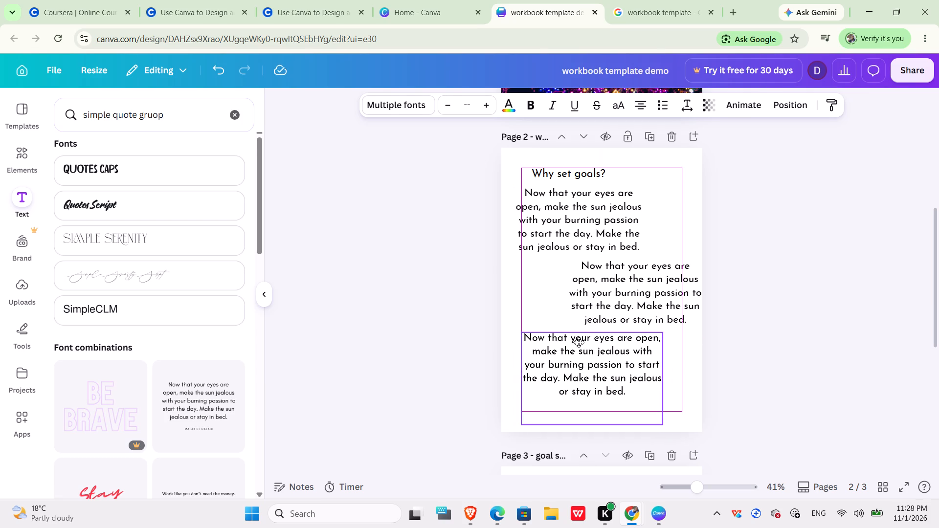
drag(579, 342, 579, 337)
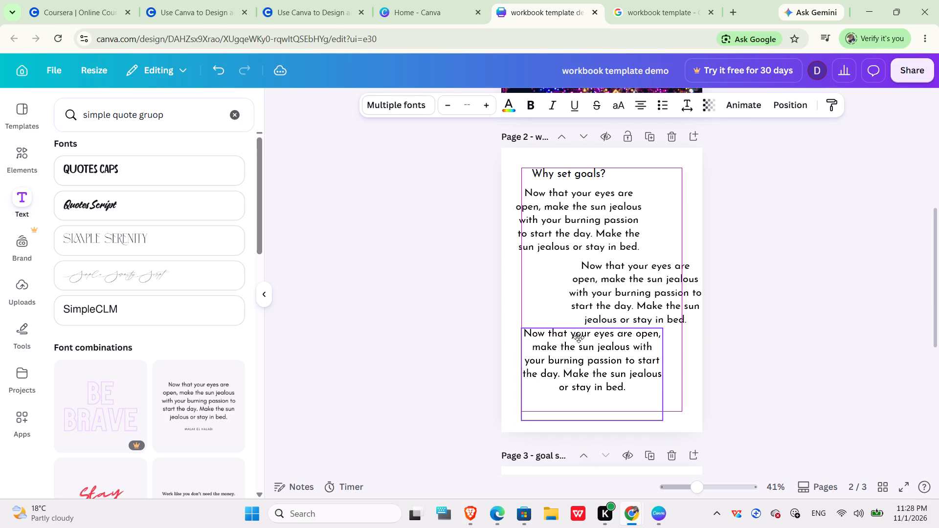
drag(579, 337, 579, 336)
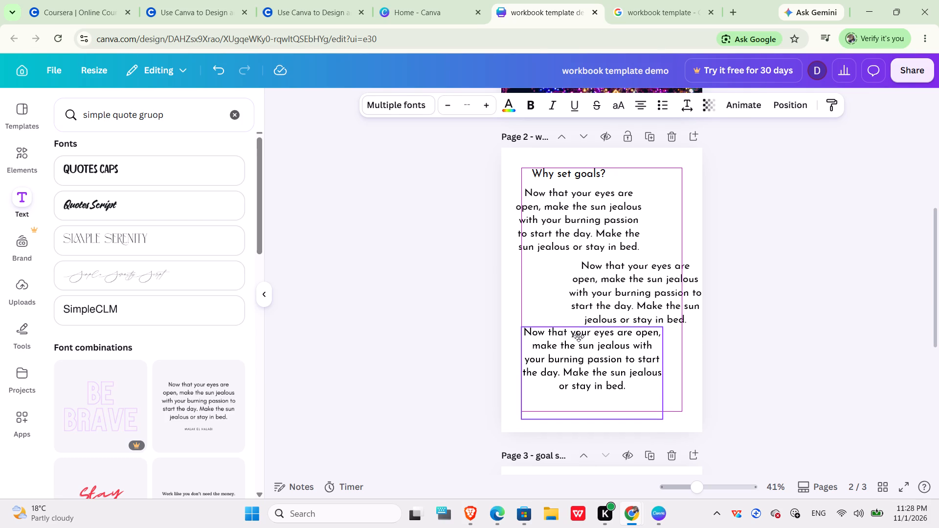
drag(579, 336, 581, 331)
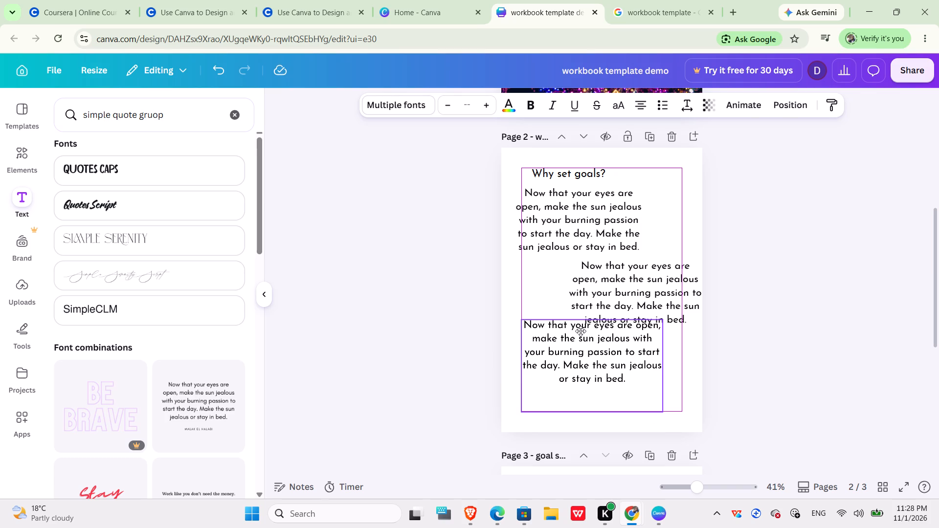
drag(581, 331, 581, 331)
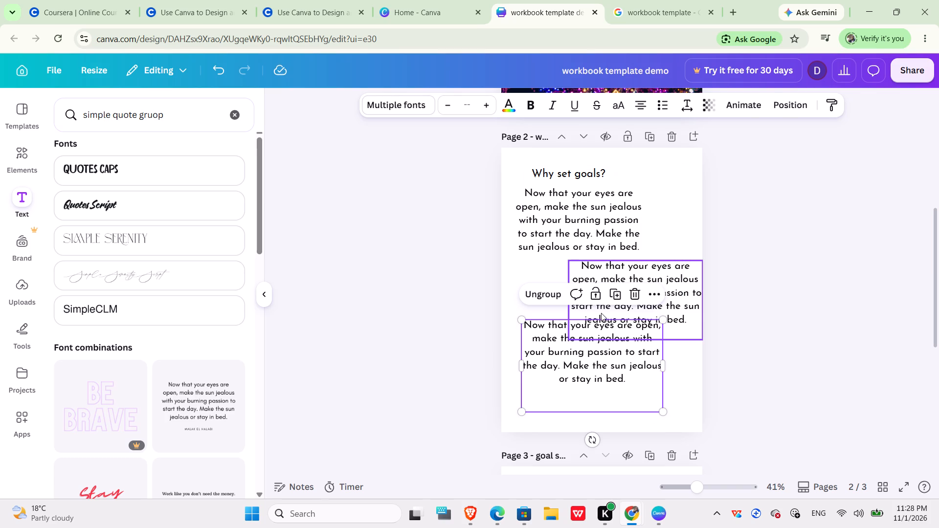
Reduce the middle quote's font size on page 2 until its text wraps onto four lines.
click(601, 305)
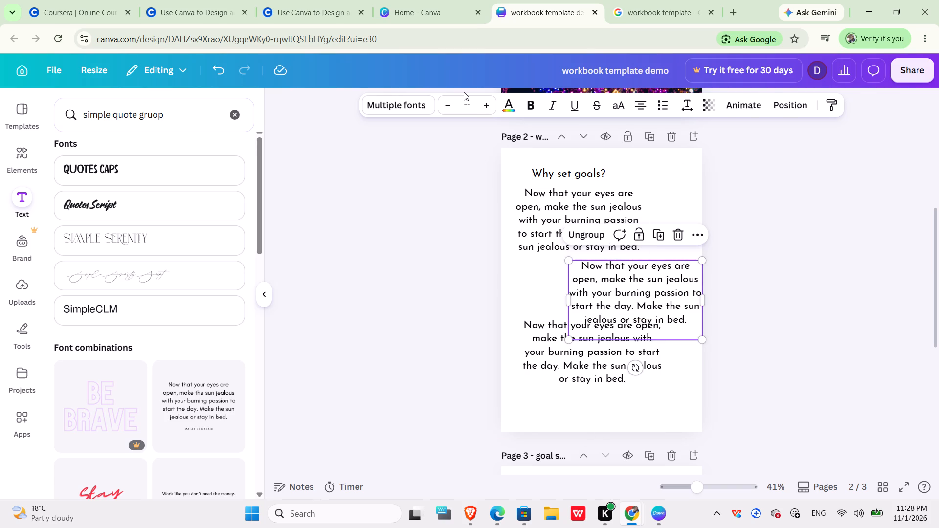
click(455, 102)
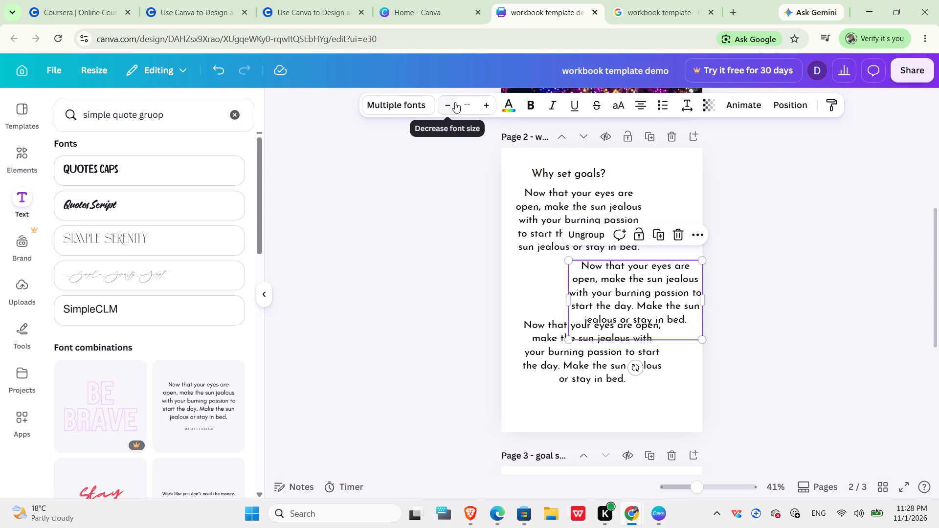
click(455, 102)
click(455, 102)
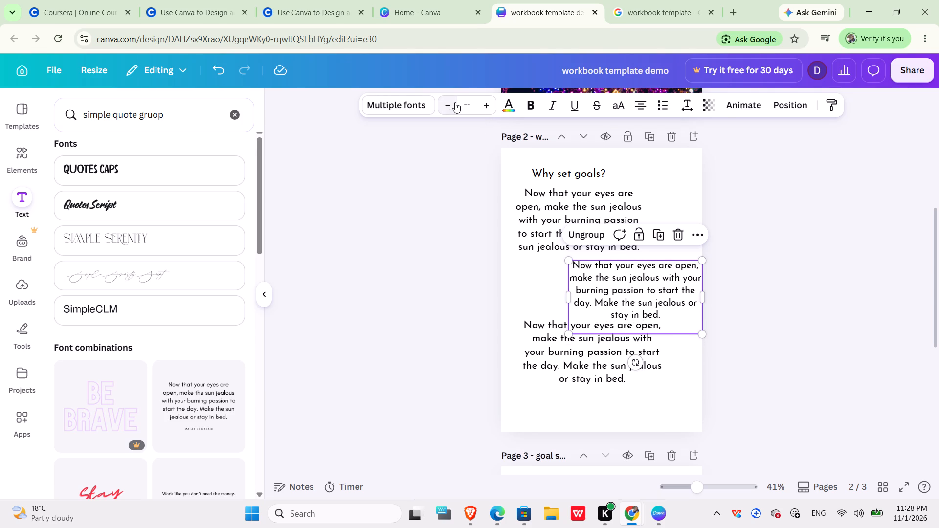
triple_click(455, 102)
click(455, 102)
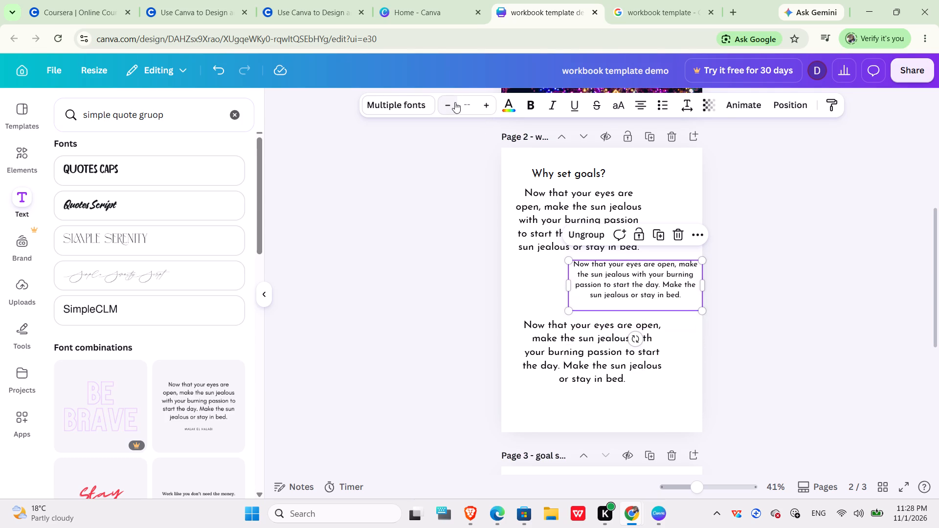
click(487, 108)
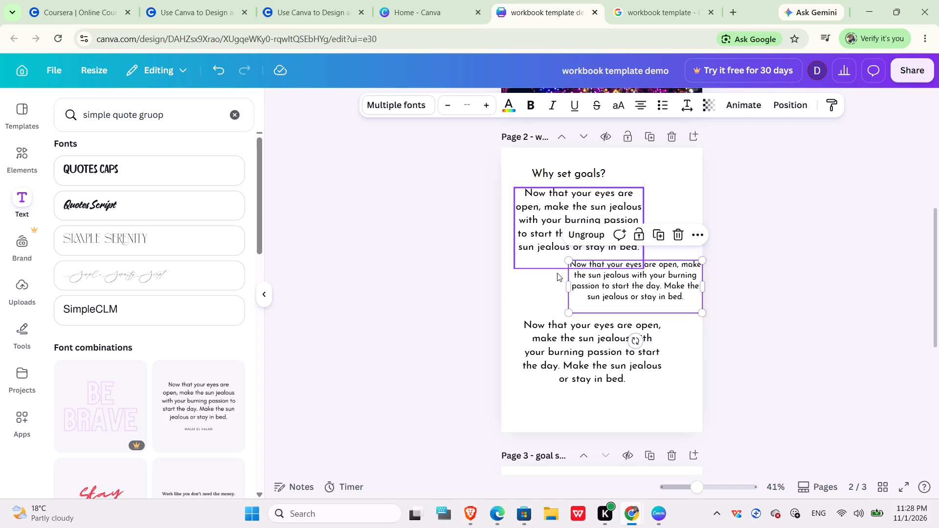
Reduce the bottom quote's font size until its text wraps onto four lines, similar in size to the middle quote.
click(566, 348)
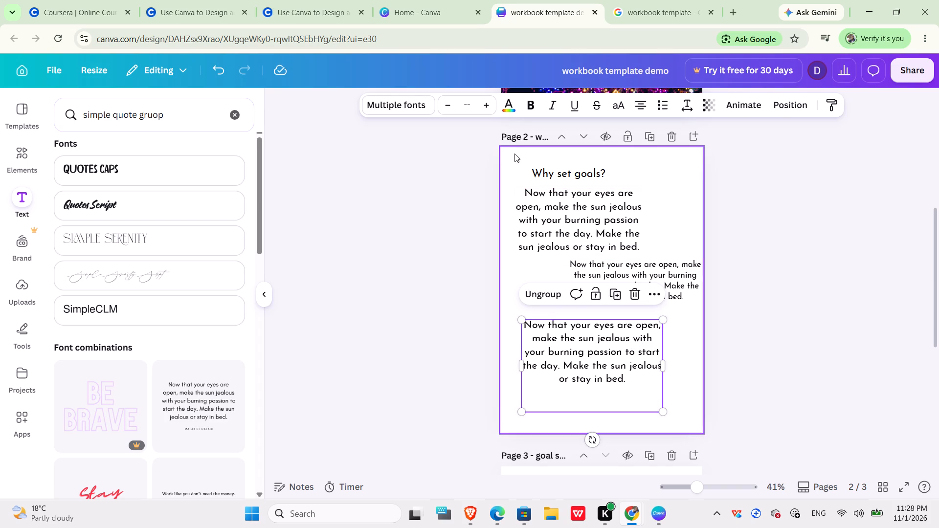
triple_click(452, 104)
double_click(452, 104)
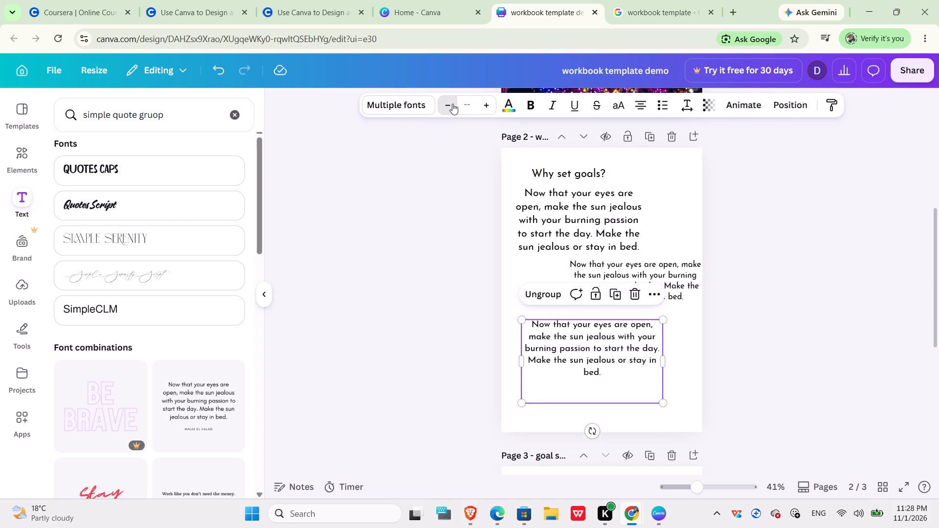
Reduce the top quote's font size to roughly match the two smaller quotes below it, then deselect it.
click(562, 211)
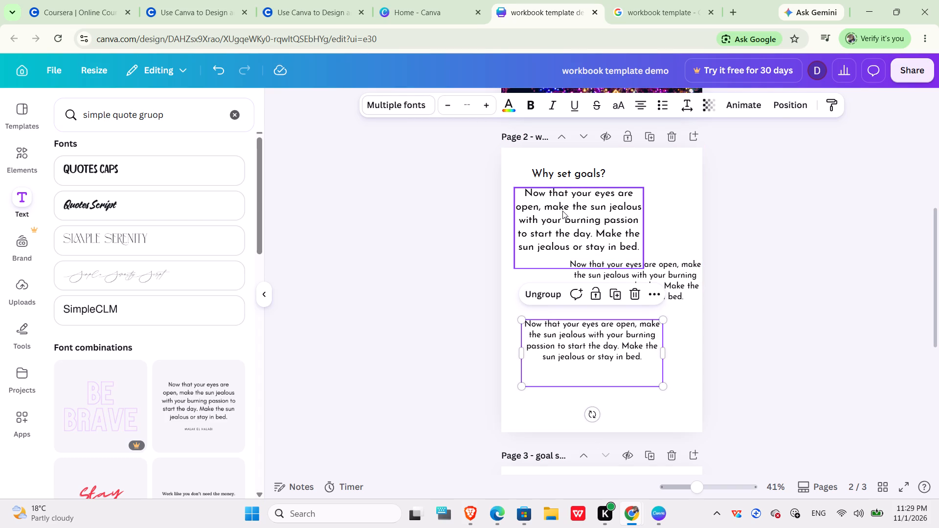
triple_click(453, 106)
click(453, 106)
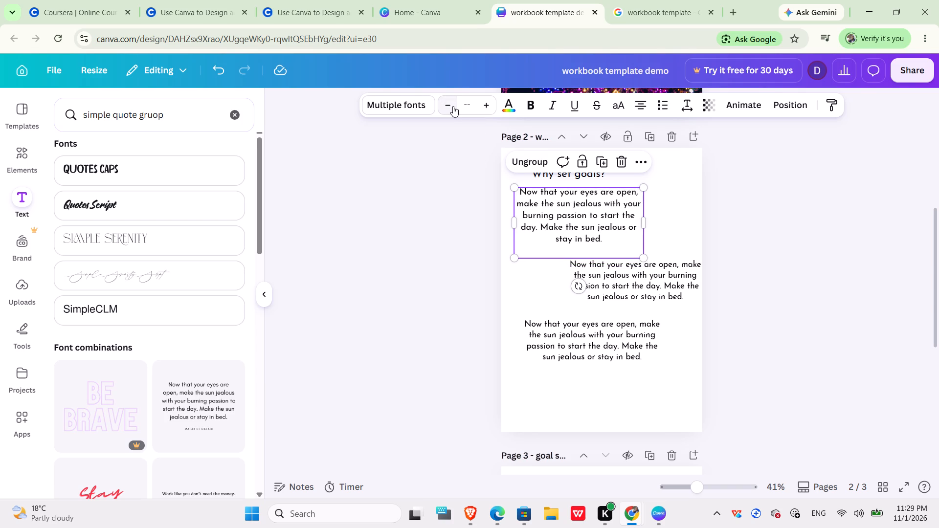
click(453, 106)
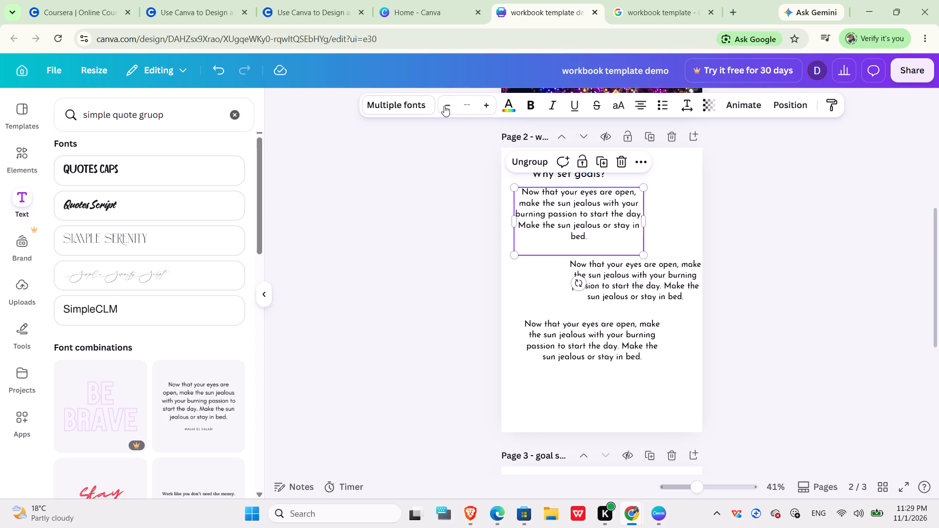
click(445, 105)
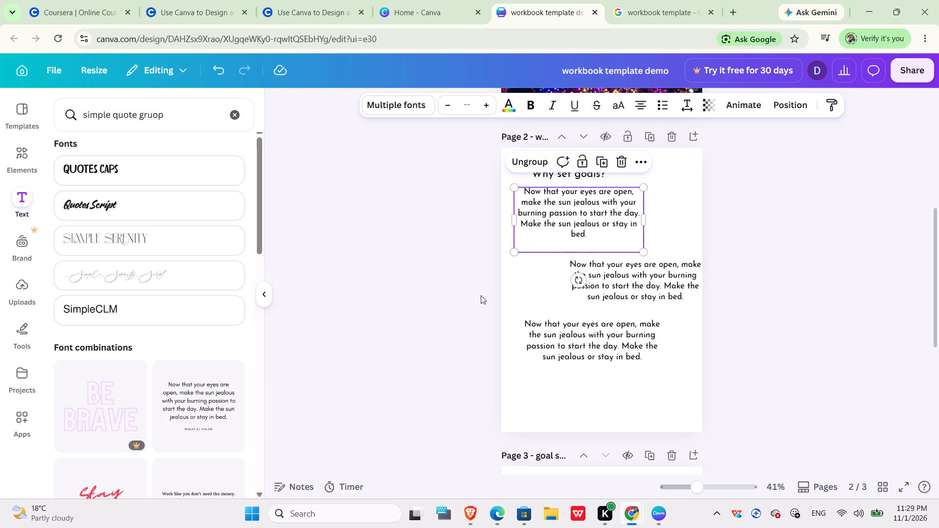
click(481, 295)
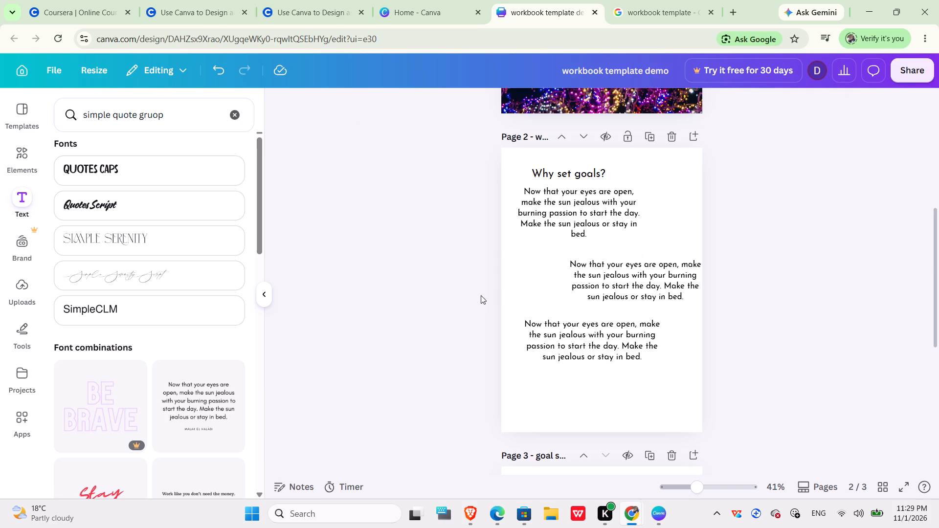
Move the middle quote left, away from the page's right edge, keeping it between the top and bottom quotes.
drag(659, 278, 642, 278)
click(642, 278)
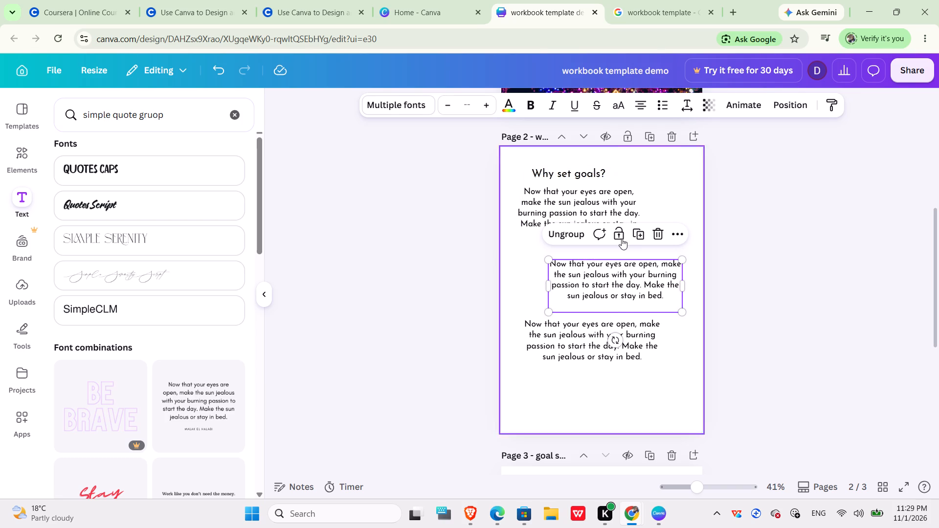
click(593, 206)
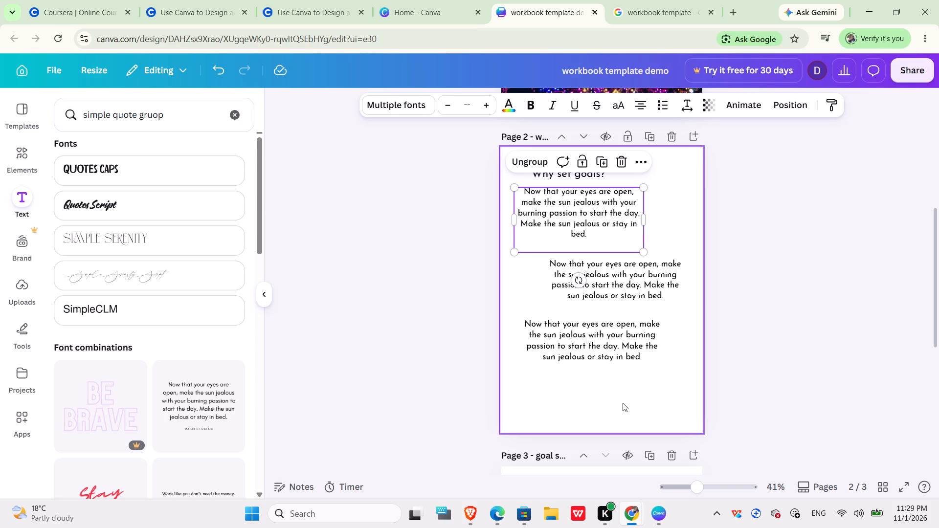
click(617, 343)
Switch to the Coursera lab video, resume it from 9:09, and rewind 20 seconds to rewatch the start of page 3.
click(321, 19)
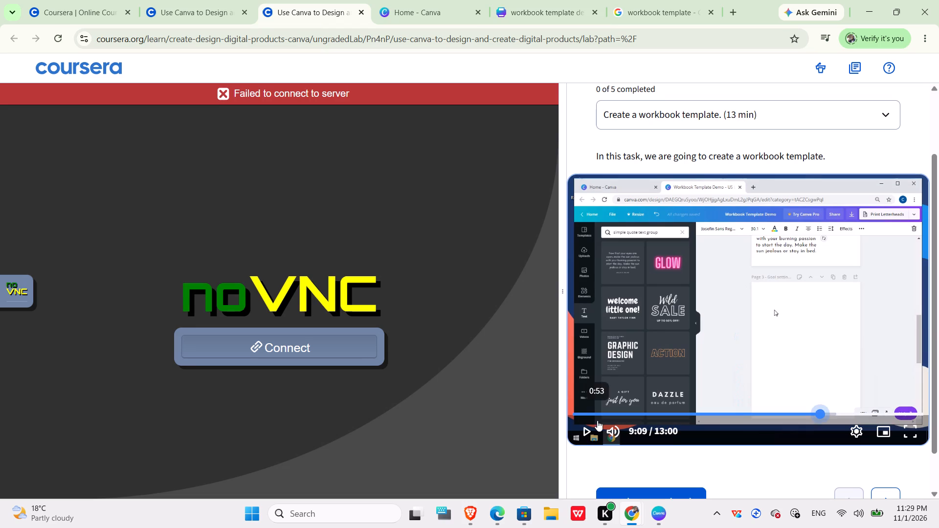
click(587, 431)
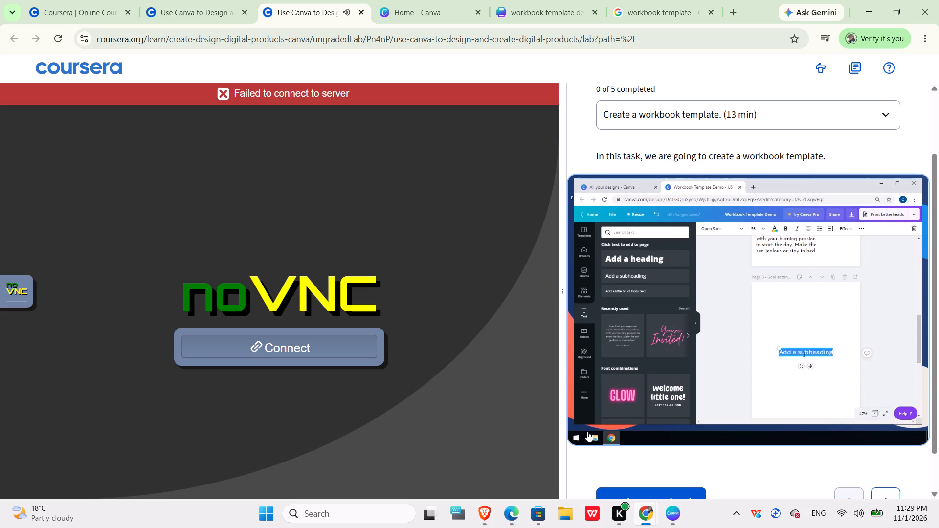
key(Left)
key(Left)
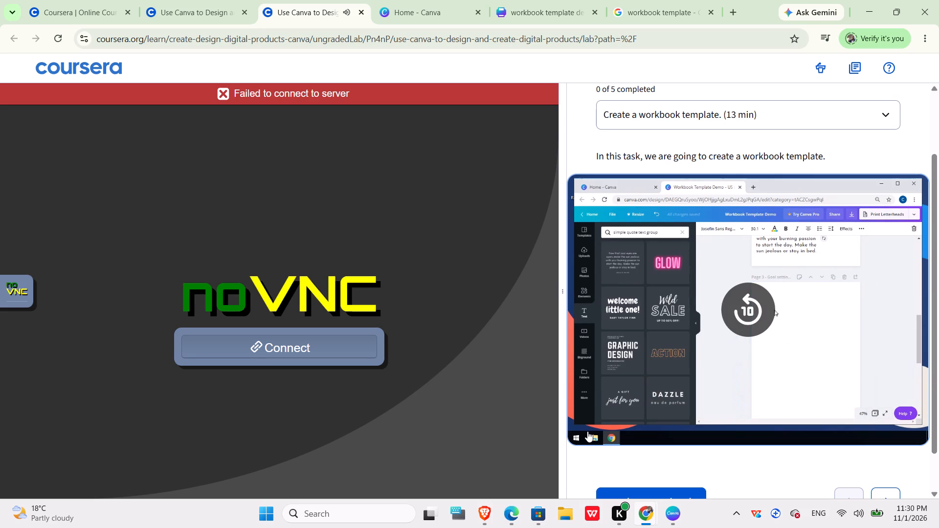
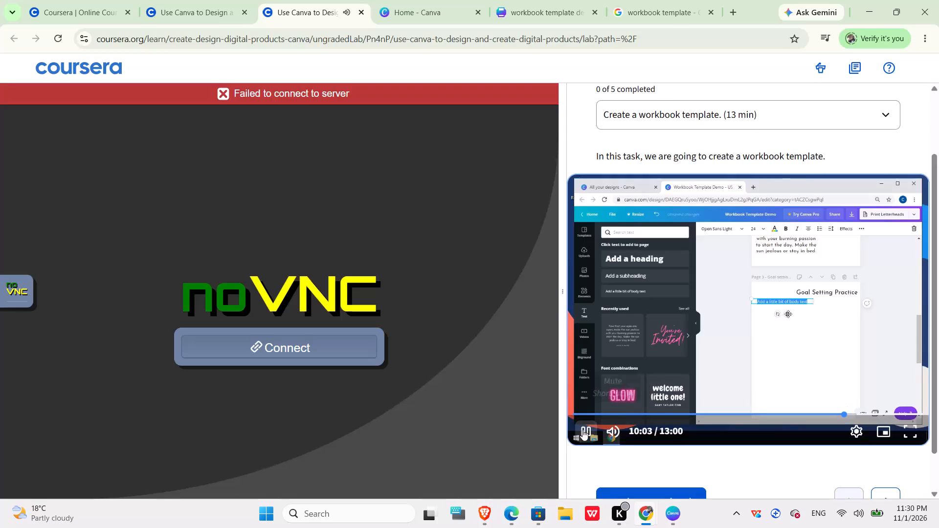
Pause the lab video at 10:05, switch to the Canva workbook design and select the blank page 3.
click(592, 427)
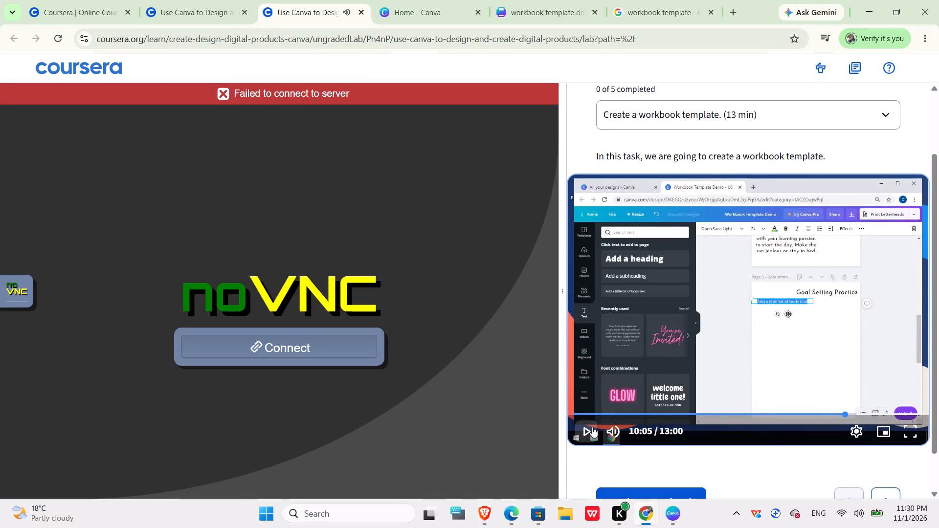
click(559, 10)
scroll(611, 307, down, 4)
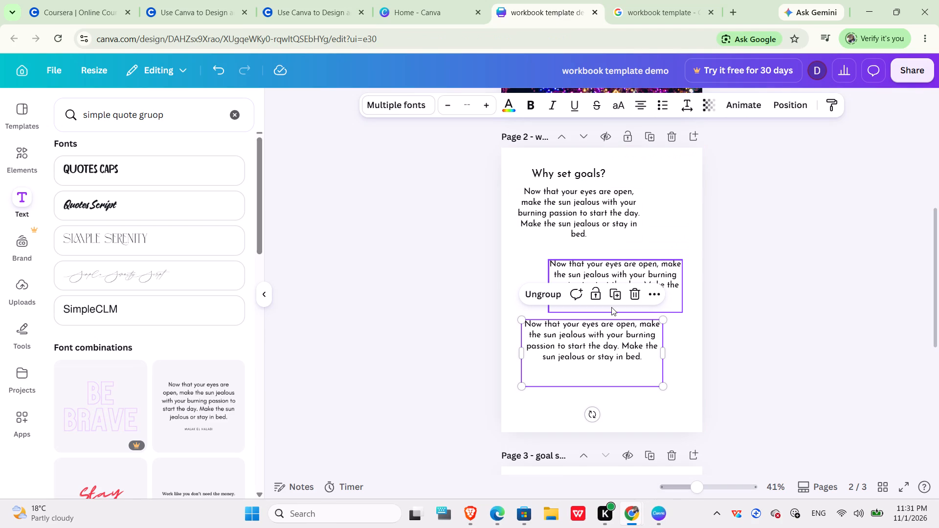
scroll(611, 307, down, 3)
click(586, 302)
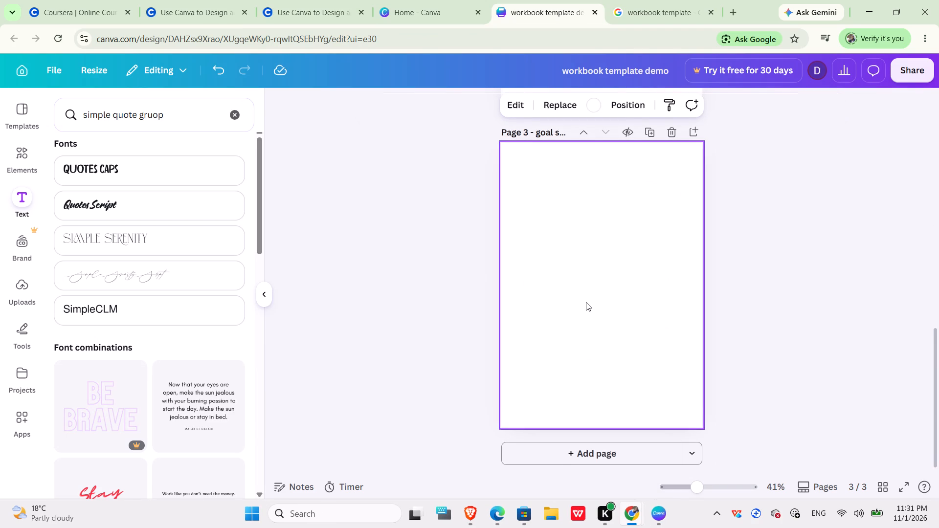
Clear the "simple quote gruop" search from the text library to bring back the default text styles.
click(22, 200)
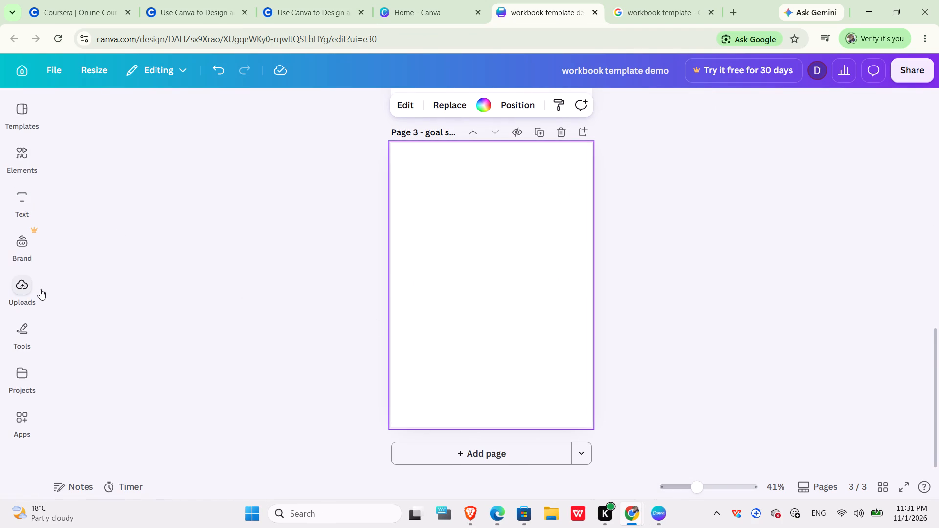
click(22, 208)
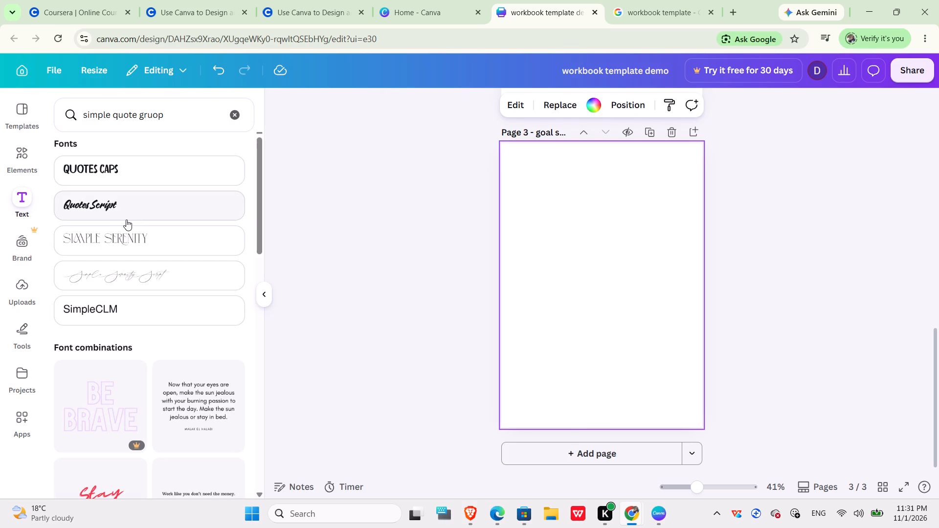
scroll(126, 220, up, 2)
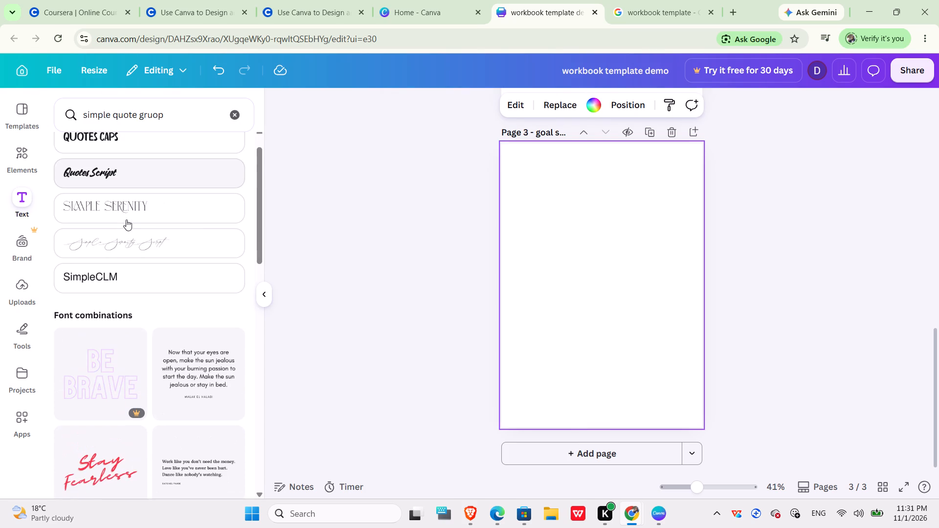
double_click(18, 202)
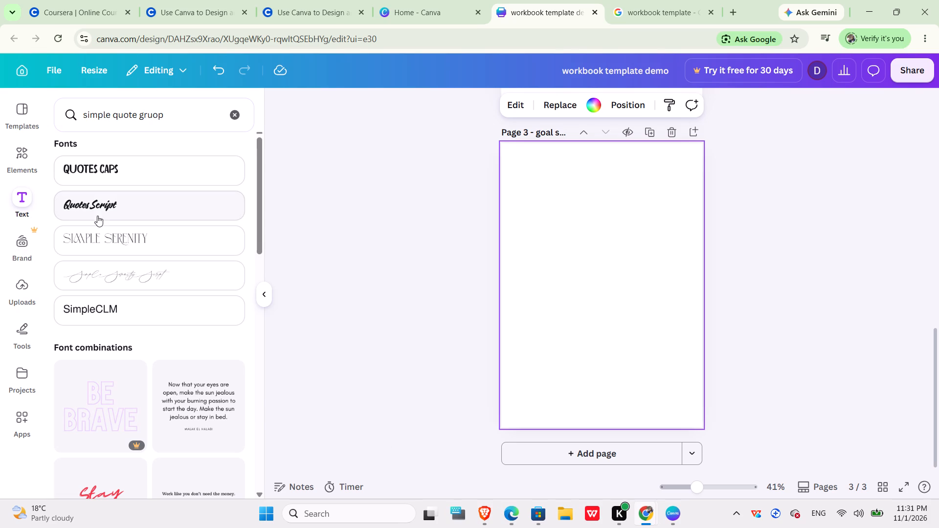
click(553, 275)
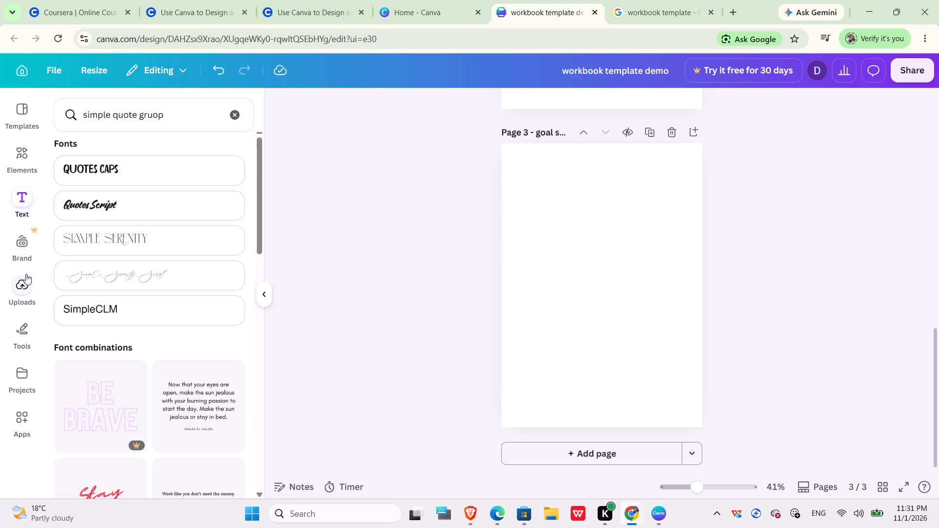
click(23, 201)
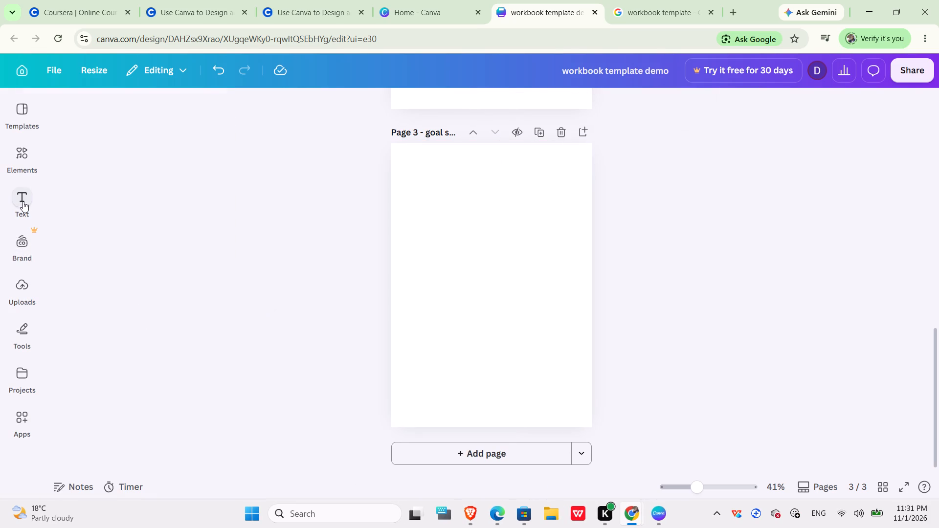
click(23, 195)
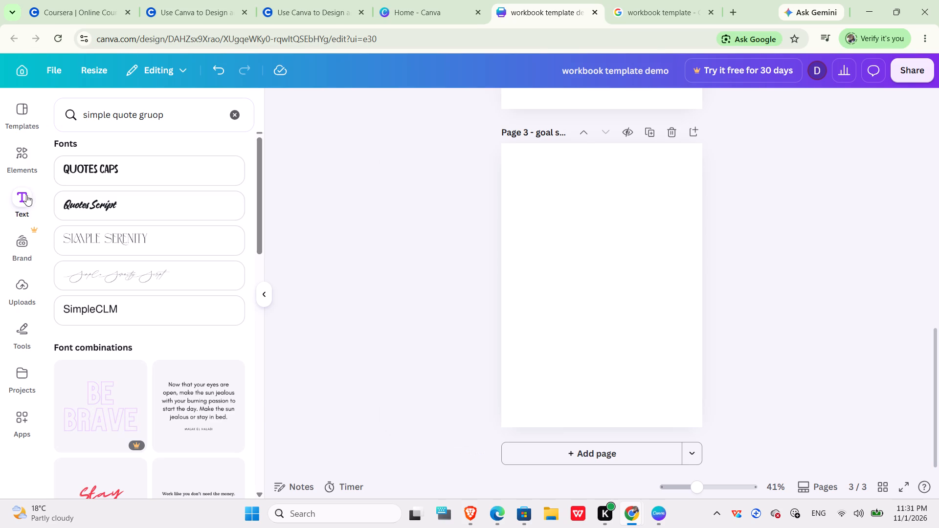
click(236, 117)
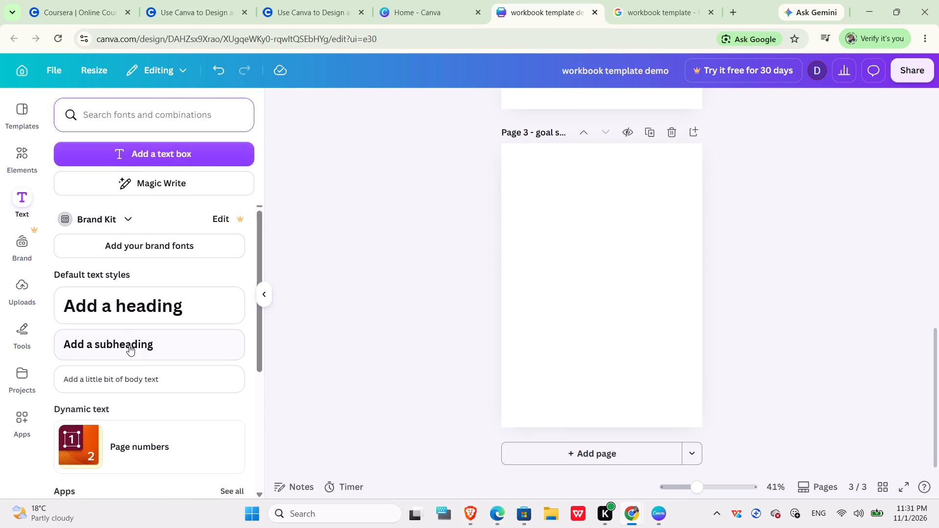
Add a subheading to page 3 that reads "Goal Setting Practices".
click(129, 350)
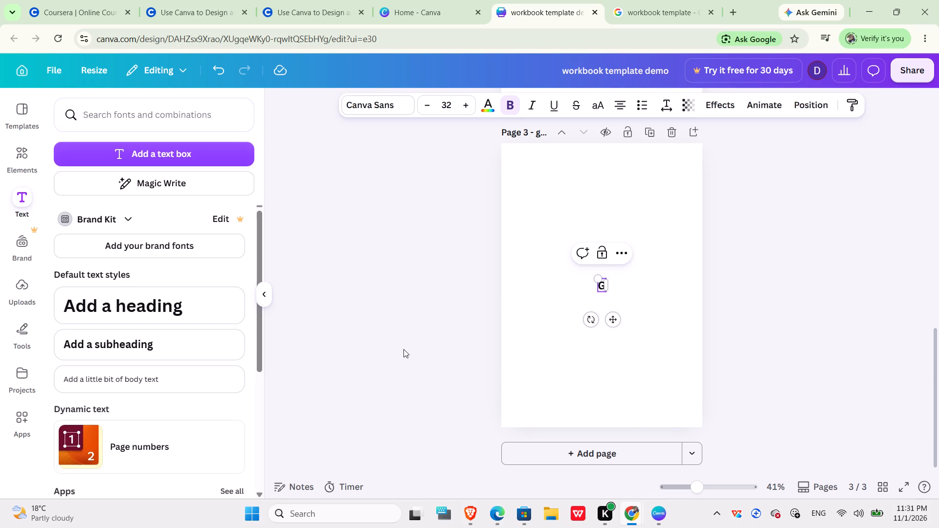
key(space)
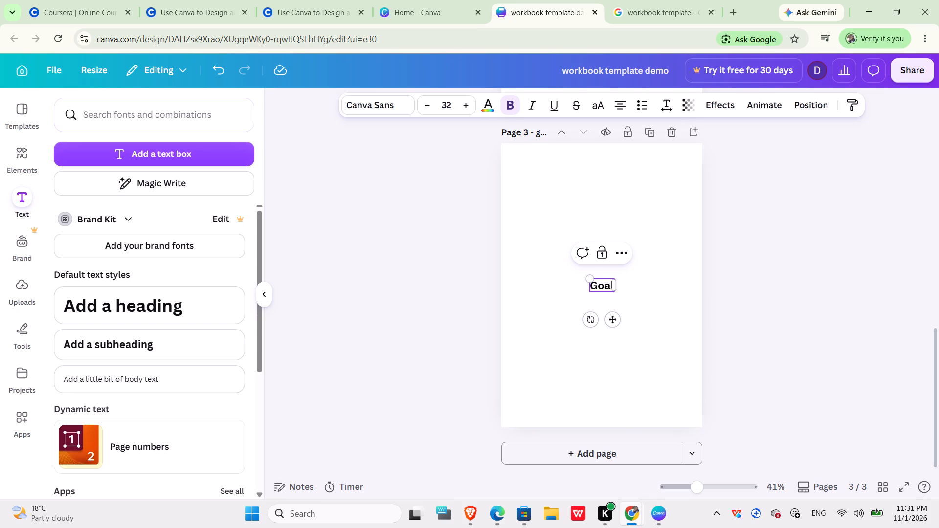
text(SE)
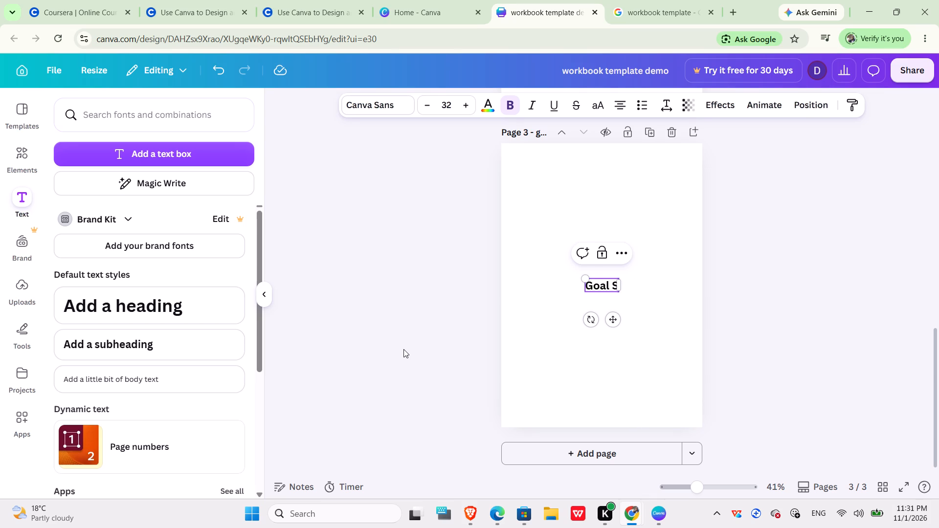
key(BackSpace)
key(BackSpace)
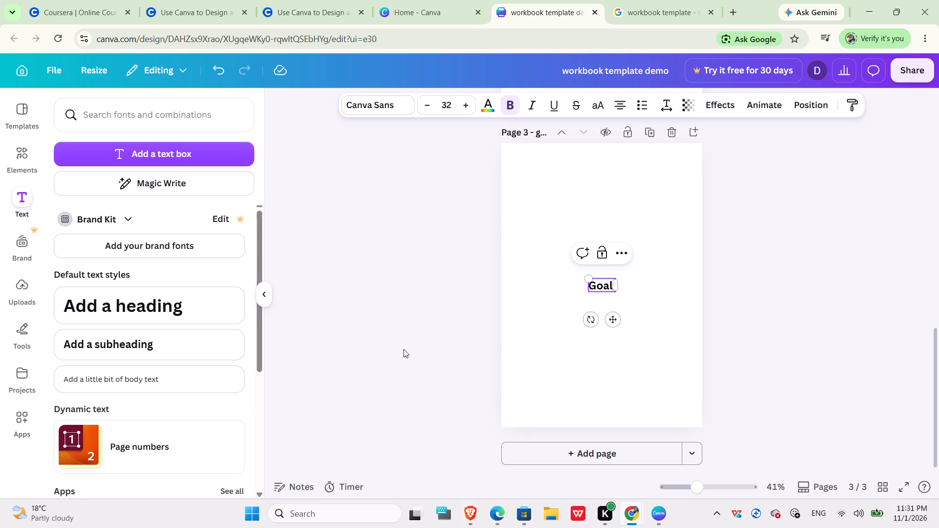
key(space)
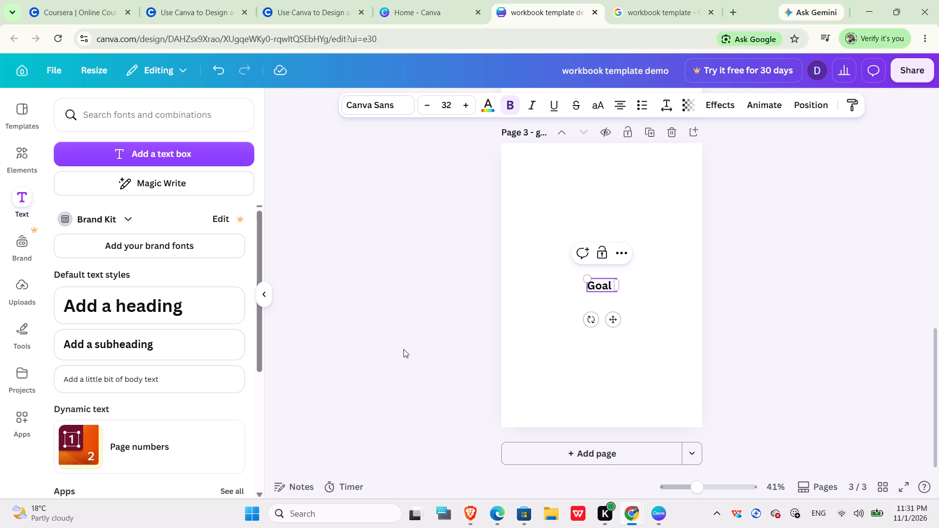
text(ett)
text(ing)
key(space)
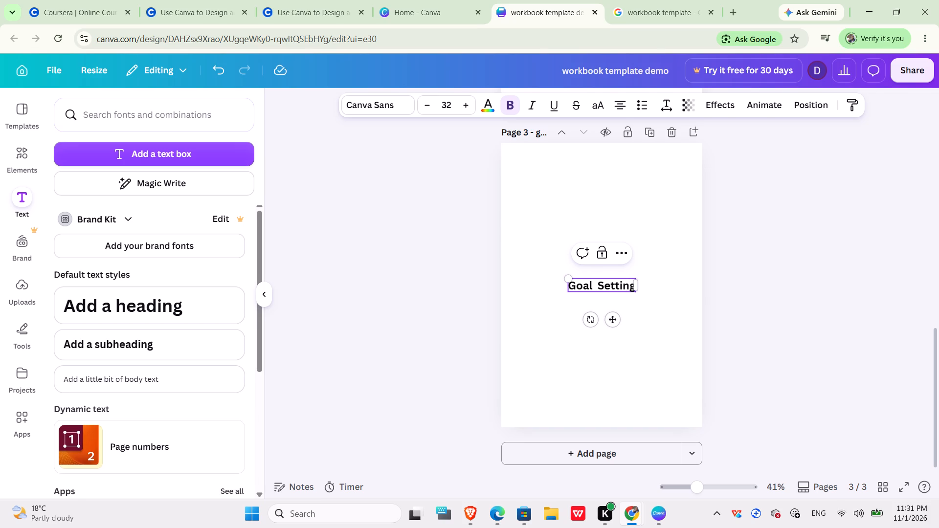
key(p)
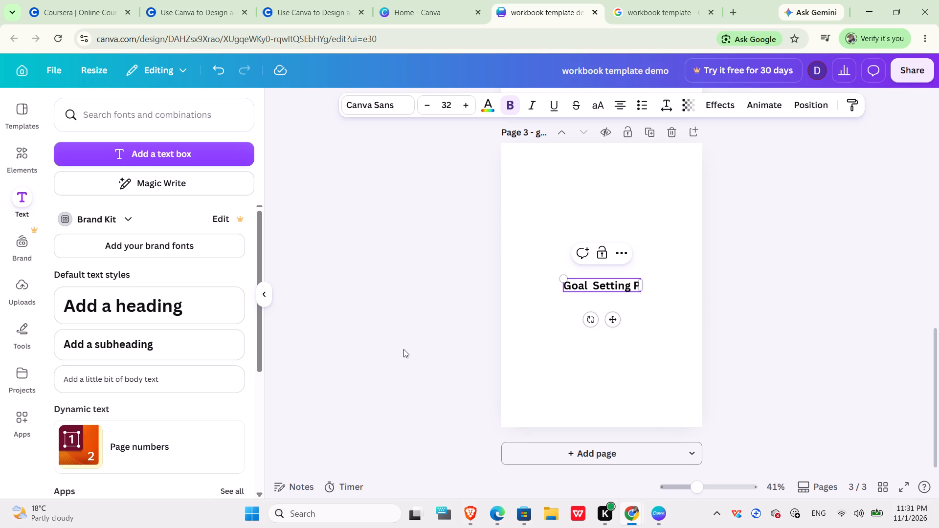
text(act)
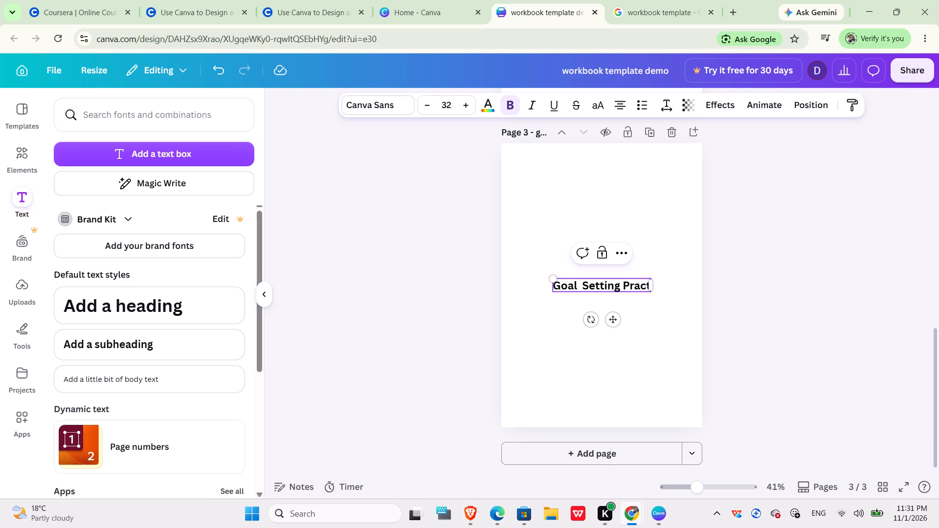
text(ices)
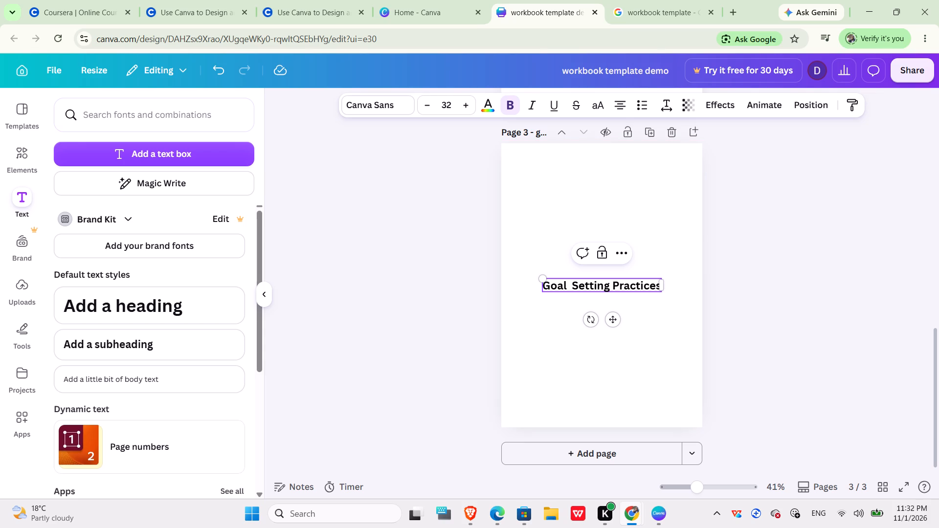
Move the "Goal Setting Practices" subheading to the upper right of page 3, just inside the page margins.
drag(575, 279, 578, 266)
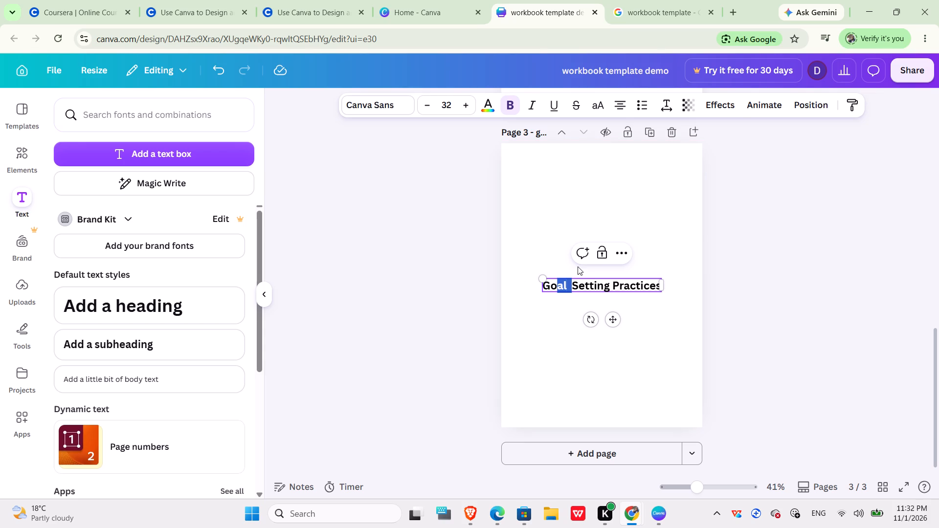
drag(578, 266, 575, 286)
click(591, 282)
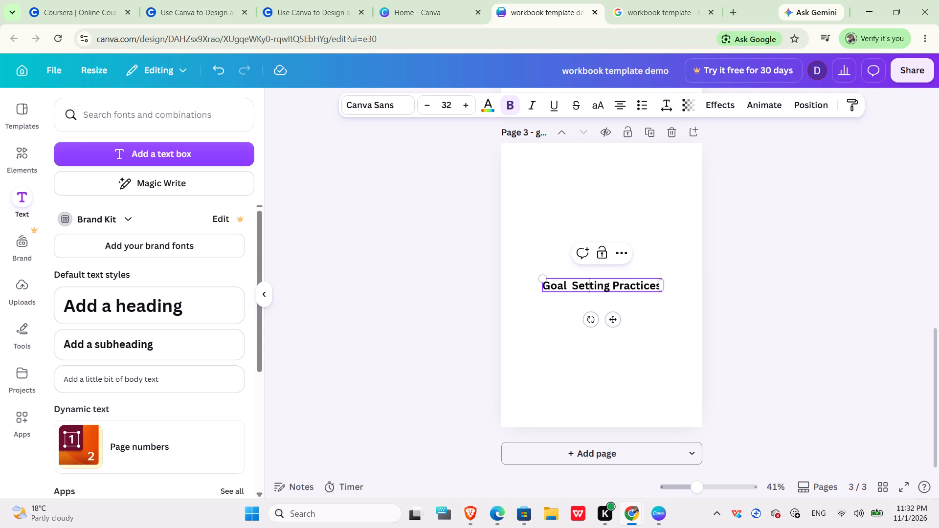
drag(604, 278, 634, 235)
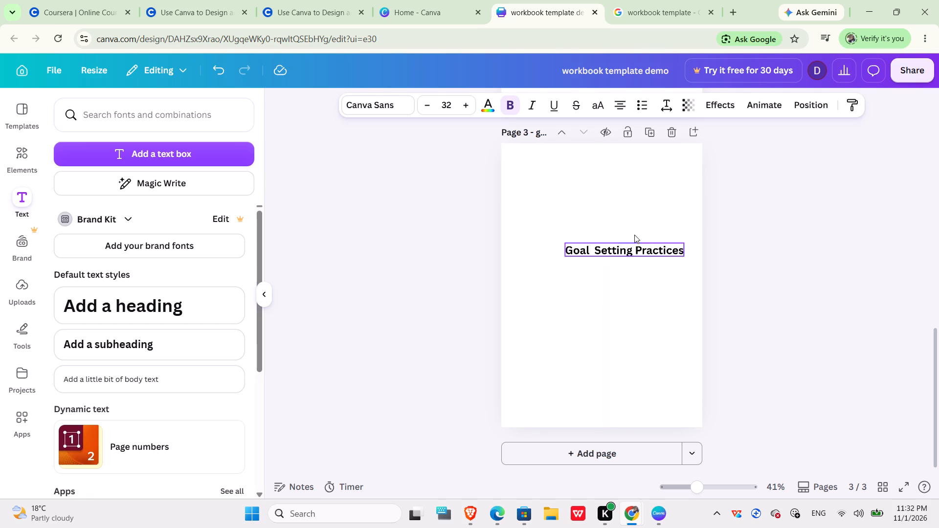
drag(634, 235, 642, 155)
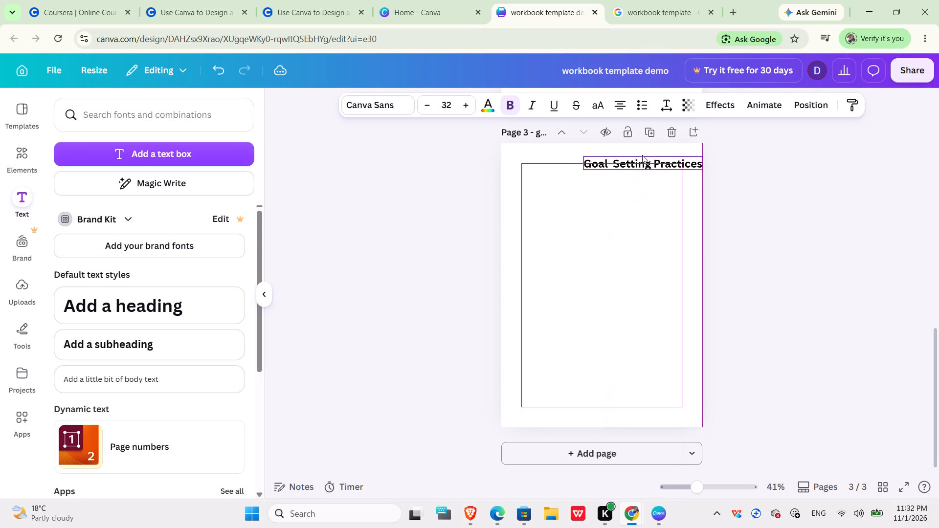
drag(642, 155, 625, 159)
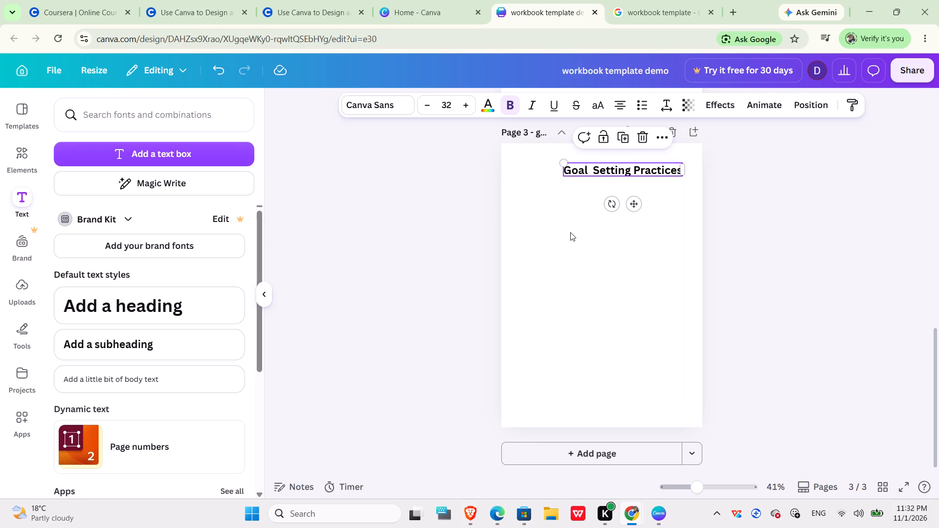
Add a default body text box to page 3 and place it just below the subheading, near the page's left edge.
click(128, 379)
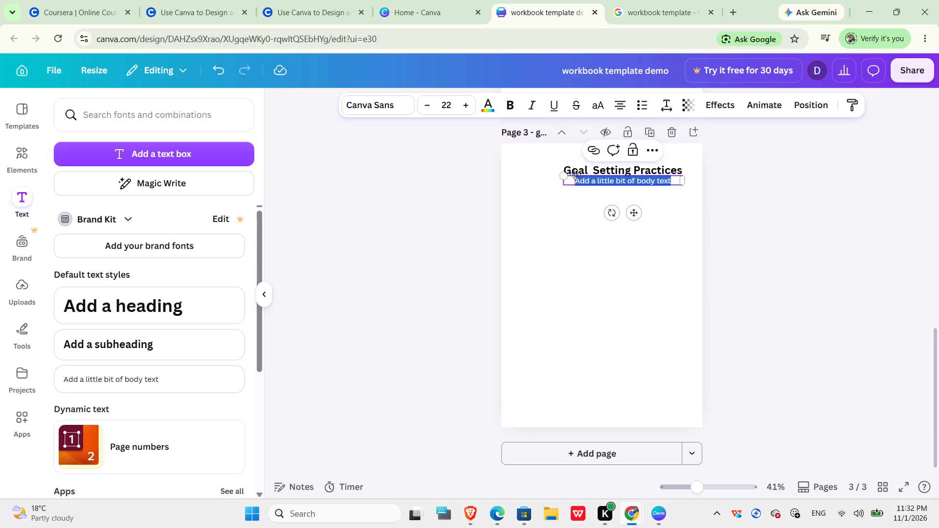
drag(575, 174, 548, 176)
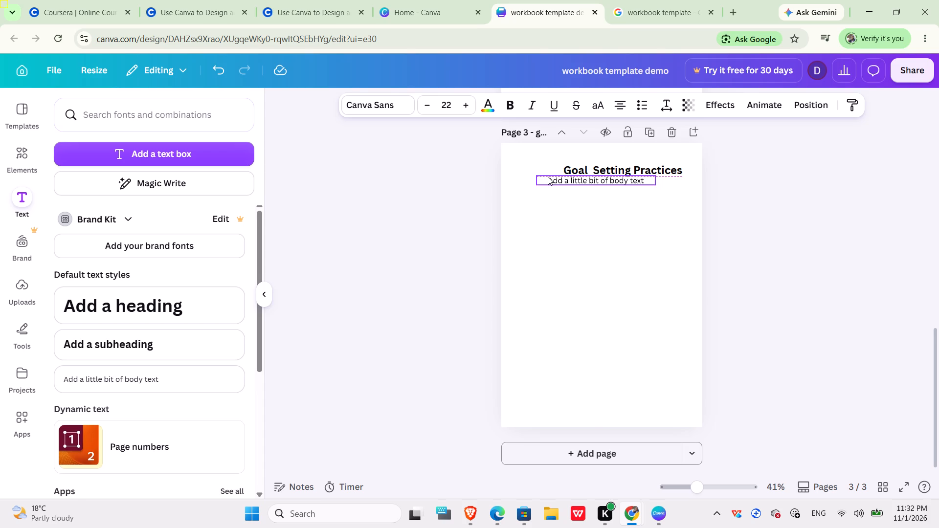
drag(548, 176, 530, 180)
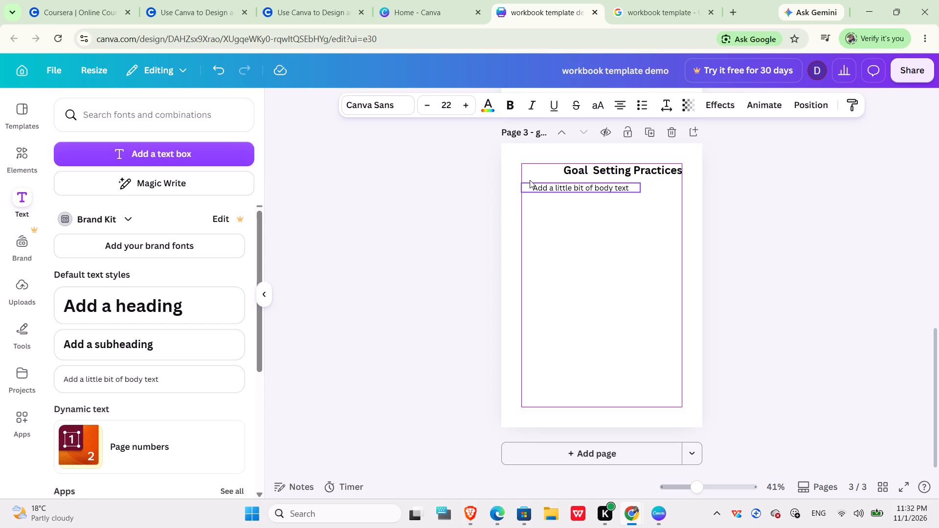
drag(530, 180, 522, 176)
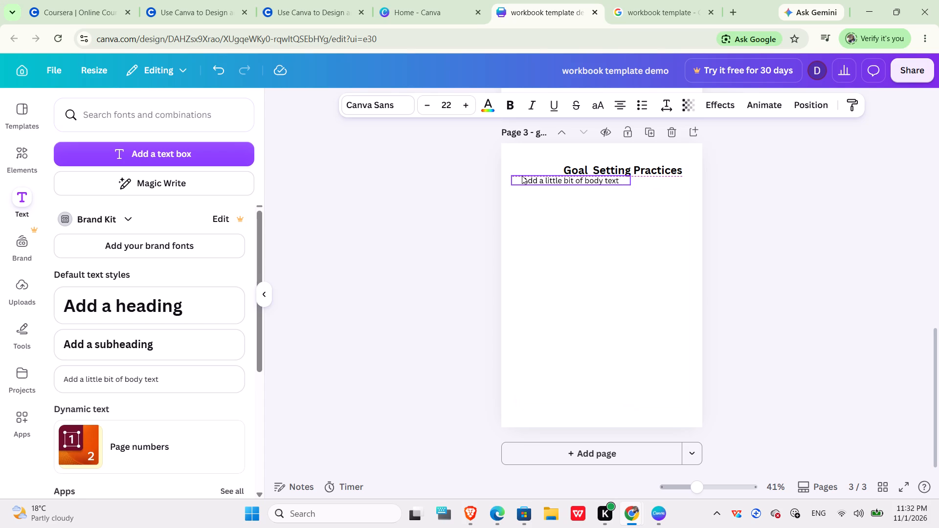
drag(522, 176, 520, 181)
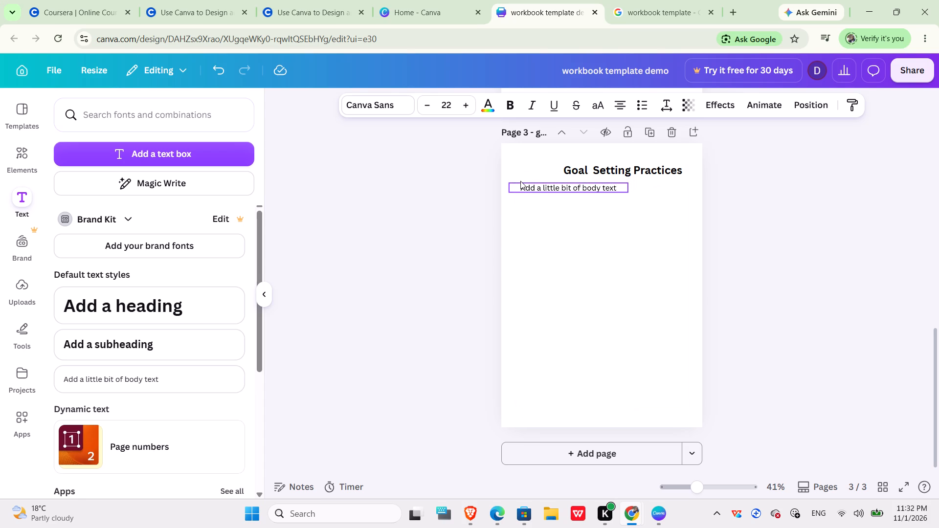
drag(520, 181, 520, 178)
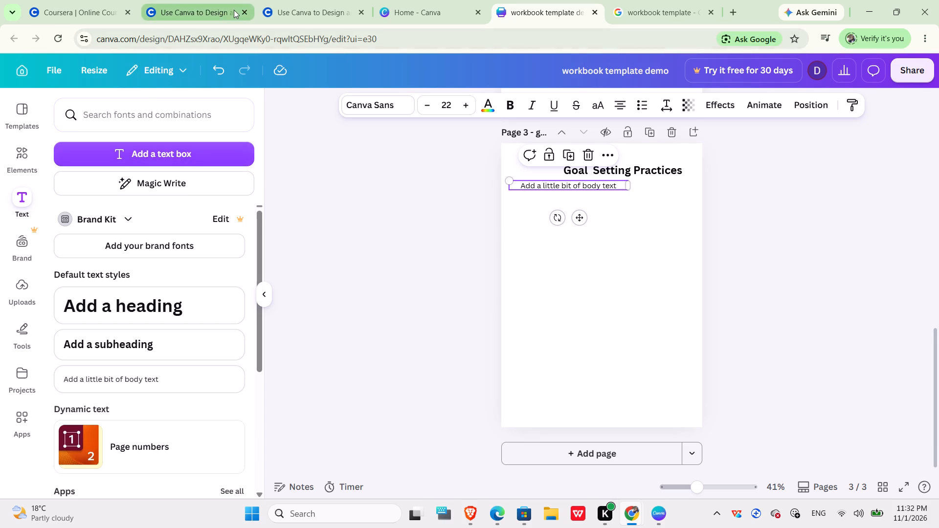
Switch back to the Coursera lab video and resume it from 10:05.
click(334, 16)
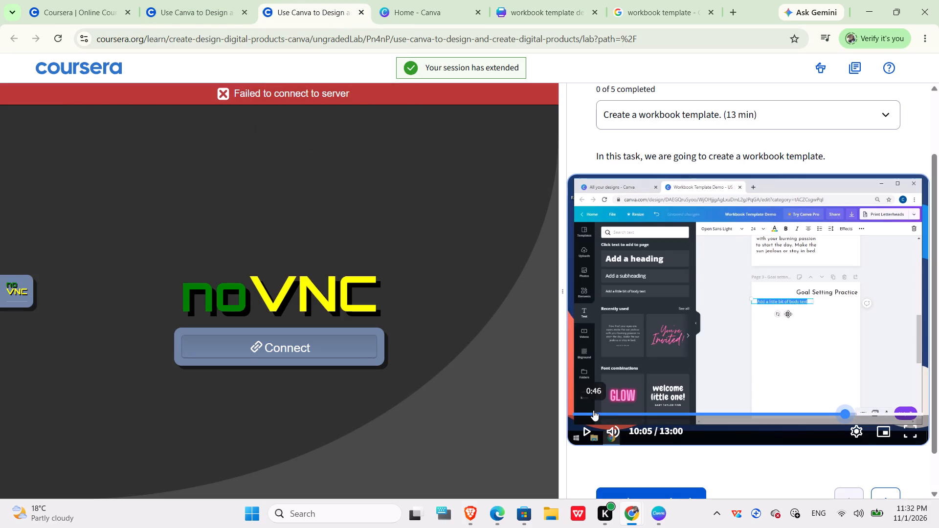
click(584, 430)
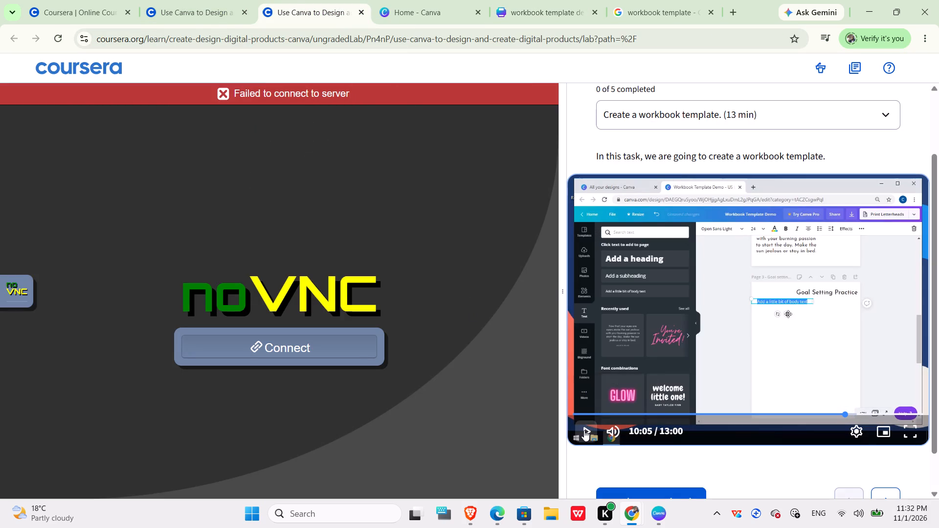
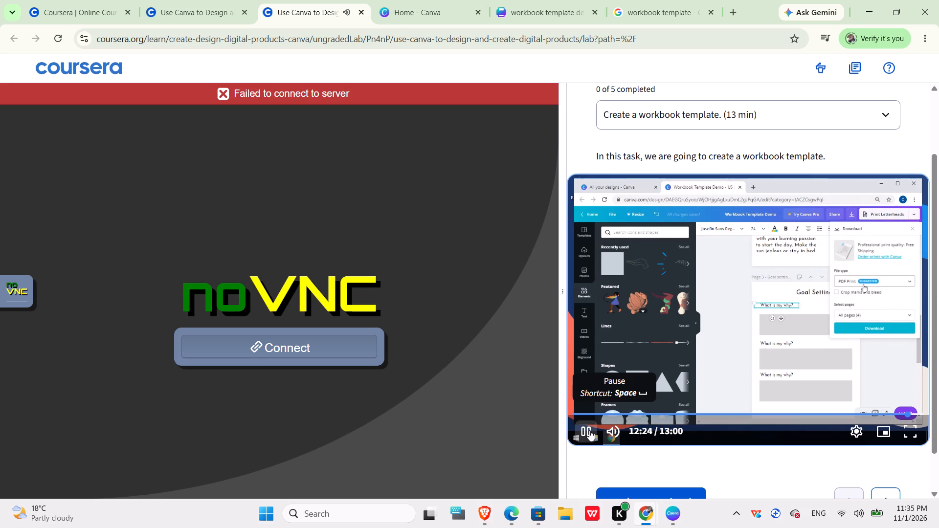
Pause the lab video and switch back to the workbook template design in Canva.
click(589, 430)
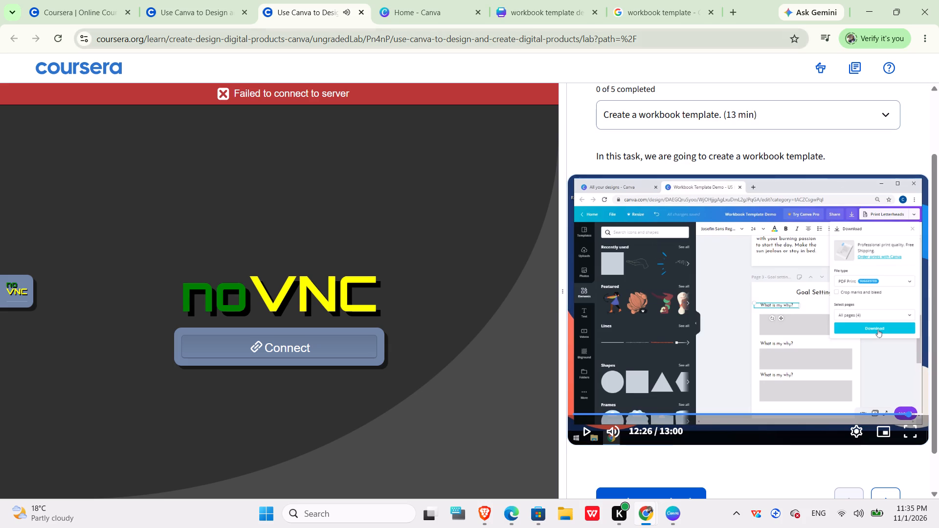
click(533, 10)
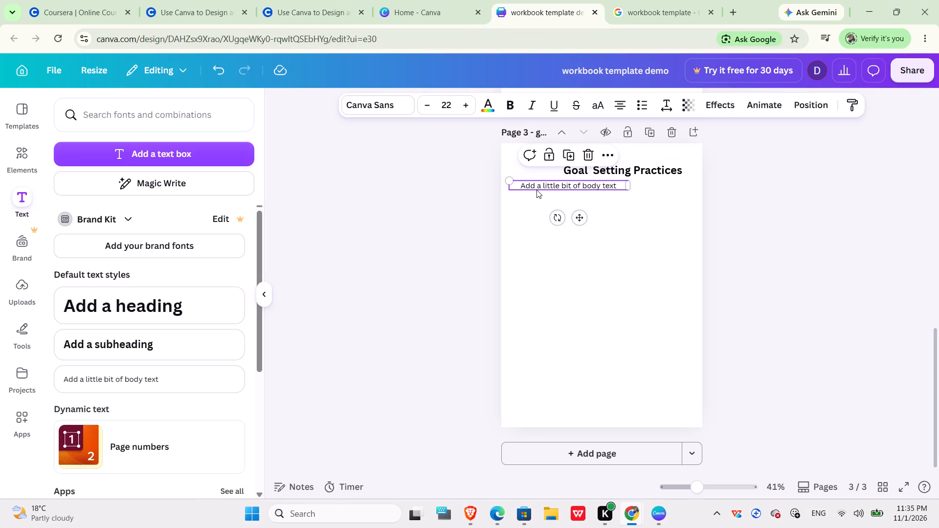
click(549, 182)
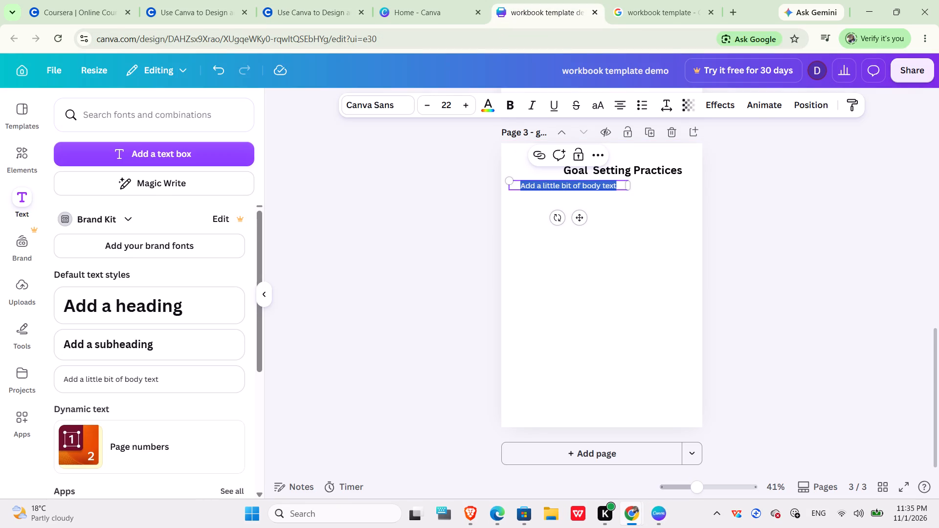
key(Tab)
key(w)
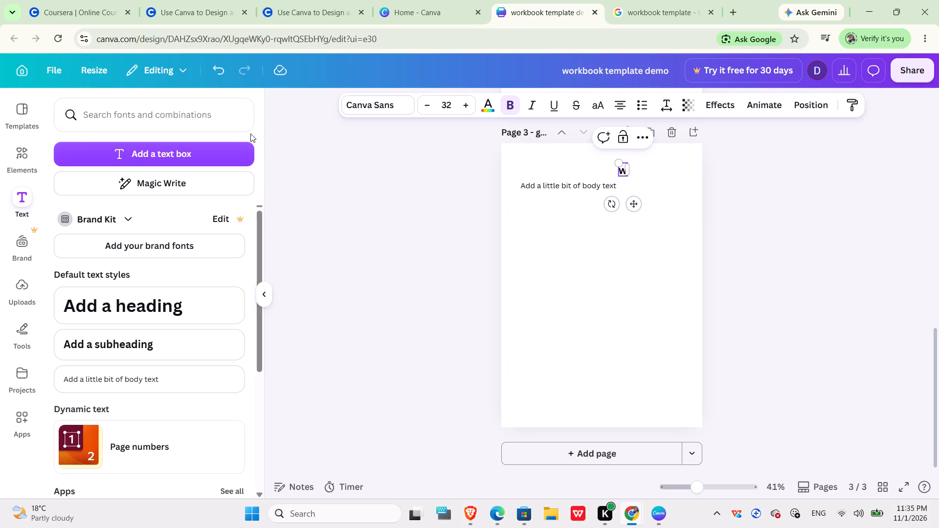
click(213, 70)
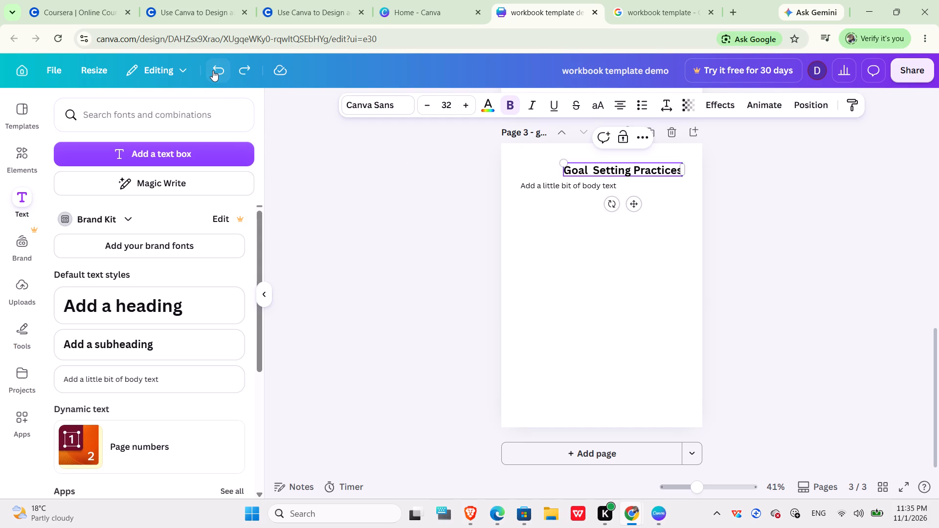
Replace the placeholder body text on page 3 with "What Is My Why".
click(542, 184)
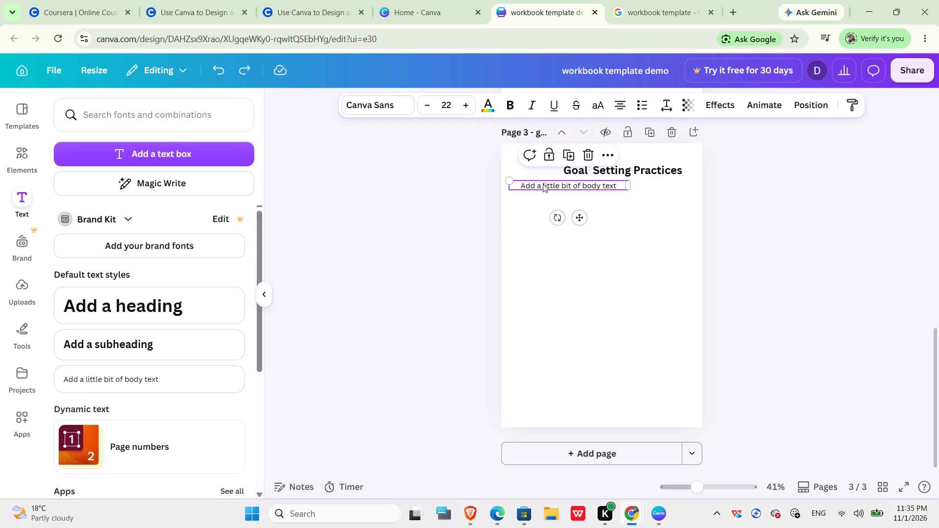
click(543, 184)
key(w)
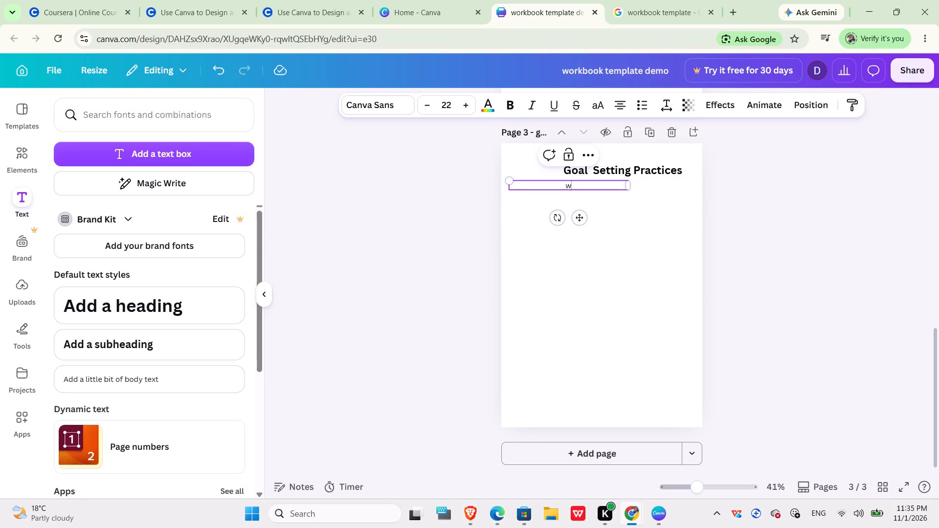
key(BackSpace)
key(w)
text(at)
key(space)
text(IS)
key(BackSpace)
text(s)
key(space)
key(m)
key(y)
key(space)
text(W)
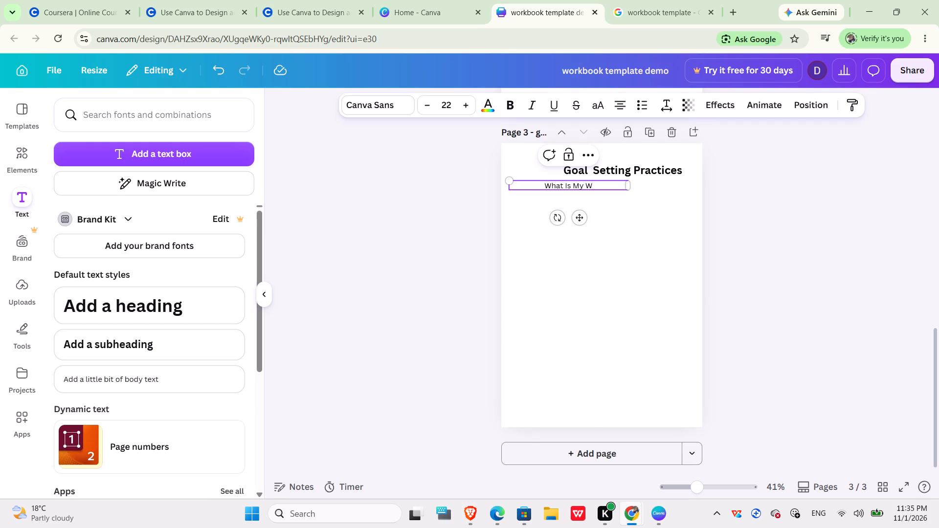
text(hy)
click(602, 242)
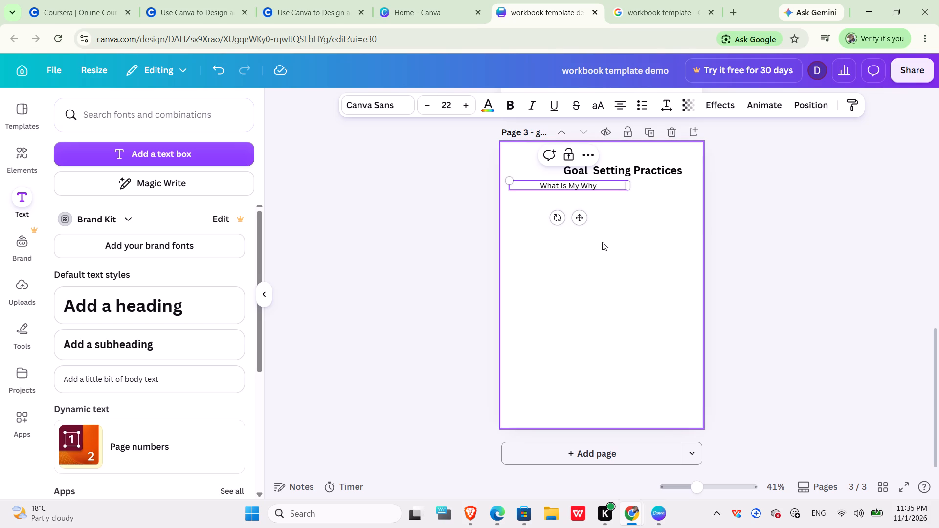
Narrow the "What Is My Why" text box from its right side so it fits closely around the text.
click(573, 186)
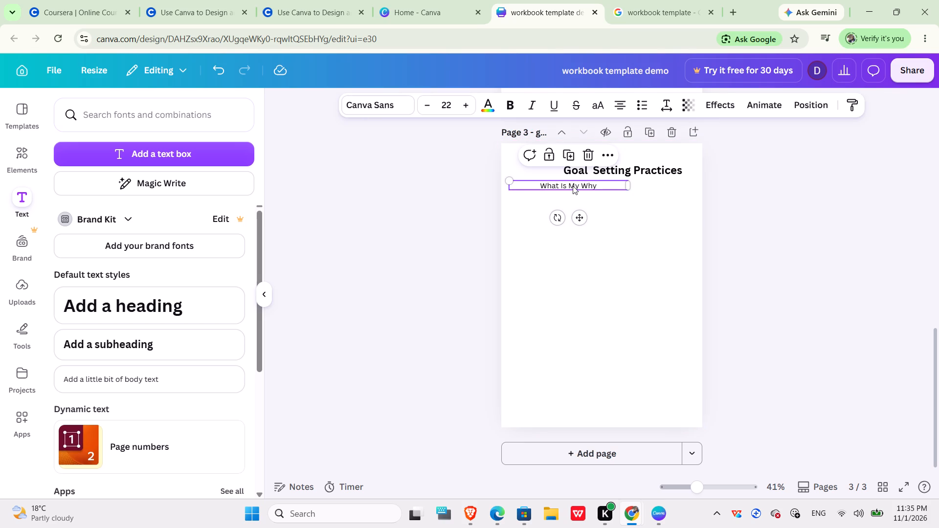
drag(628, 186, 596, 186)
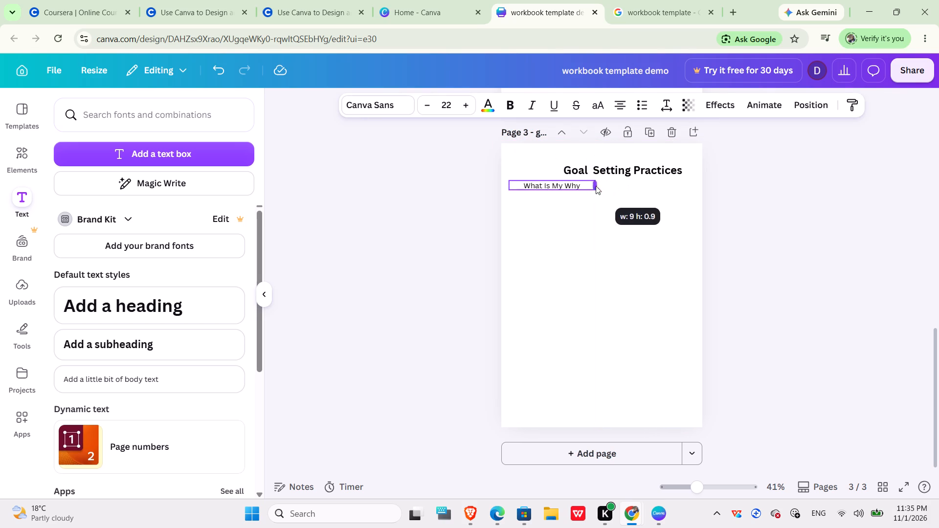
drag(596, 186, 566, 185)
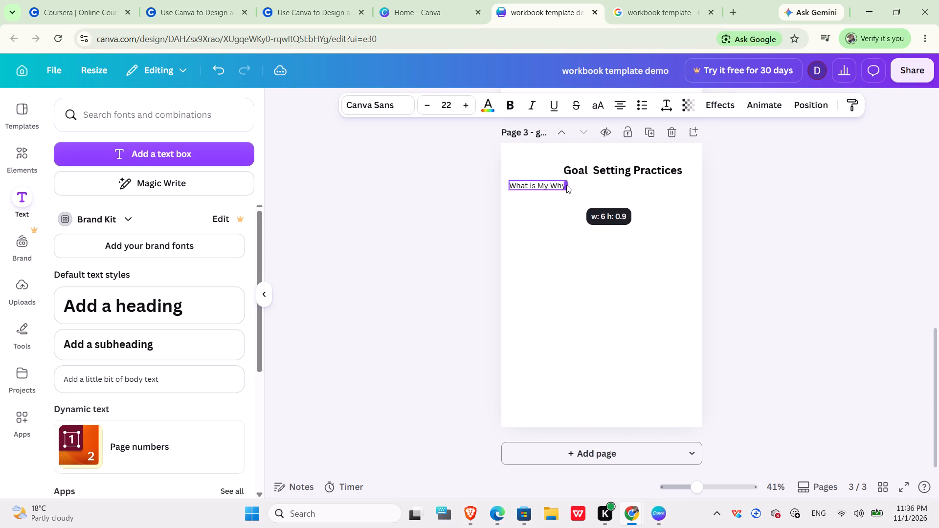
drag(566, 185, 569, 178)
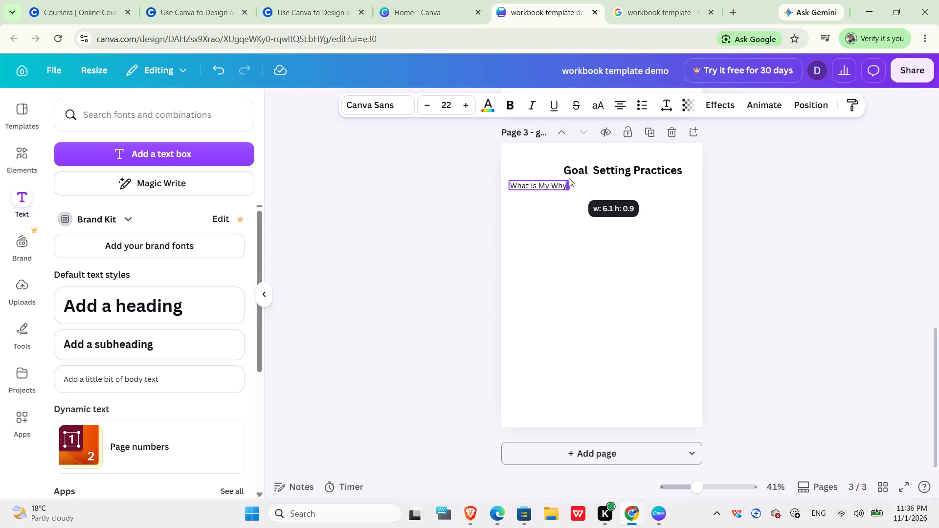
drag(569, 178, 566, 178)
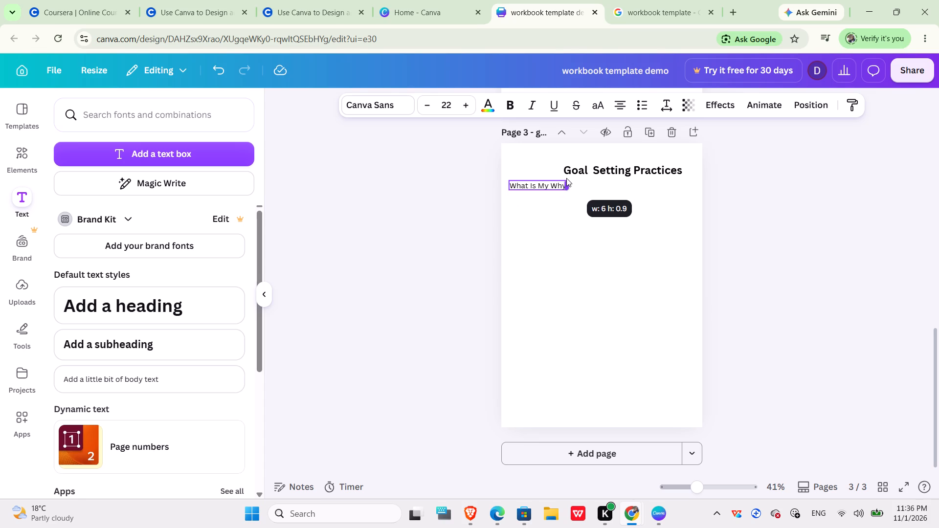
drag(566, 178, 572, 175)
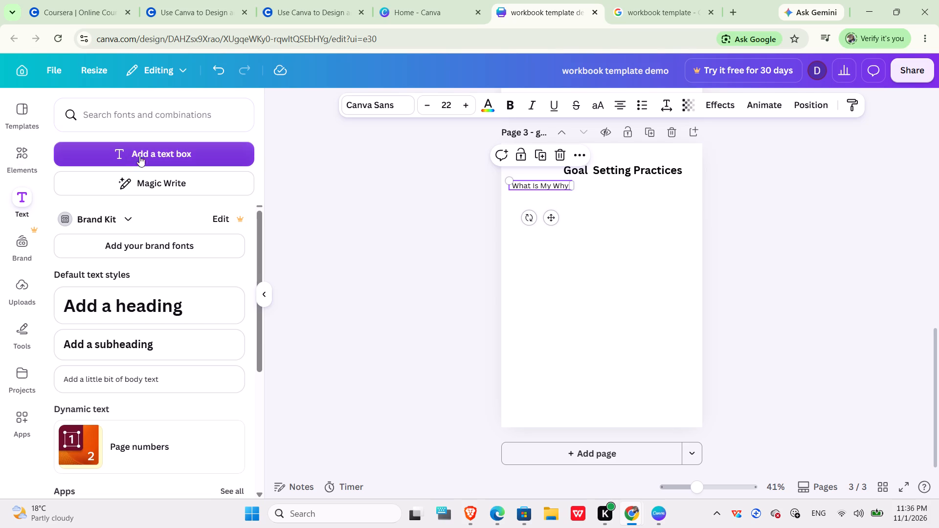
Set both the "Goal Setting Practices" heading and the "What Is My Why" text to Josefin Sans Regular.
click(606, 170)
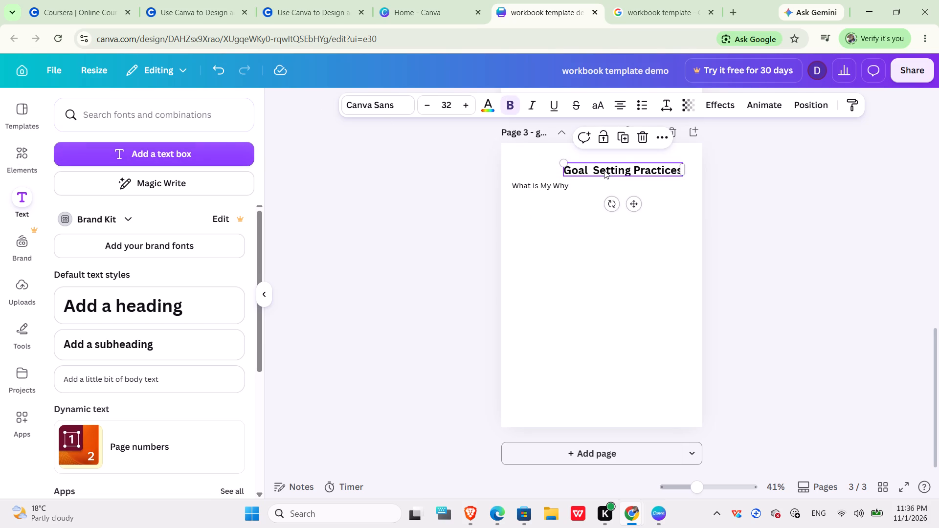
key(ctrl+a)
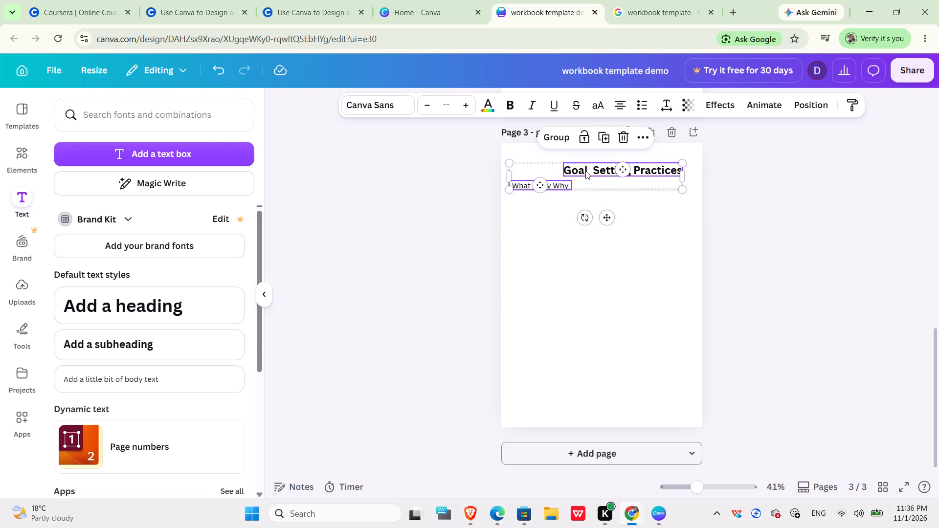
click(406, 106)
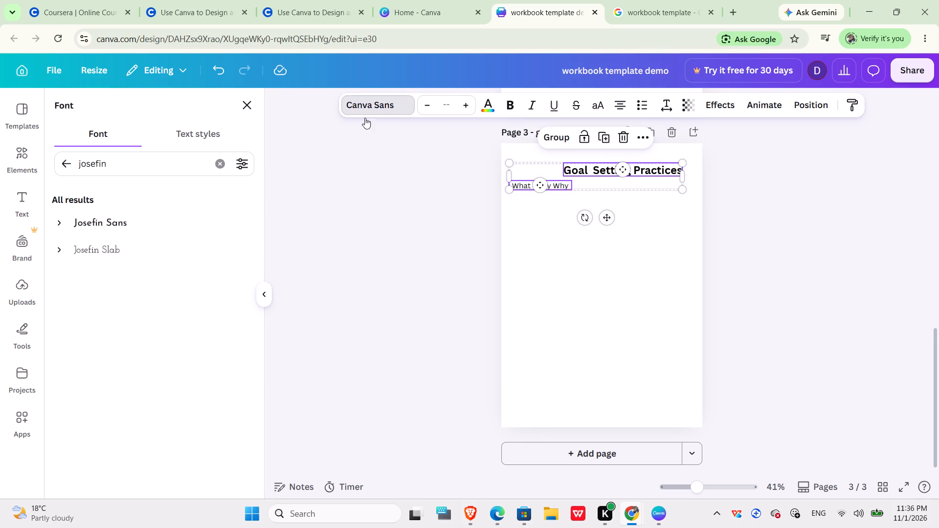
click(65, 224)
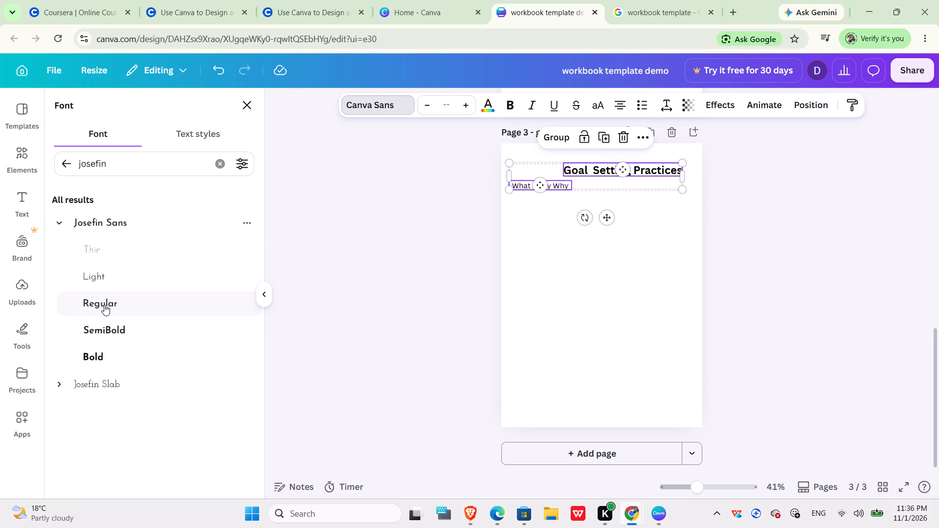
click(104, 305)
click(577, 344)
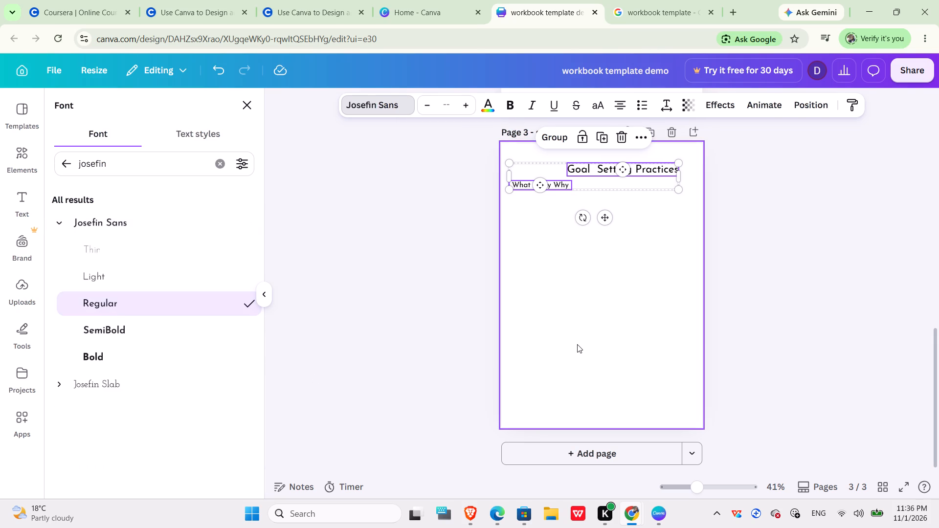
Add a square from the basic shapes to page 3.
click(536, 182)
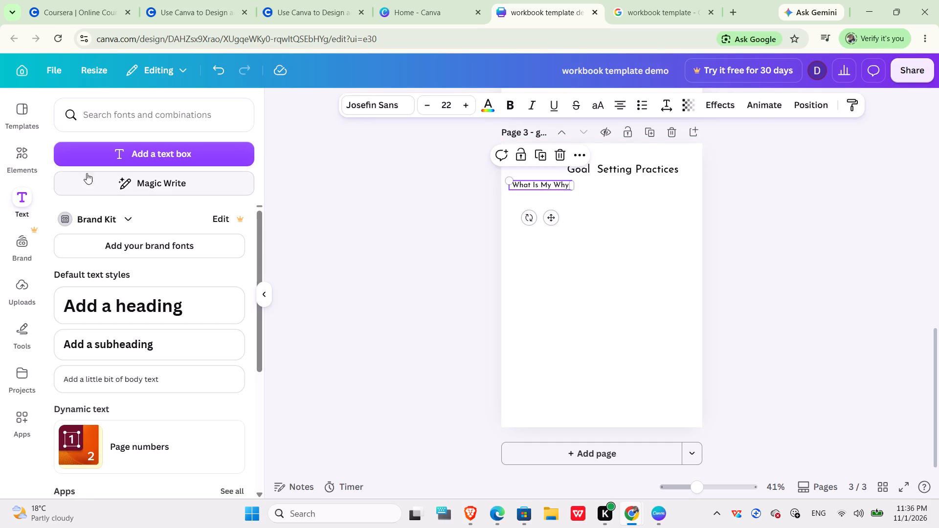
click(19, 160)
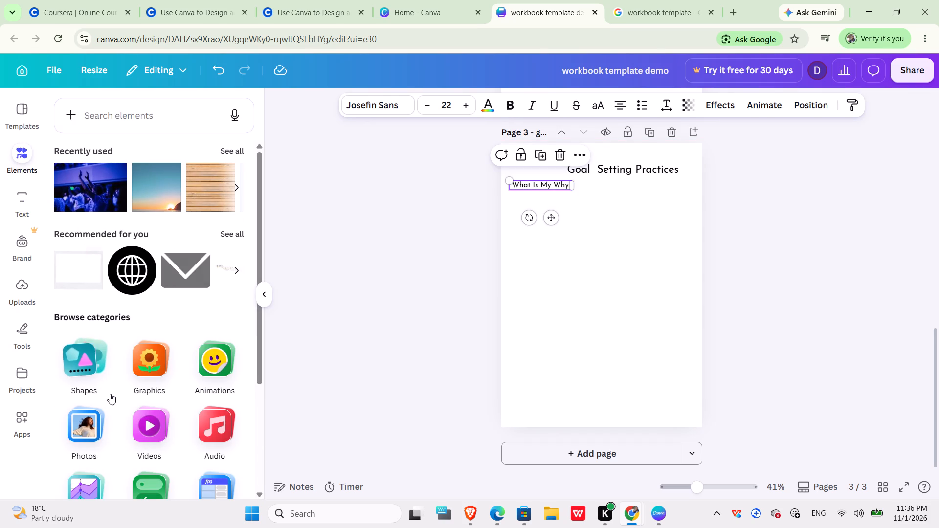
click(89, 365)
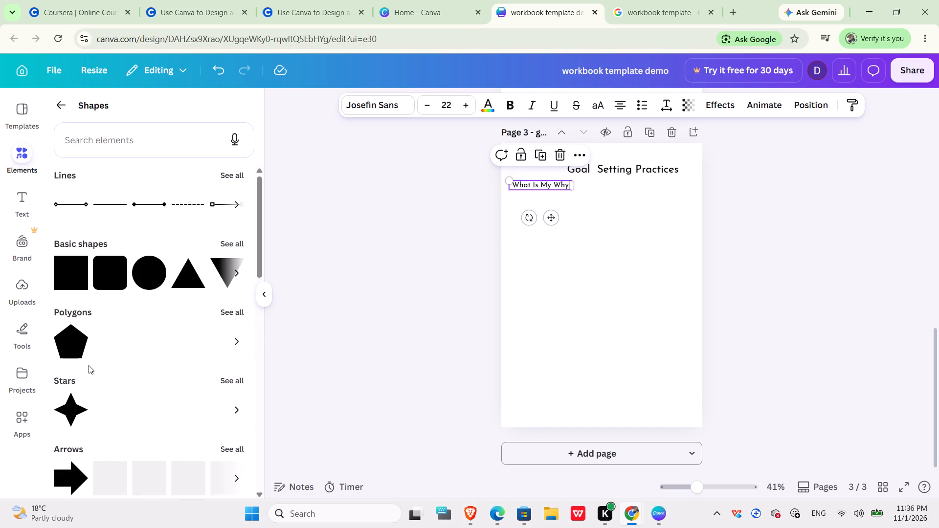
click(69, 277)
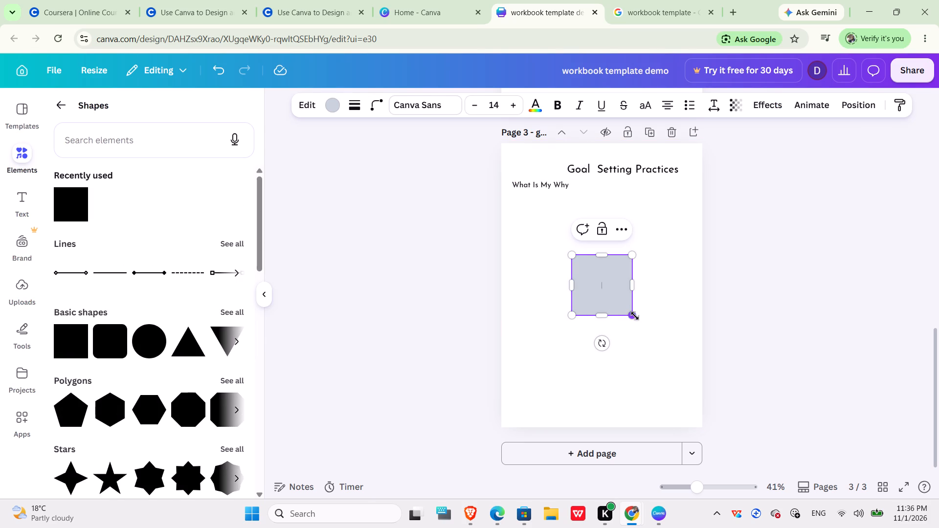
Flatten the square on page 3 into a thin horizontal bar about 6.2 wide.
drag(634, 319, 632, 287)
drag(611, 271, 602, 252)
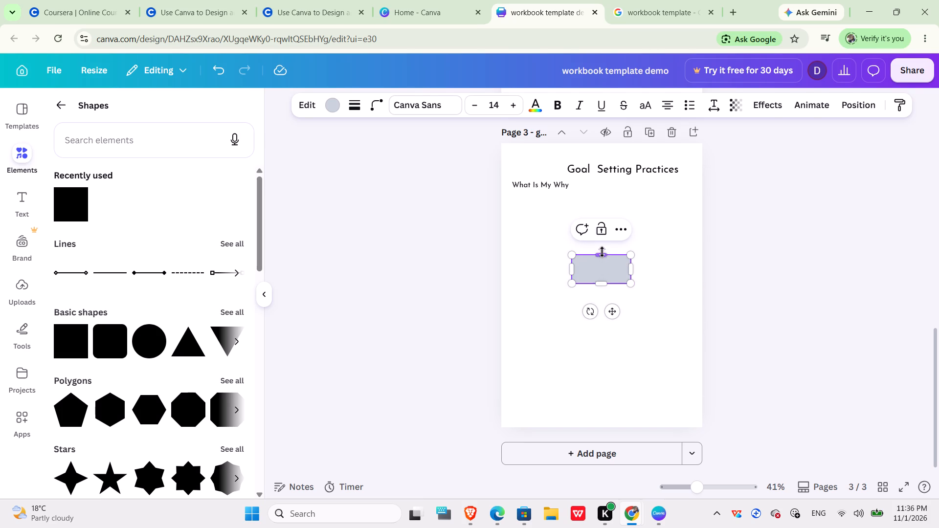
drag(602, 252, 606, 262)
drag(594, 268, 579, 254)
drag(601, 254, 594, 264)
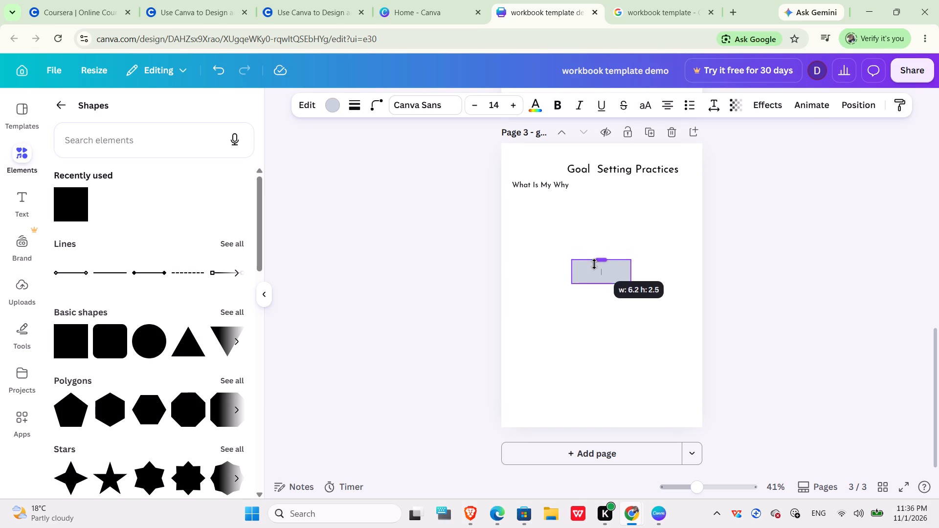
drag(594, 264, 596, 272)
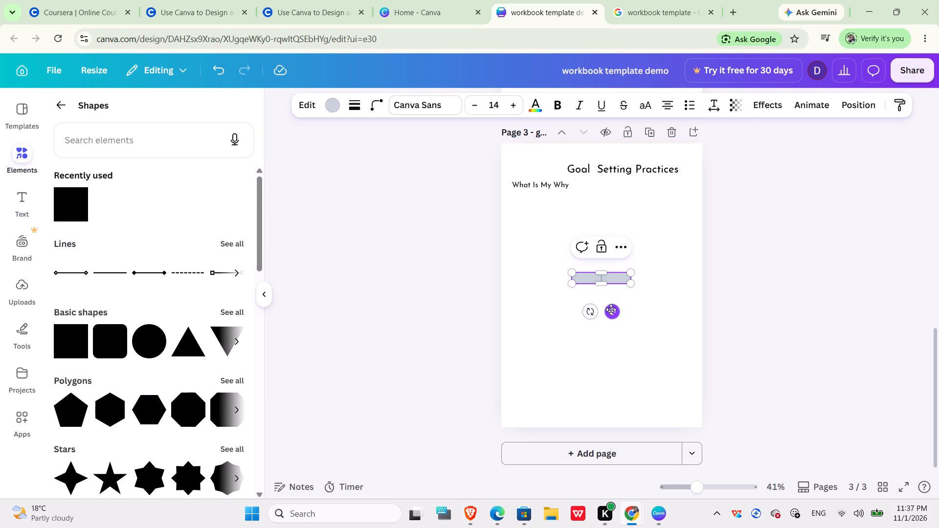
Move the thin bar on page 3 to just below the "What Is My Why" text, lined up with it.
drag(611, 311, 568, 245)
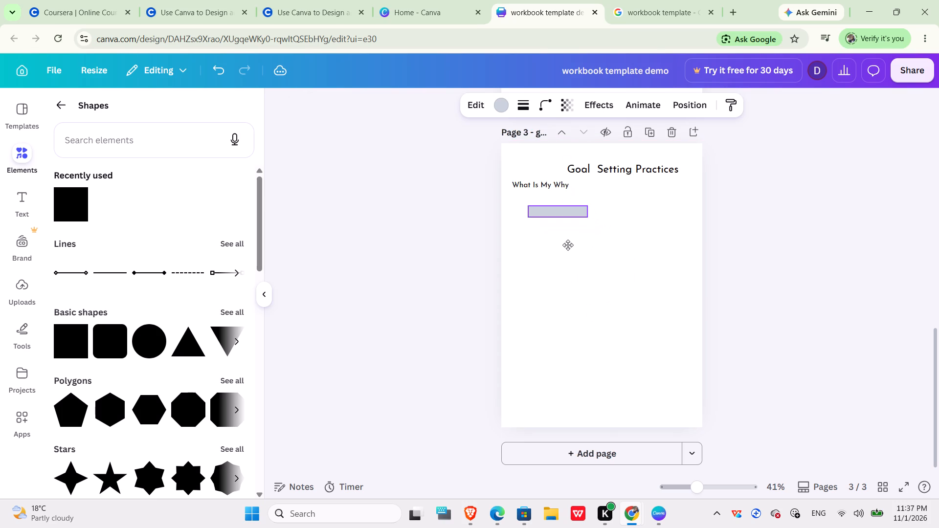
drag(568, 245, 554, 235)
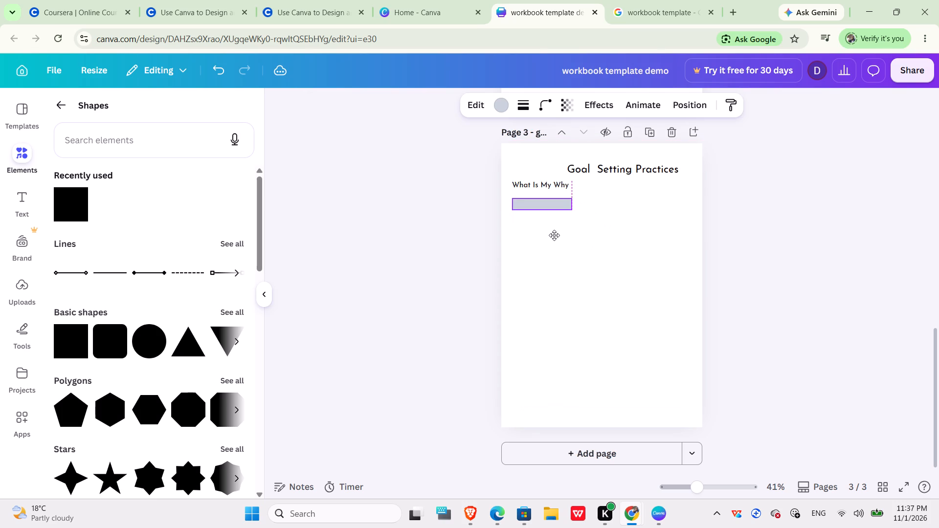
drag(554, 235, 555, 235)
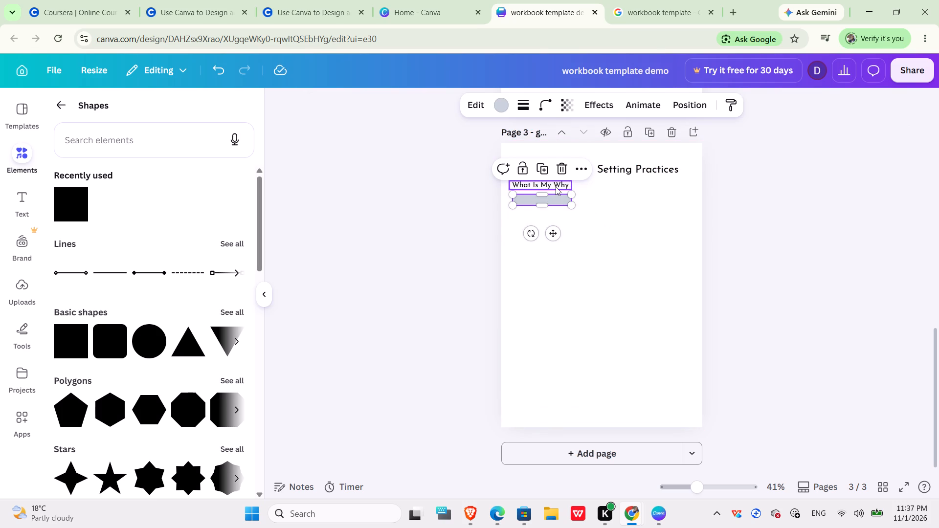
Add a question mark to the end of the "What Is My Why" text.
click(556, 187)
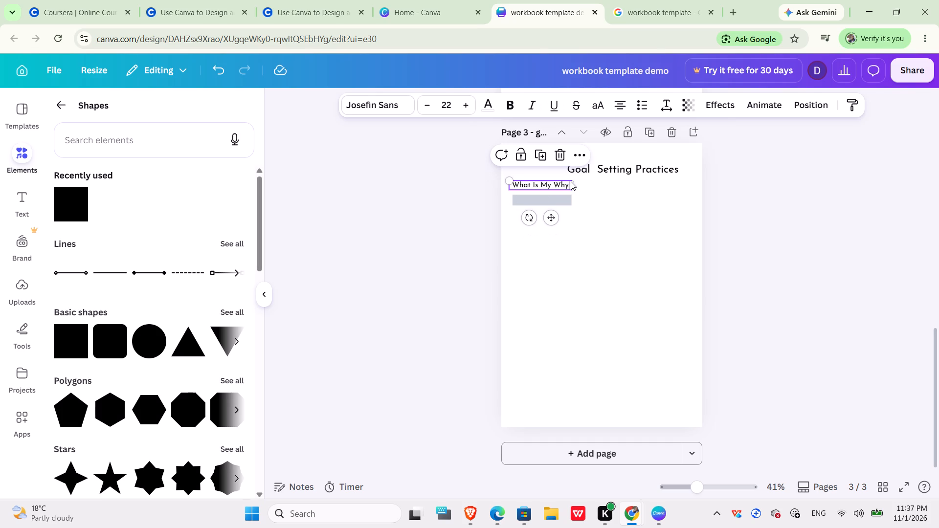
click(571, 181)
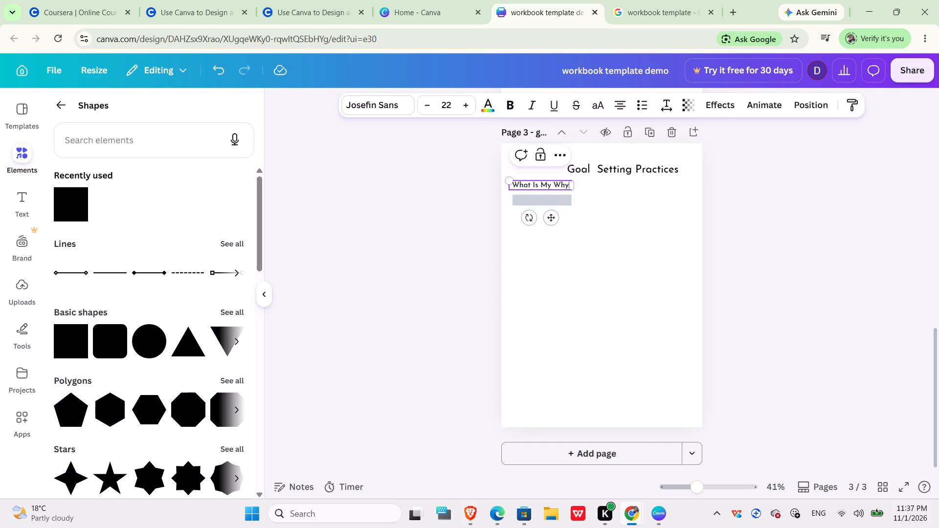
key(shift+question)
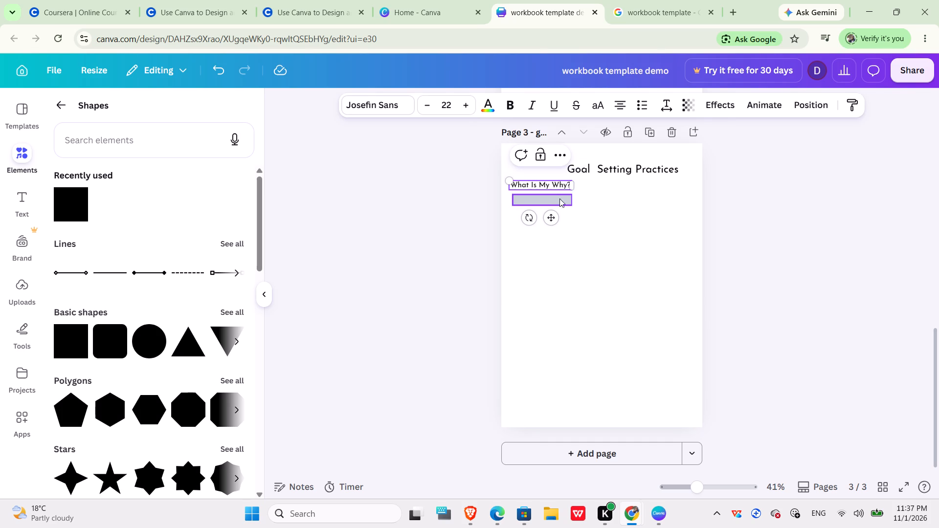
Enlarge the bar under "What Is My Why?" into an answer box about 17 wide and 2.5 high, checking against the Coursera video.
click(542, 198)
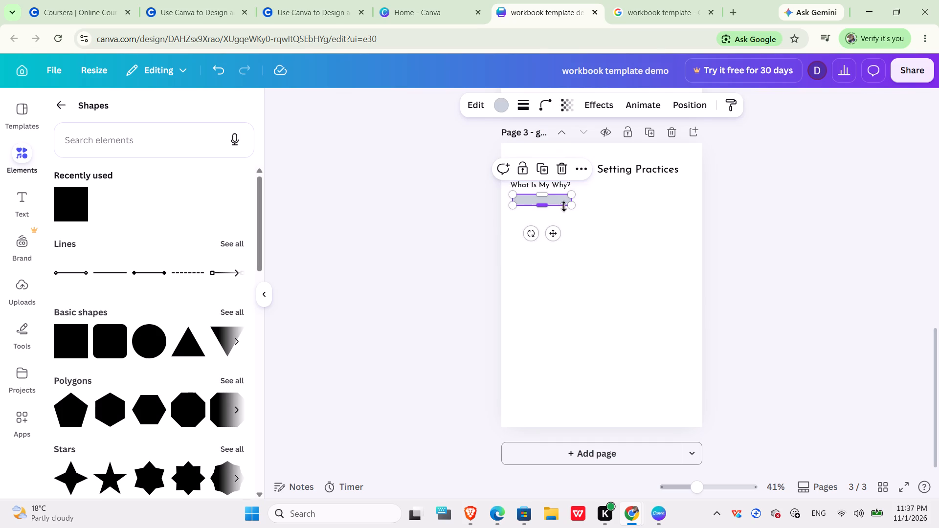
drag(542, 206, 541, 212)
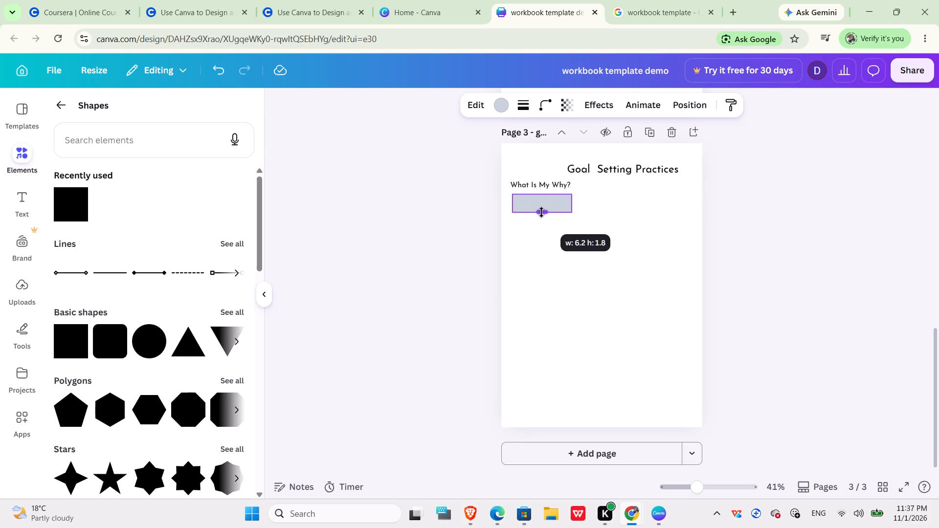
drag(541, 212, 541, 219)
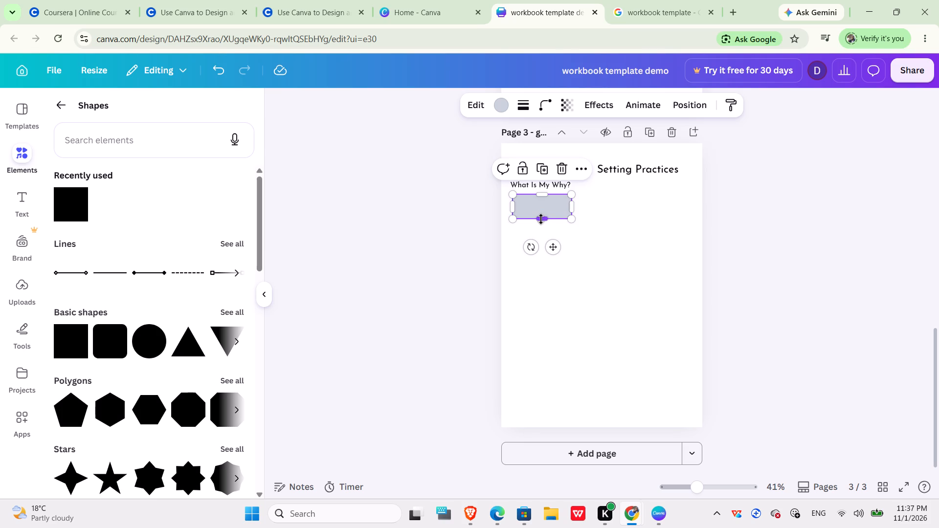
drag(574, 206, 601, 206)
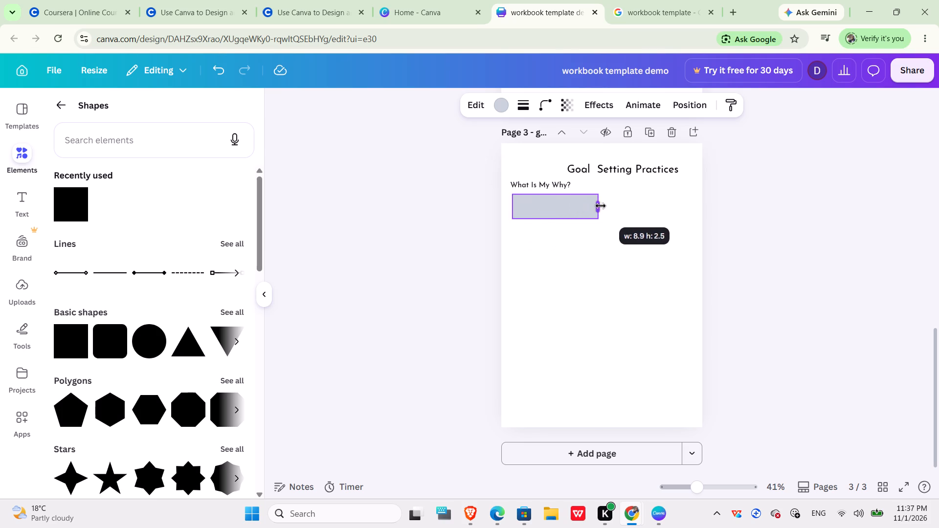
drag(601, 206, 604, 206)
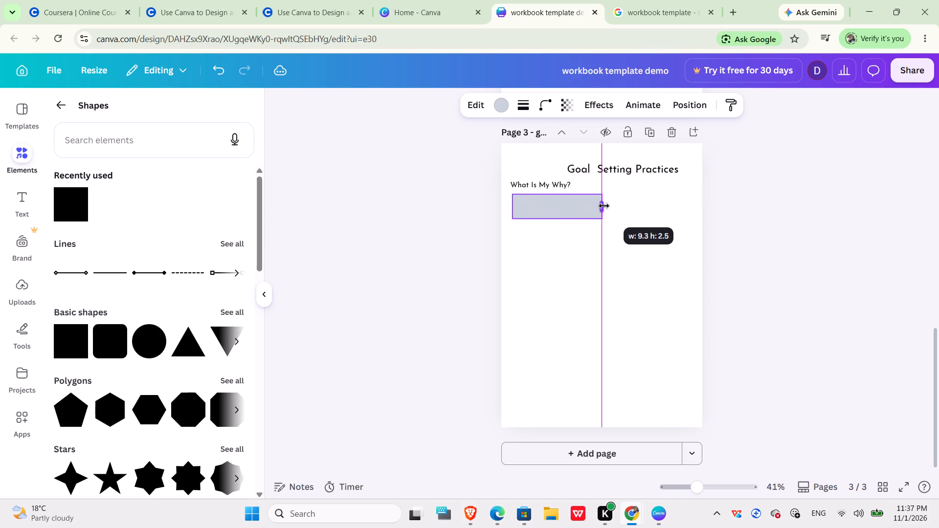
drag(604, 206, 630, 206)
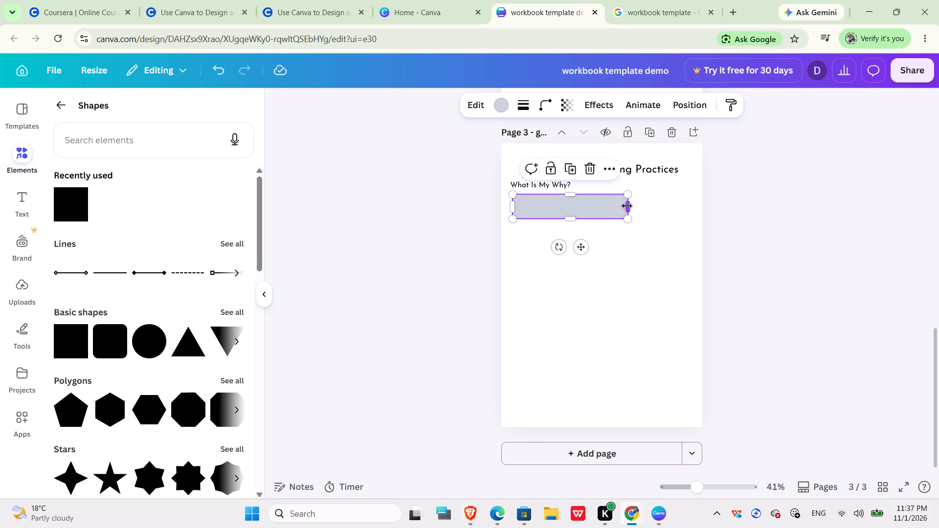
click(321, 7)
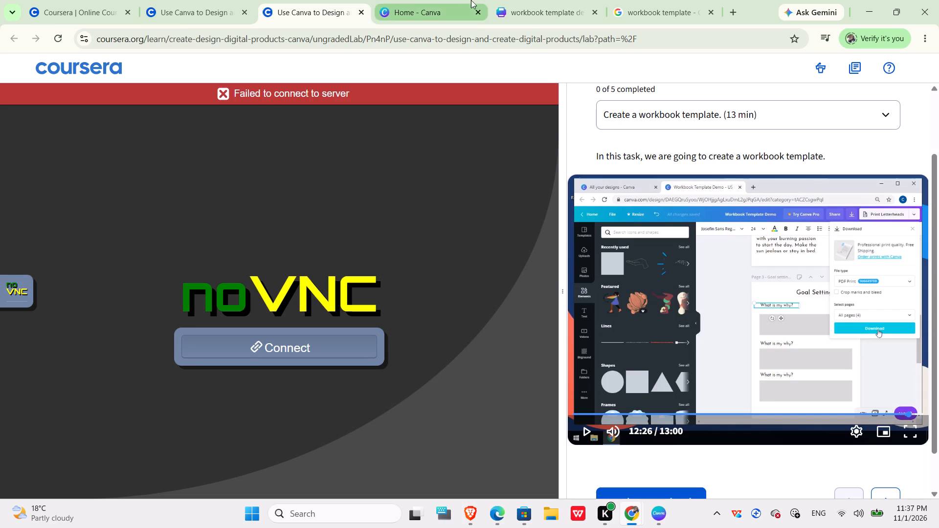
click(529, 15)
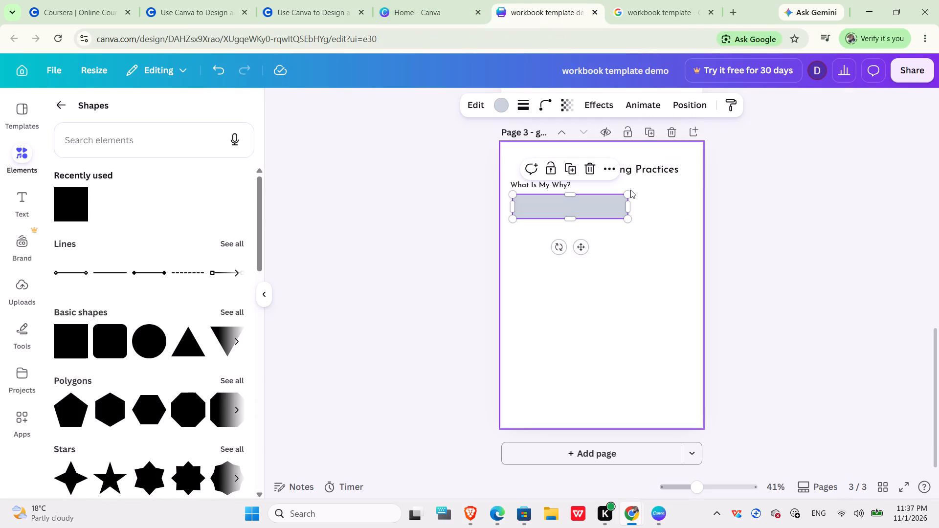
drag(630, 205, 662, 202)
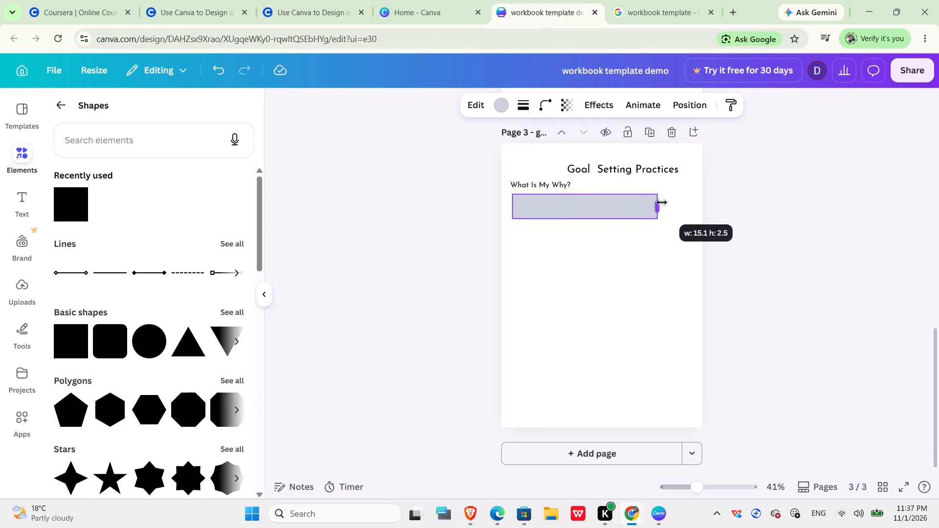
drag(662, 202, 676, 202)
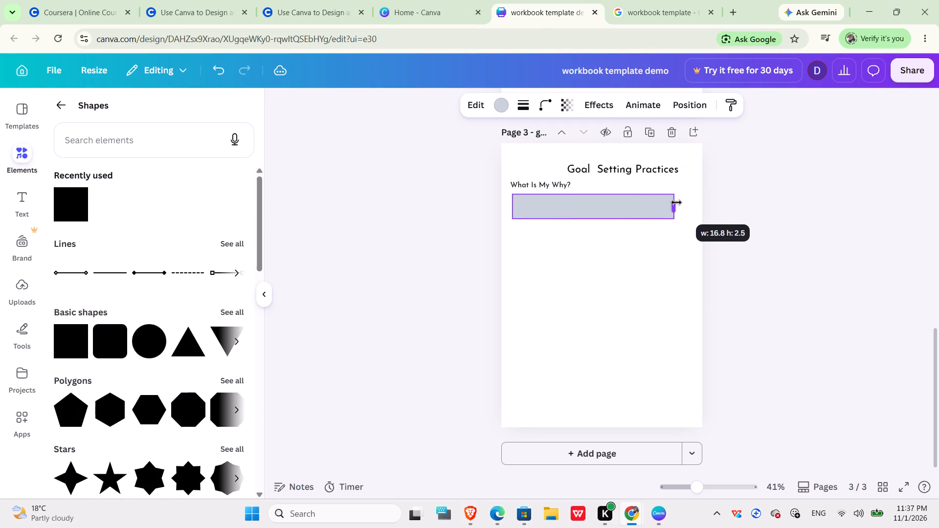
drag(676, 202, 678, 202)
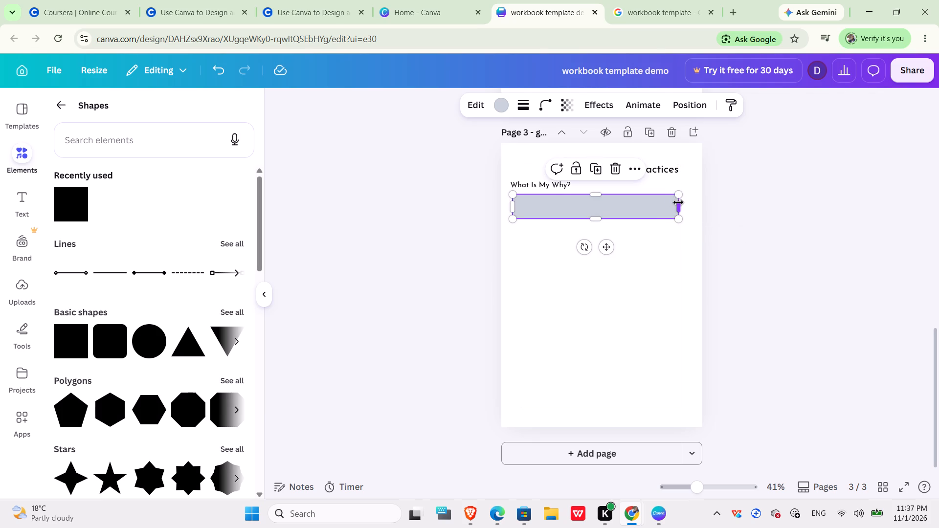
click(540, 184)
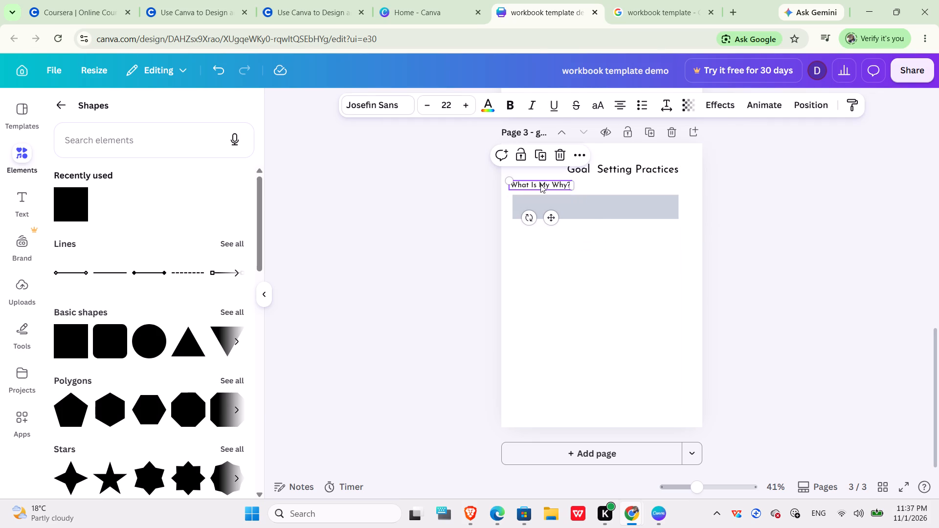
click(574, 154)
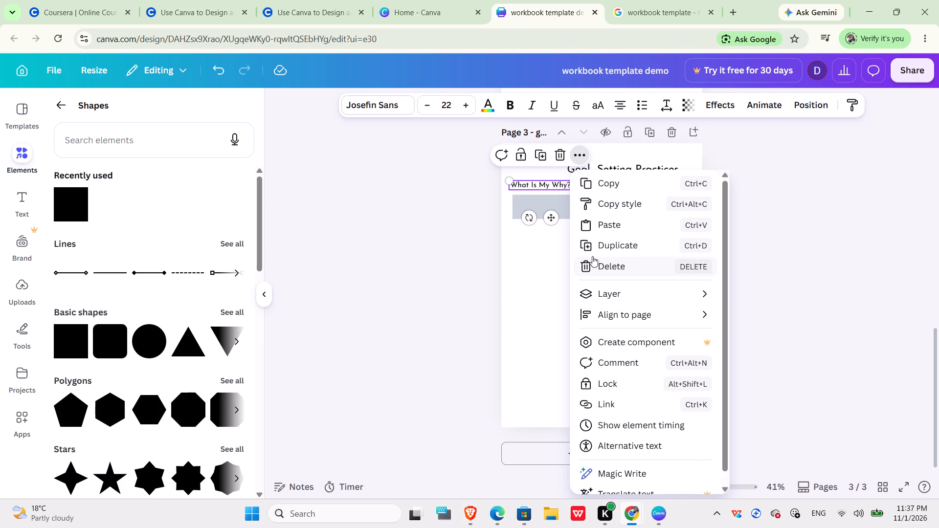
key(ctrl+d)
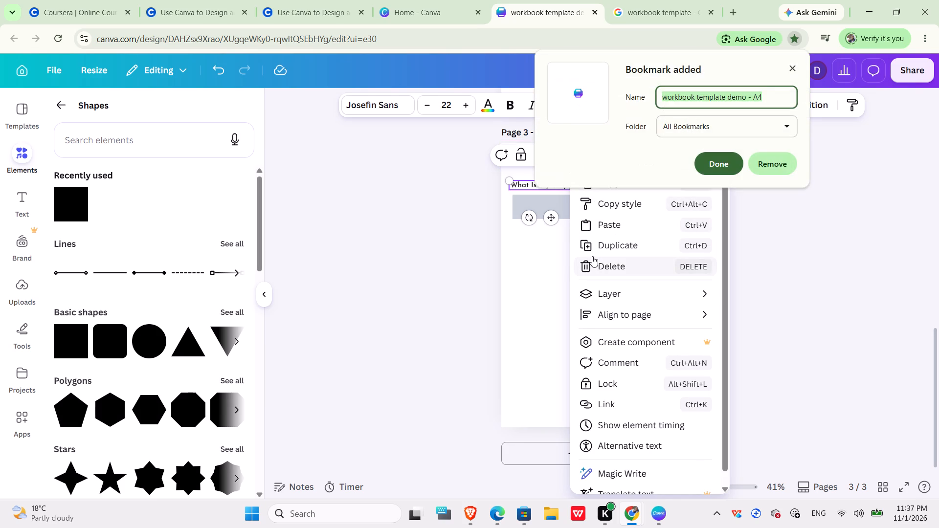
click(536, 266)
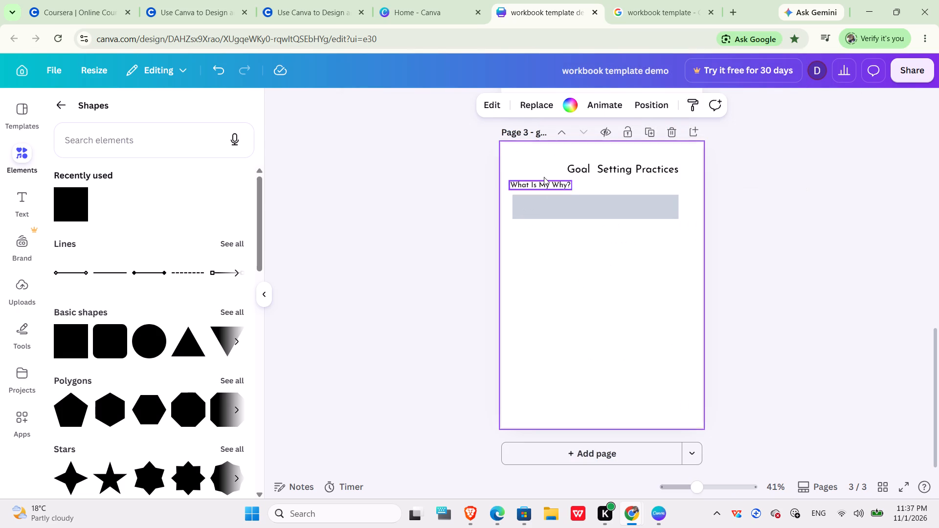
Duplicate the "What Is My Why?" text twice on page 3.
click(544, 181)
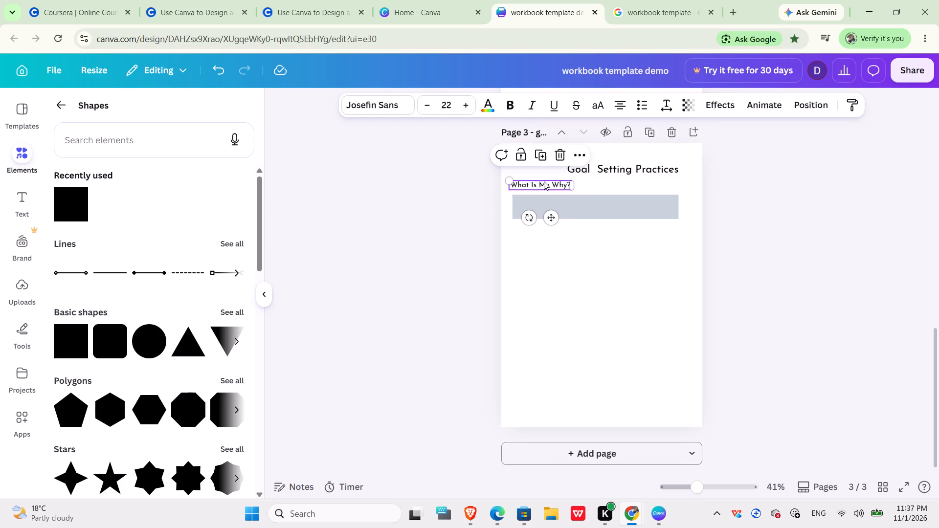
key(ctrl+d)
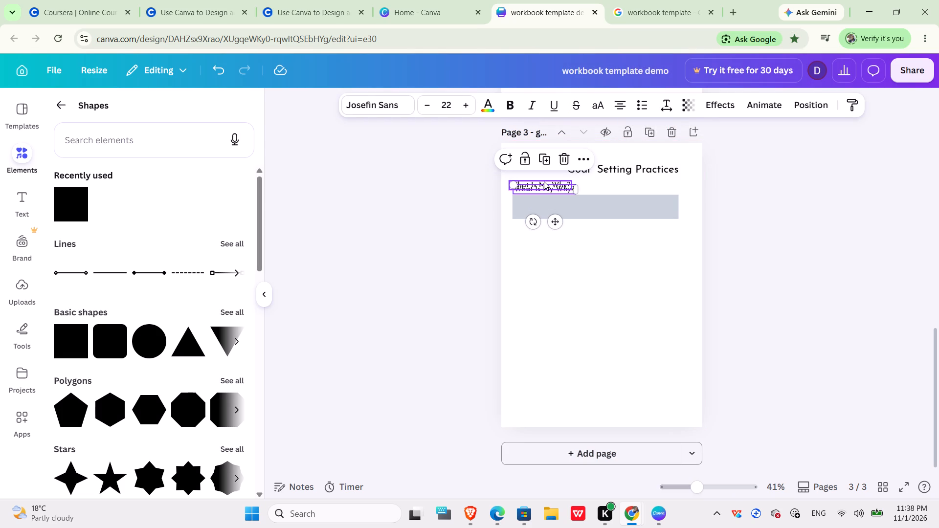
key(ctrl+d)
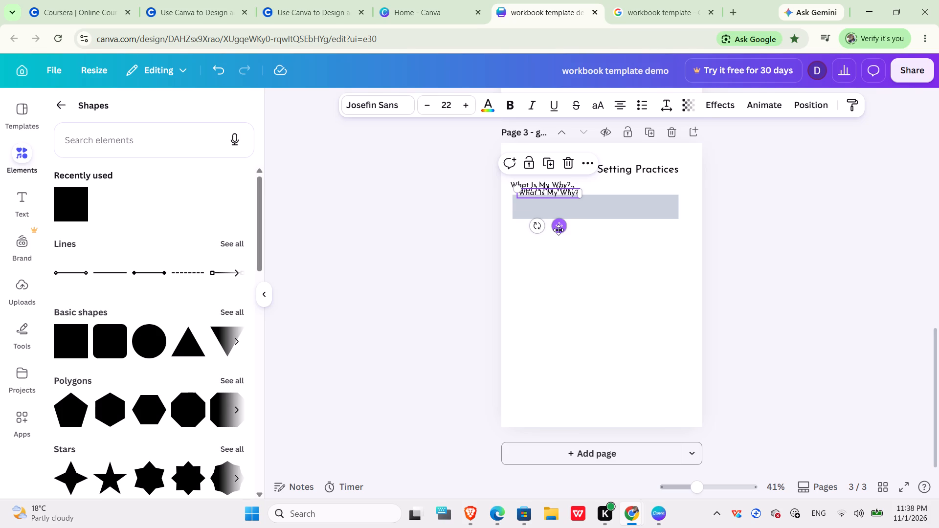
Arrange the two "What Is My Why?" copies below the original, aligned with it and evenly spaced about 6.4 apart.
drag(559, 229, 552, 408)
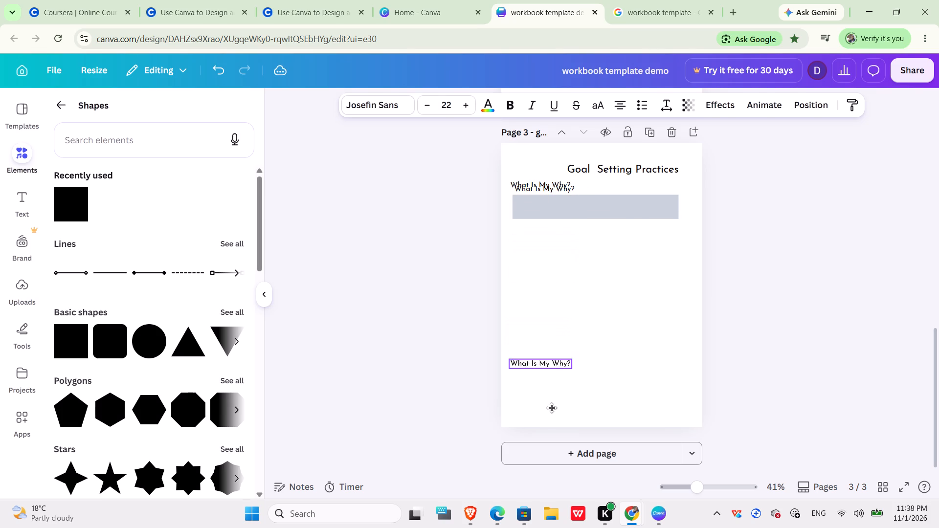
drag(552, 408, 552, 397)
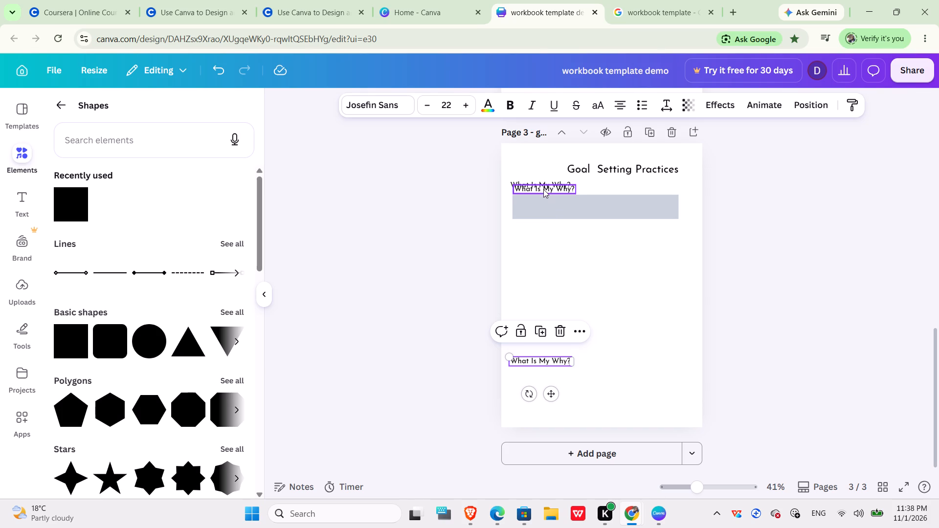
drag(543, 189, 540, 286)
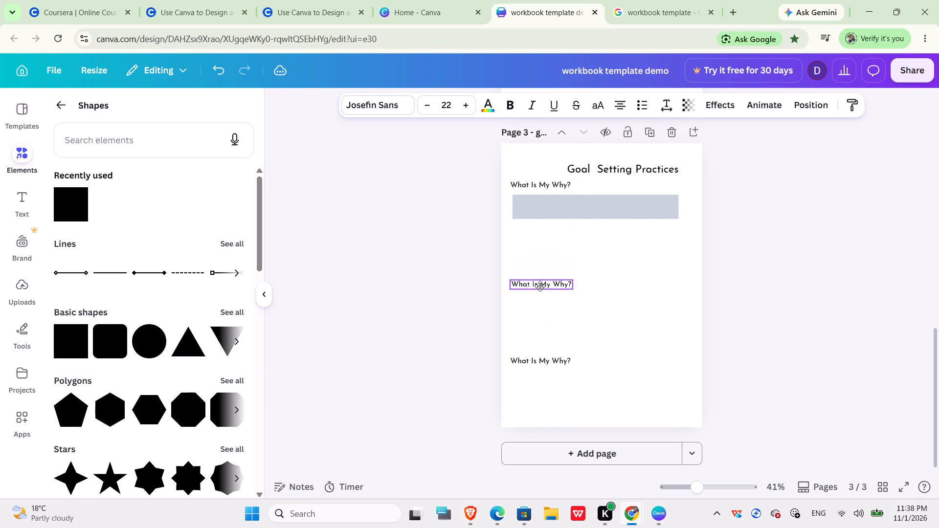
drag(540, 286, 538, 269)
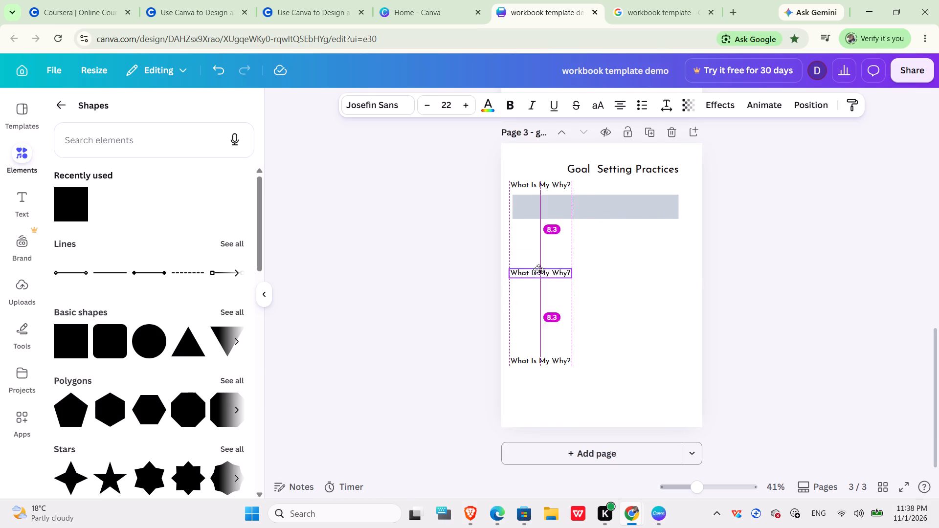
drag(538, 269, 538, 255)
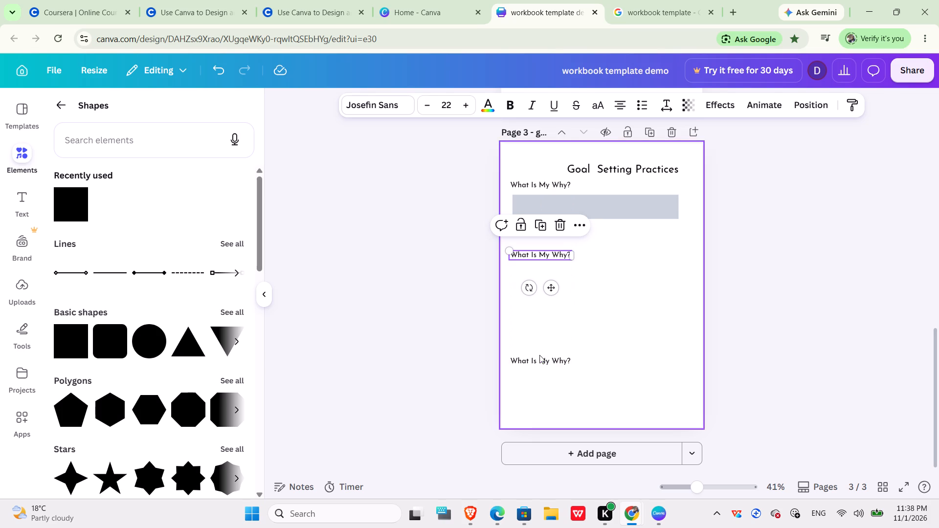
drag(539, 356, 536, 346)
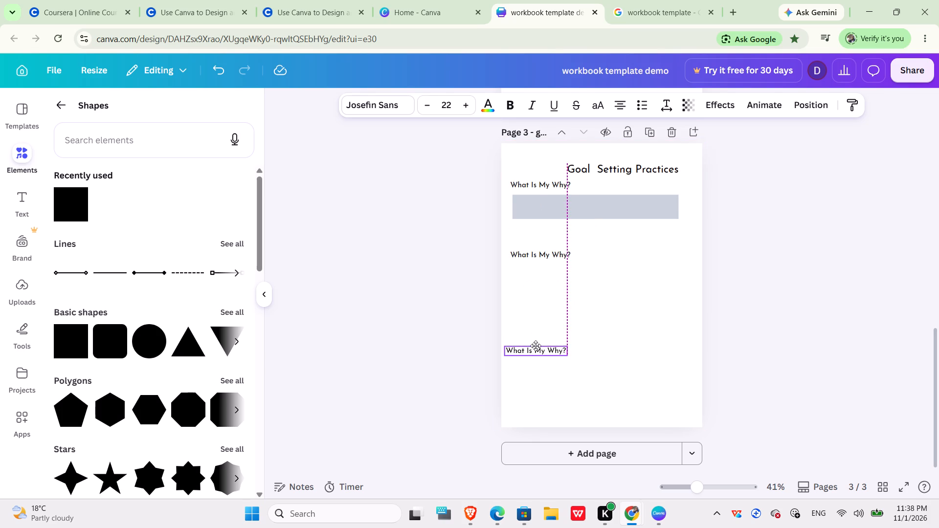
drag(536, 346, 537, 321)
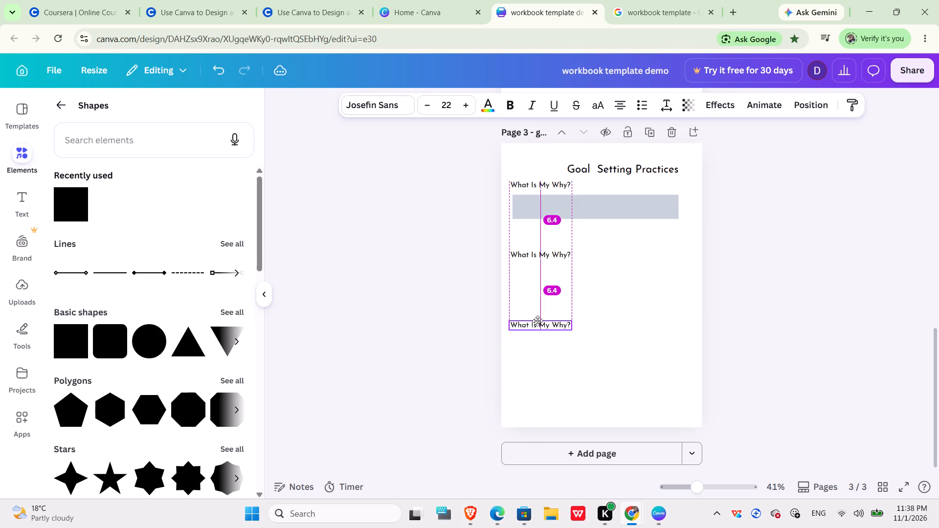
drag(537, 321, 537, 322)
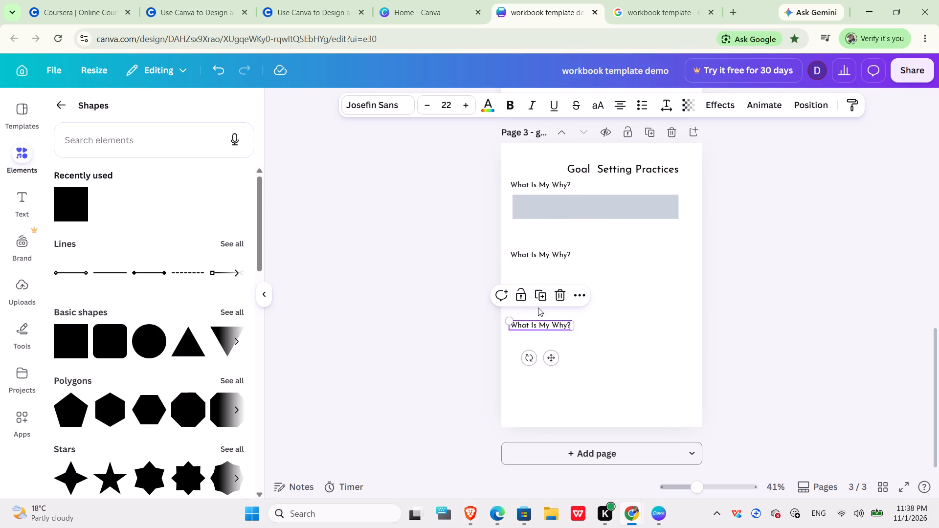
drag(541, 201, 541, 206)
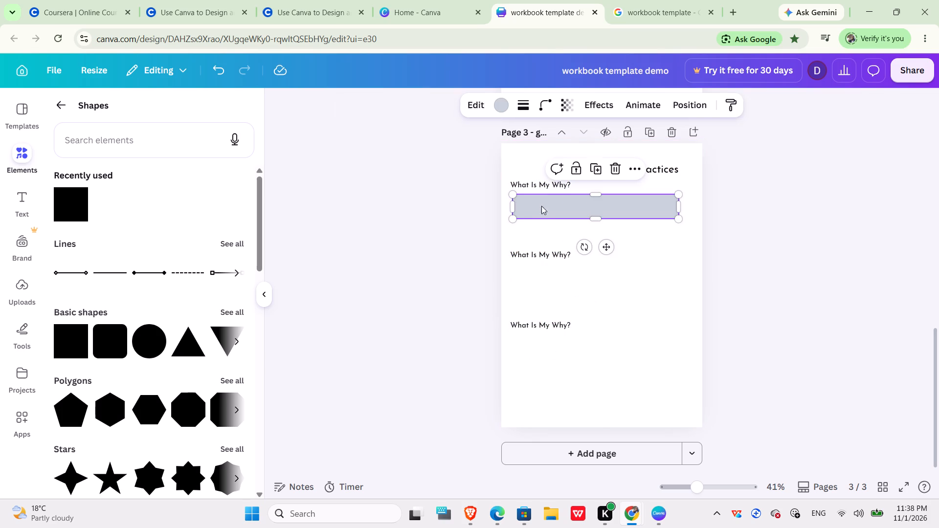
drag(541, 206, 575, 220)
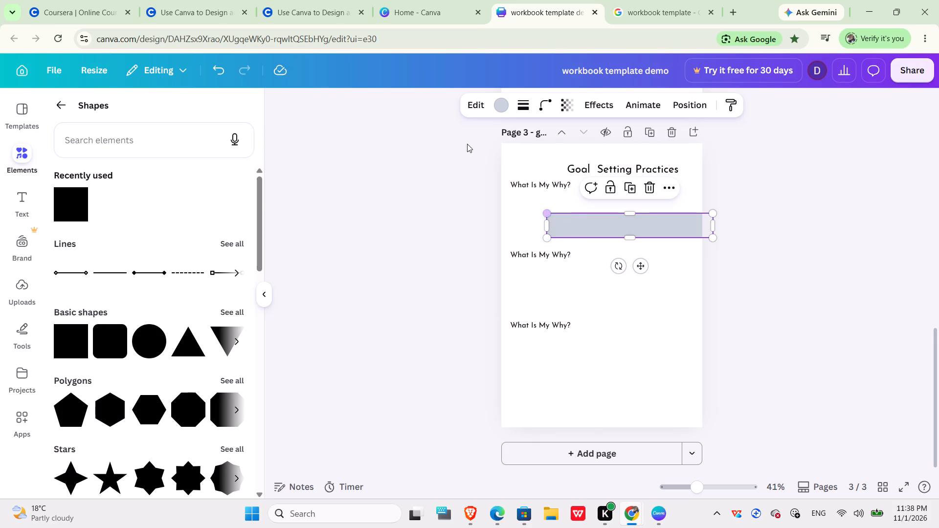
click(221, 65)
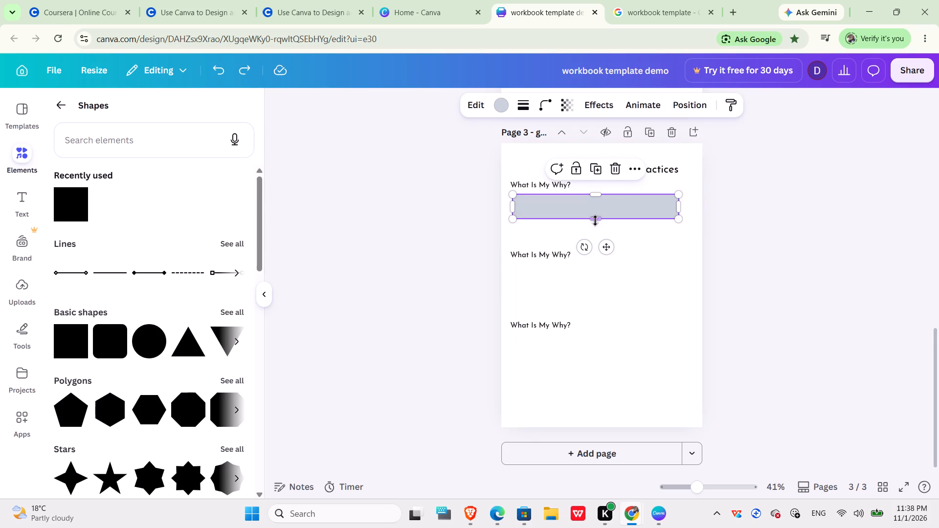
Increase the height of the answer box under the first "What Is My Why?" so it nearly fills the gap above the second prompt.
drag(595, 216, 593, 225)
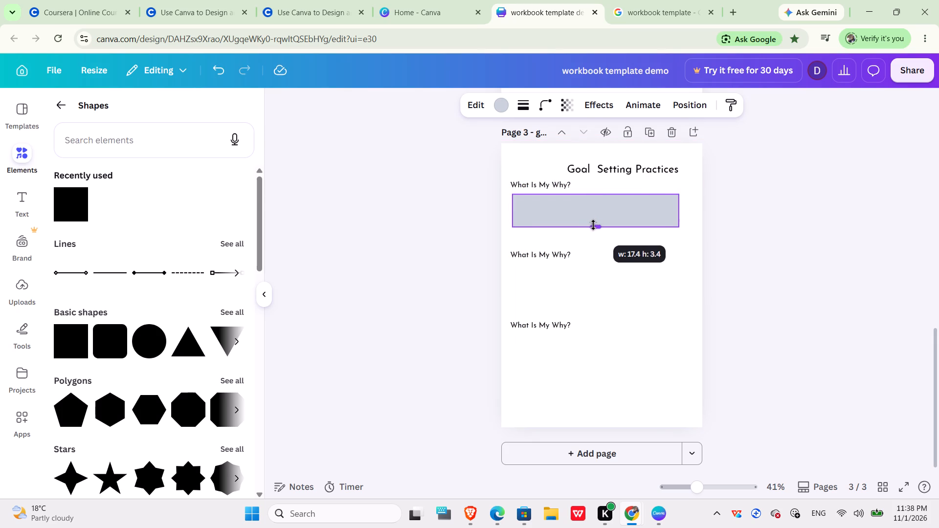
drag(593, 225, 593, 234)
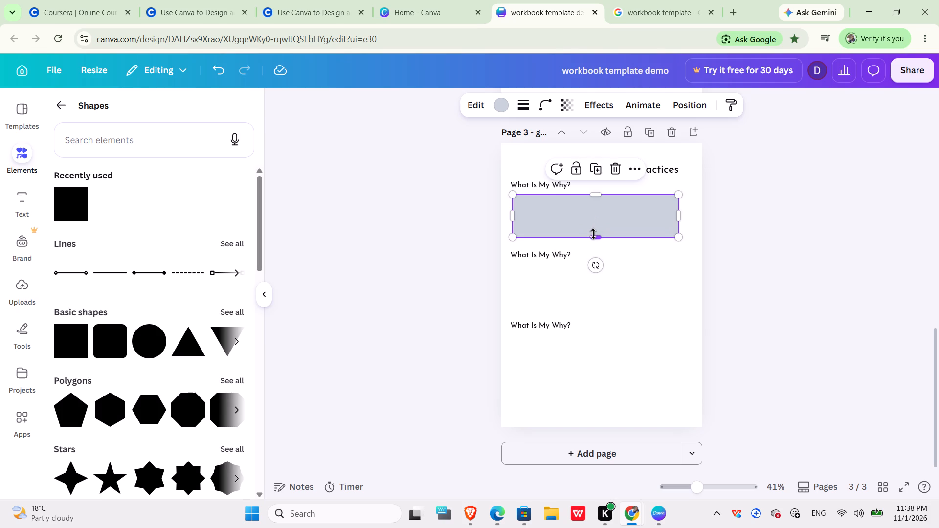
Duplicate the answer box twice and place one copy under each of the two lower "What Is My Why?" prompts, aligned with the original.
key(ctrl+d)
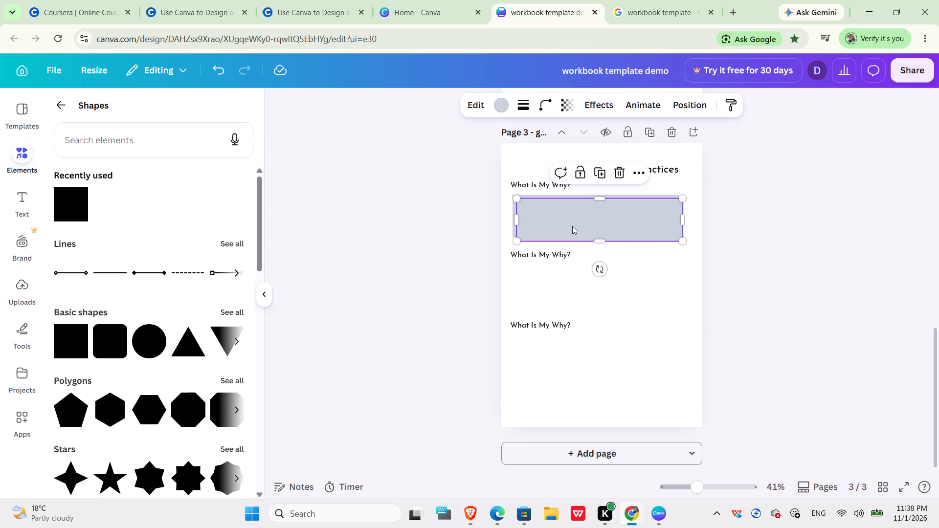
key(ctrl+d)
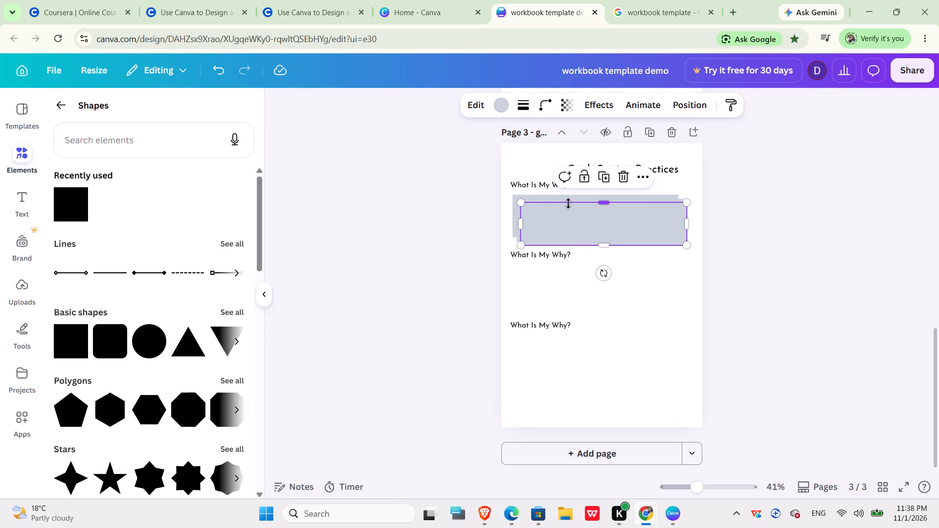
drag(569, 213, 555, 274)
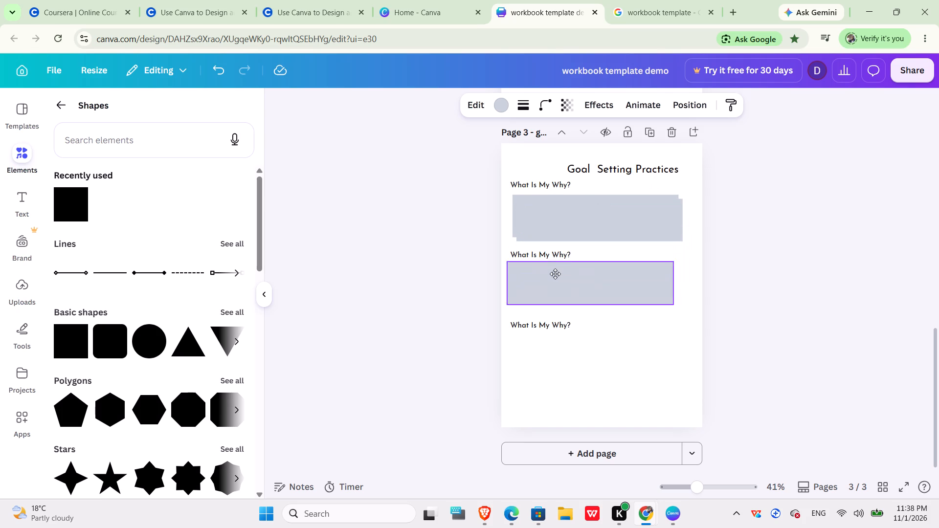
drag(555, 274, 561, 283)
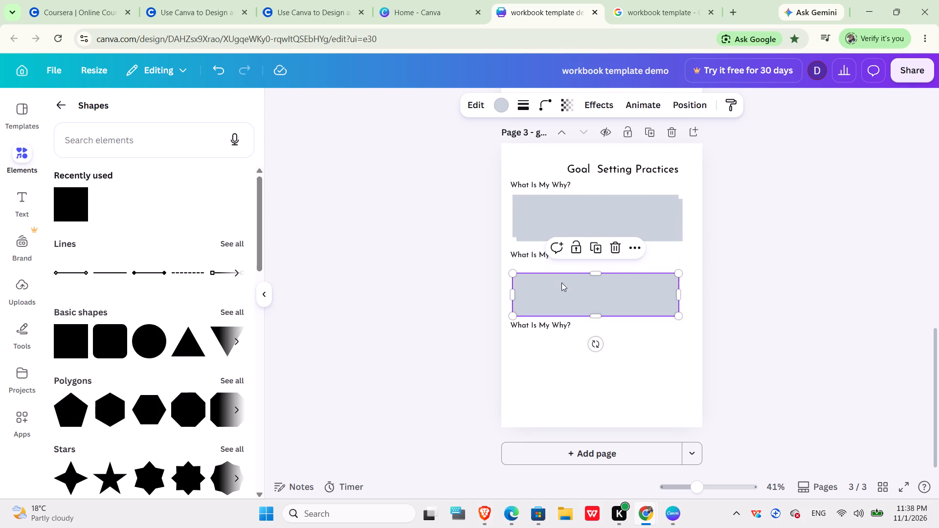
drag(540, 207, 530, 341)
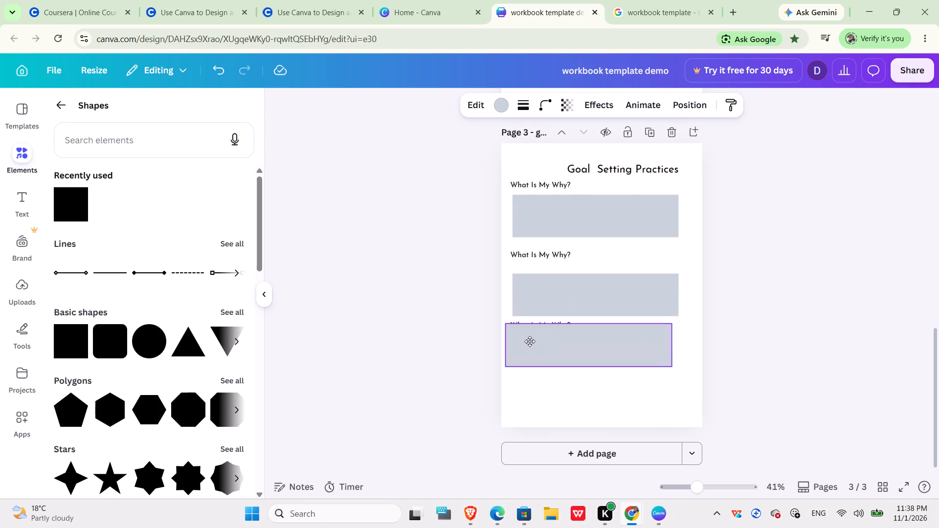
drag(530, 341, 537, 350)
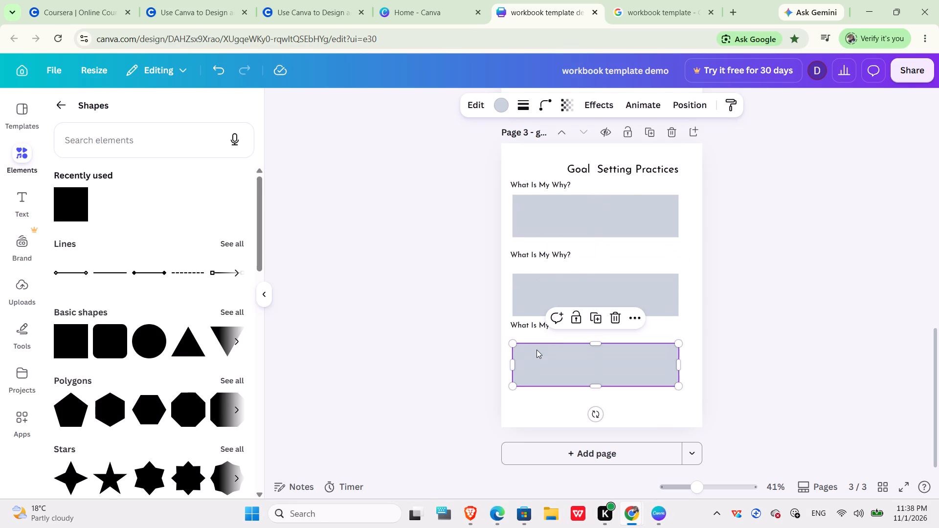
click(468, 330)
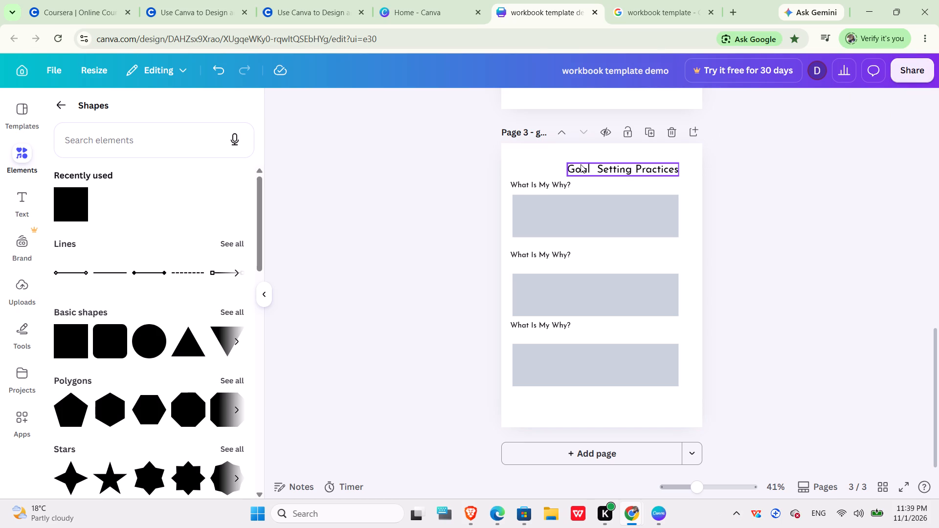
Save the workbook design and download all its pages as a PDF with the Digital preset.
key(ctrl+s)
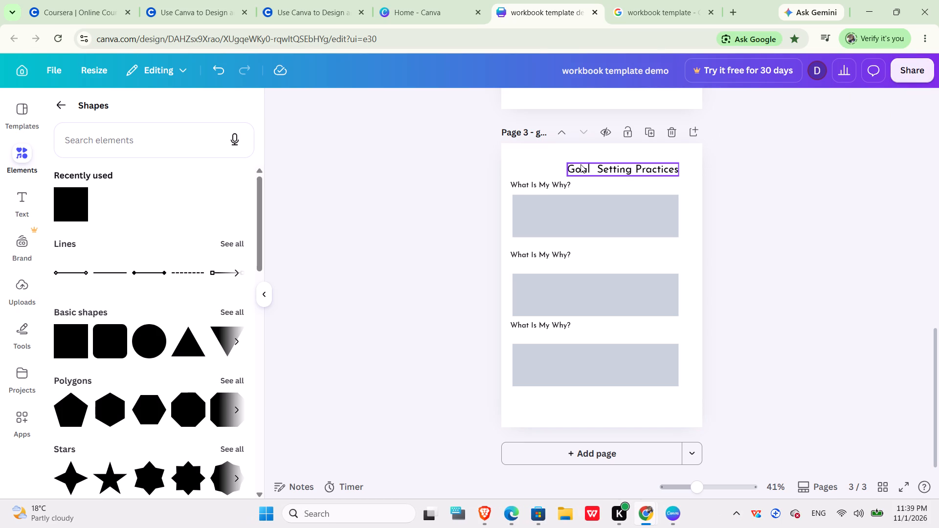
scroll(644, 161, up, 3)
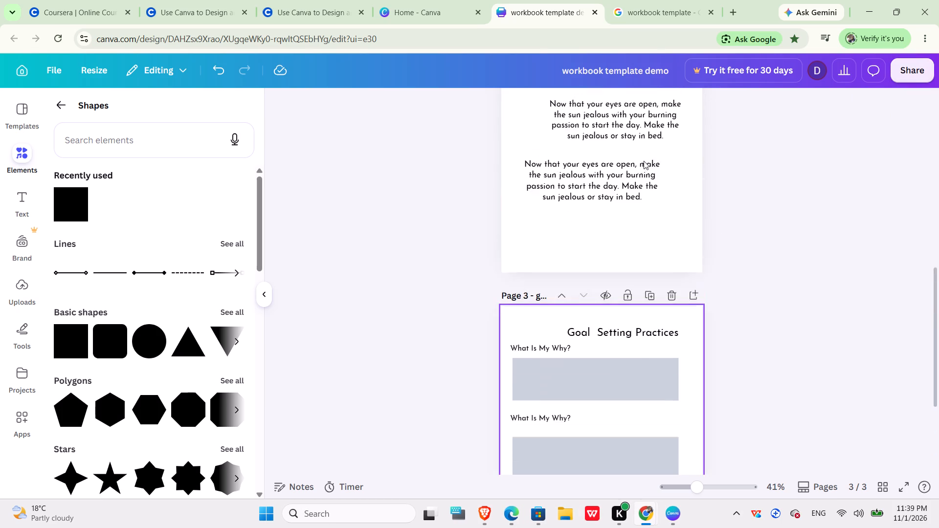
scroll(644, 161, up, 4)
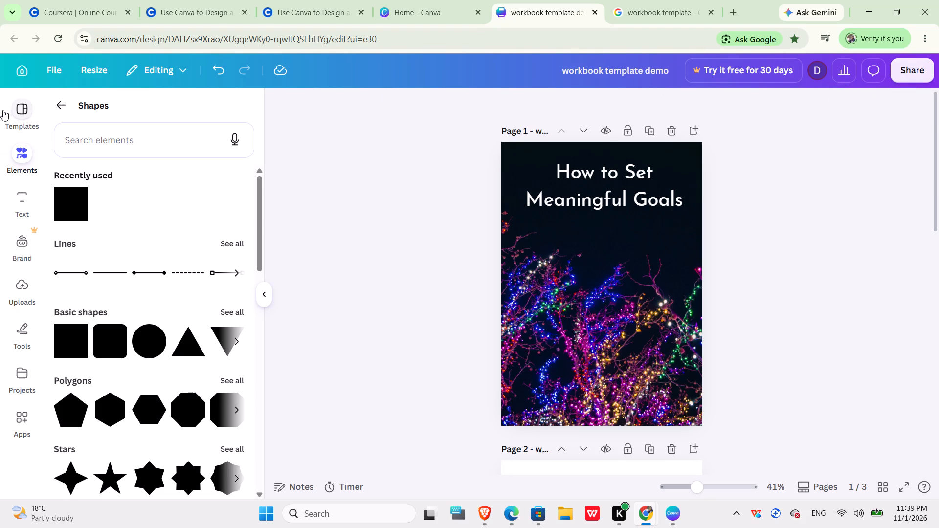
click(60, 72)
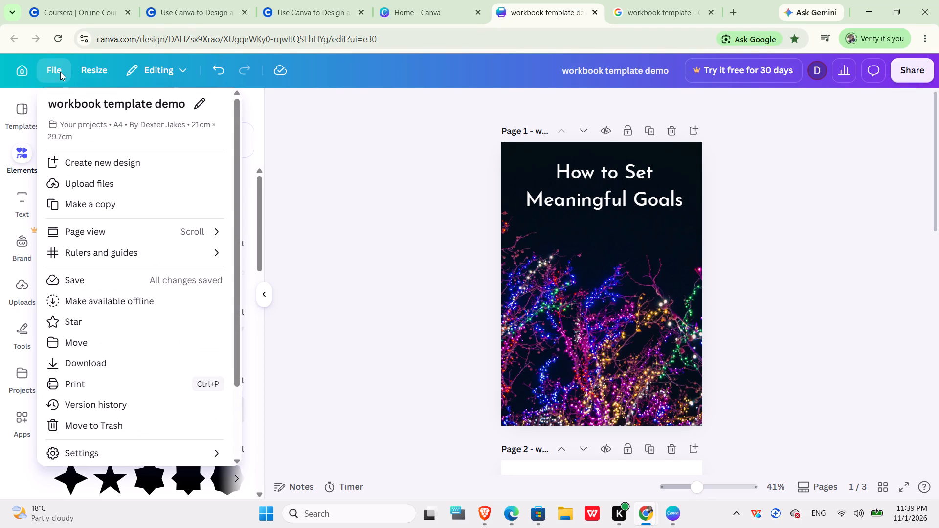
click(72, 360)
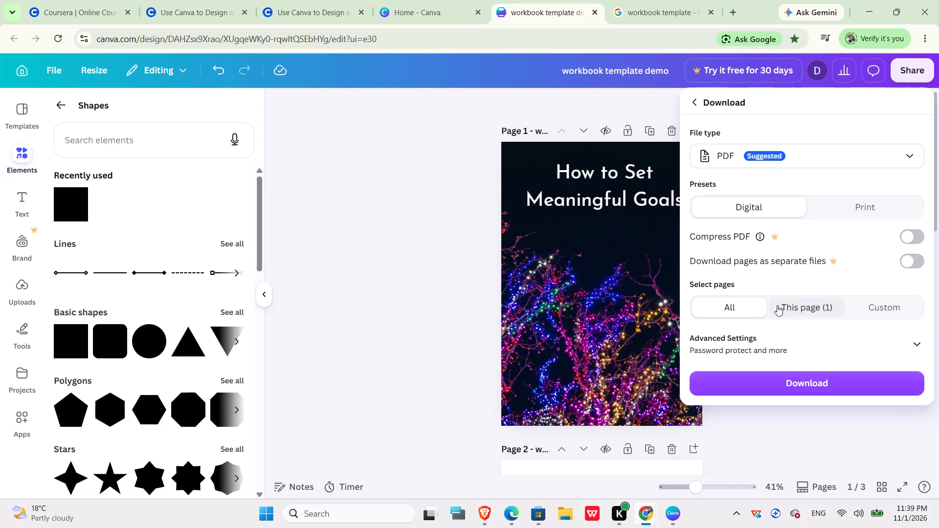
click(784, 380)
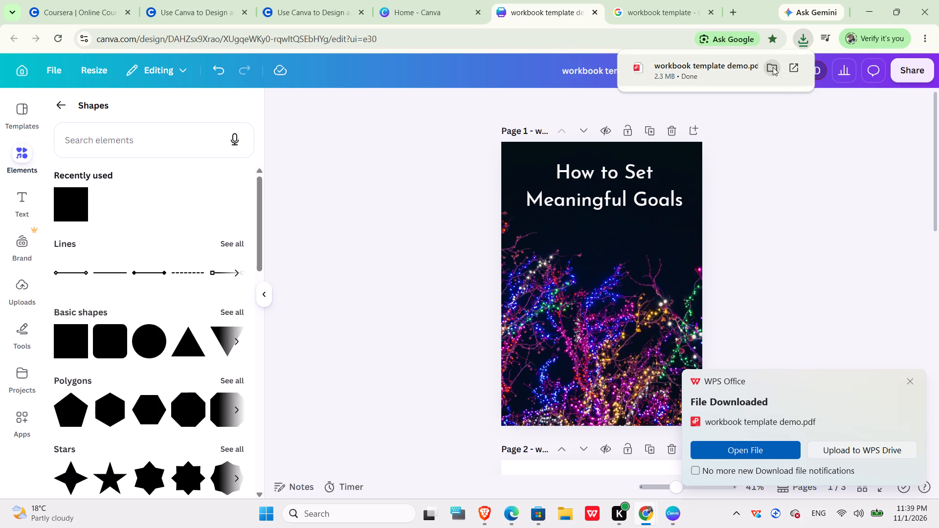
Show the downloaded "workbook template demo" file in its folder and open it with WPS PDF.
click(773, 67)
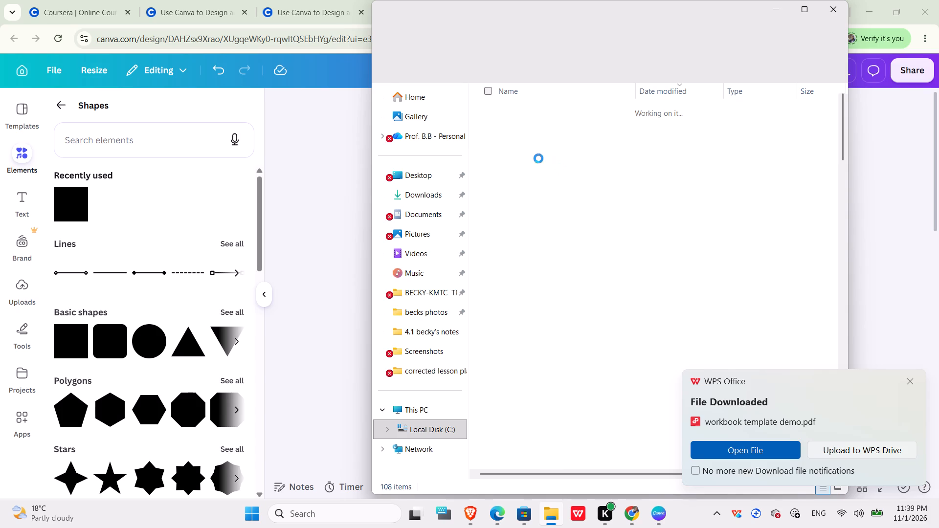
click(530, 128)
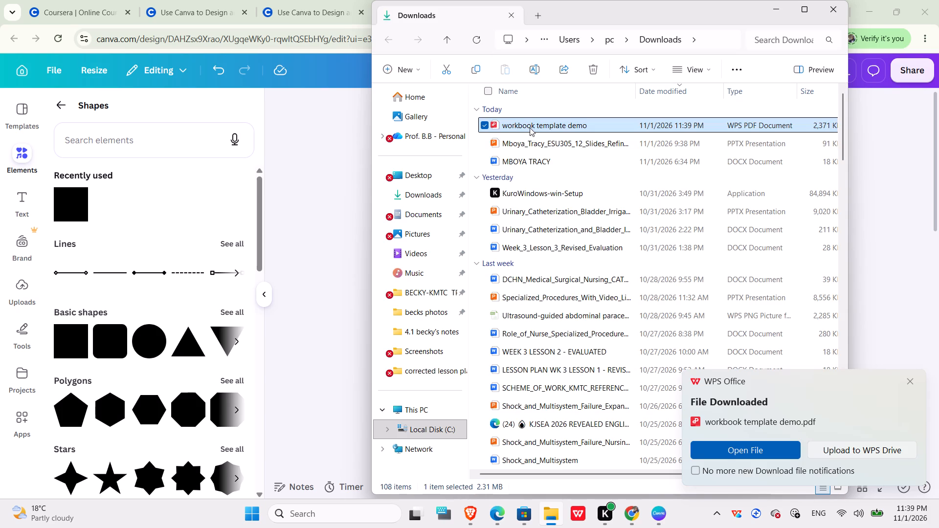
click(622, 128)
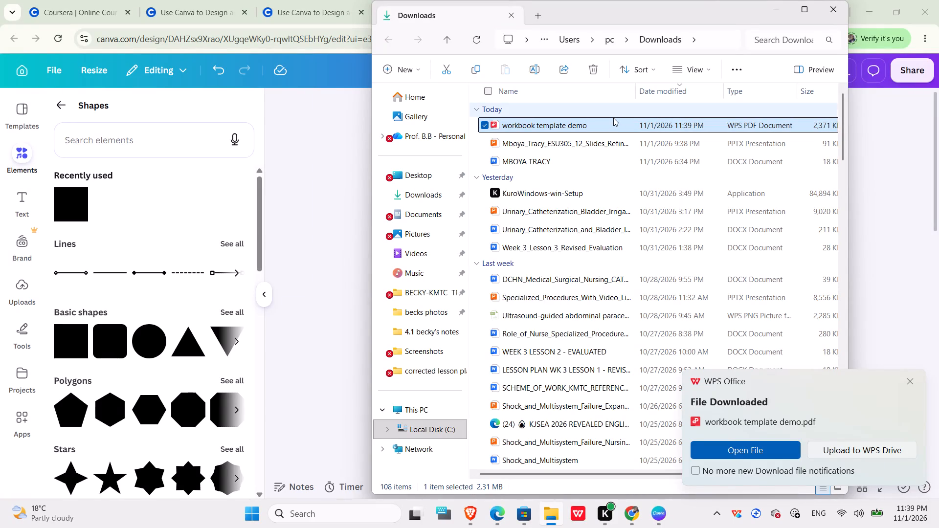
right_click(611, 128)
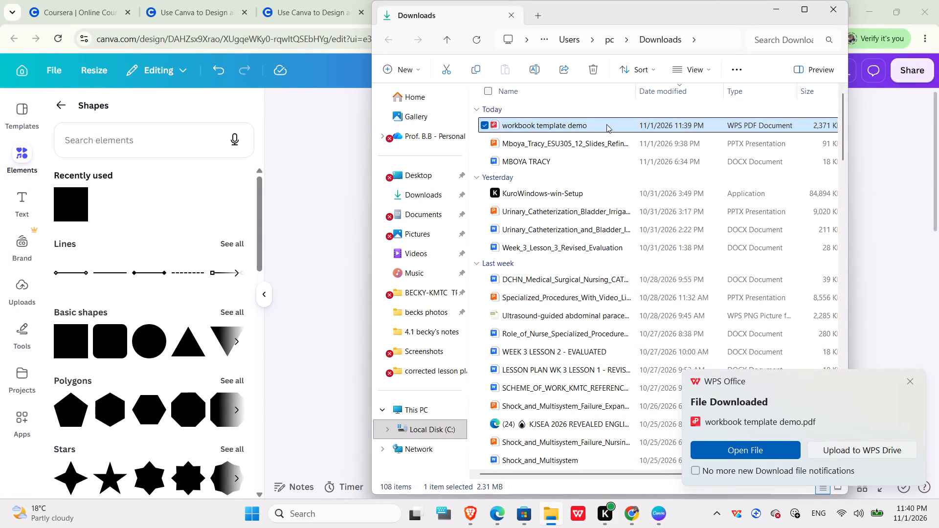
right_click(605, 123)
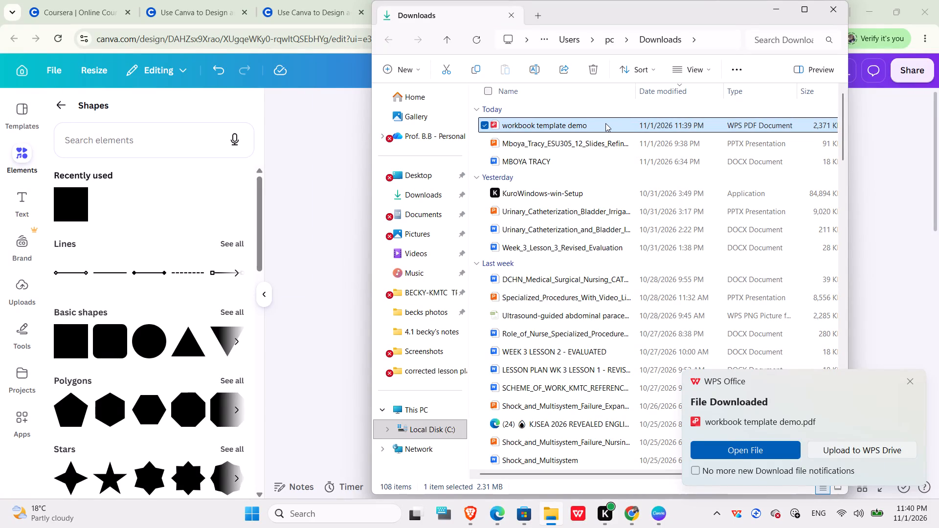
right_click(605, 123)
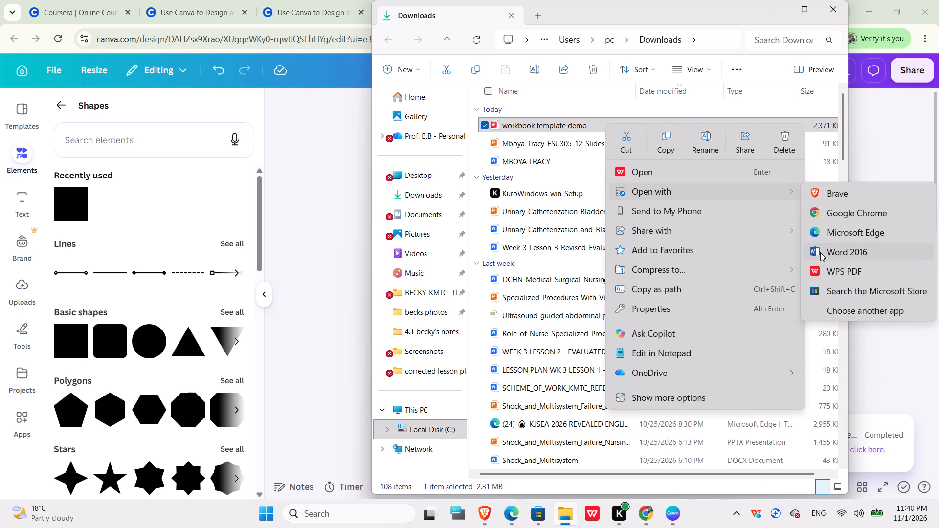
click(820, 267)
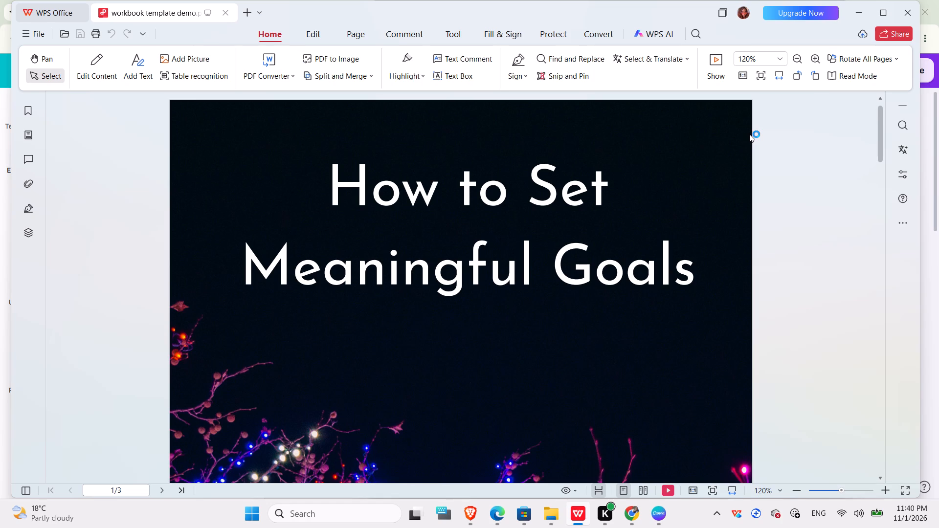
Look through all three pages of the exported workbook PDF, and close the viewer.
scroll(749, 134, down, 2)
scroll(642, 253, down, 3)
scroll(681, 261, down, 2)
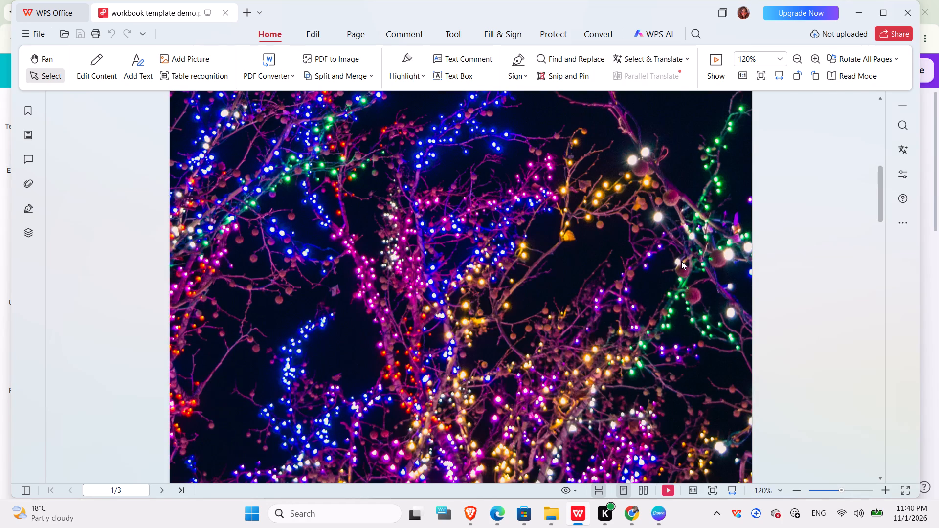
scroll(681, 261, down, 9)
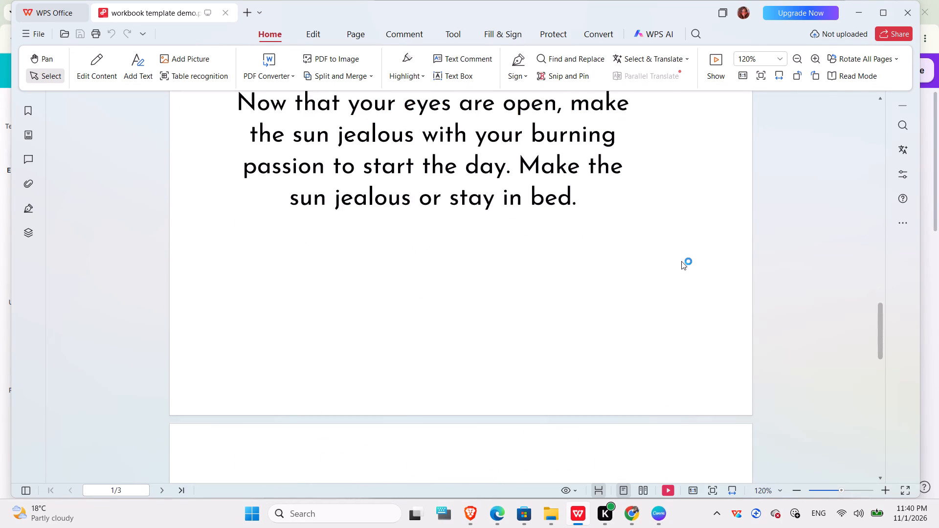
scroll(681, 261, down, 3)
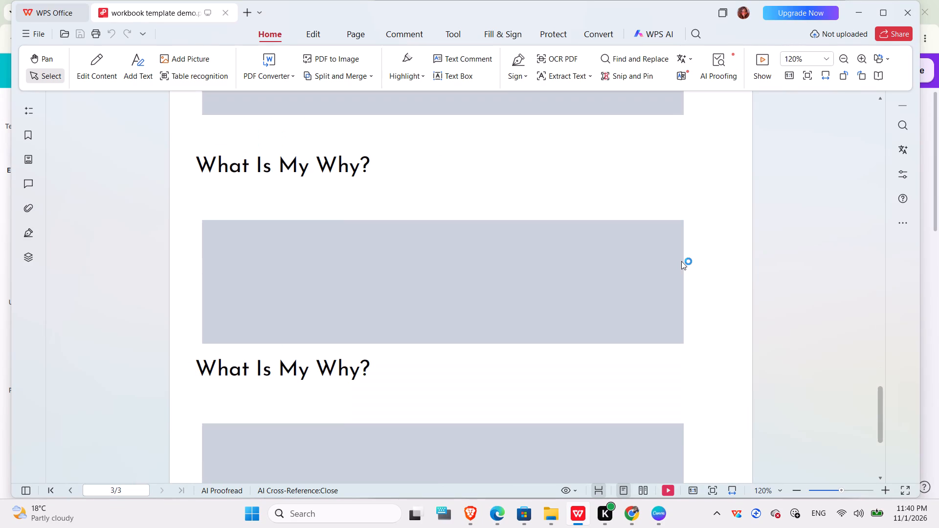
scroll(681, 261, down, 2)
scroll(681, 261, up, 4)
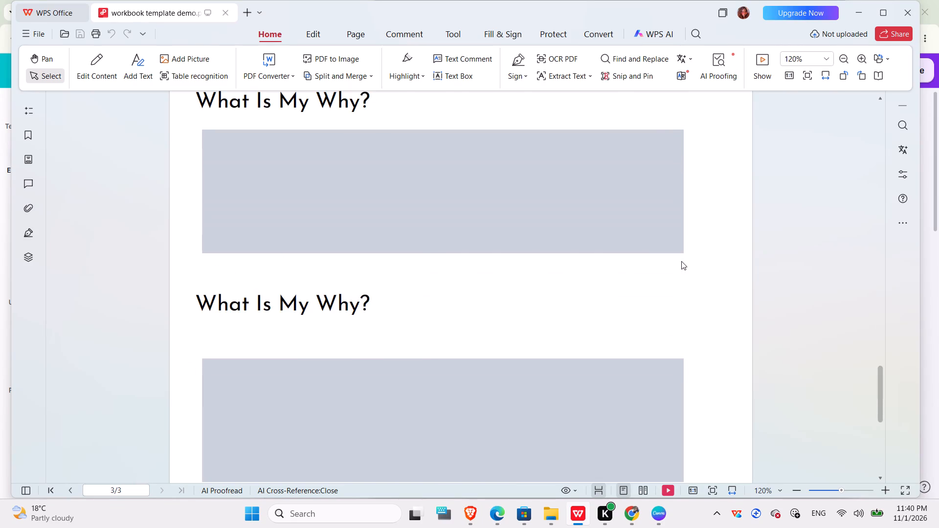
scroll(681, 261, up, 1)
scroll(681, 261, down, 3)
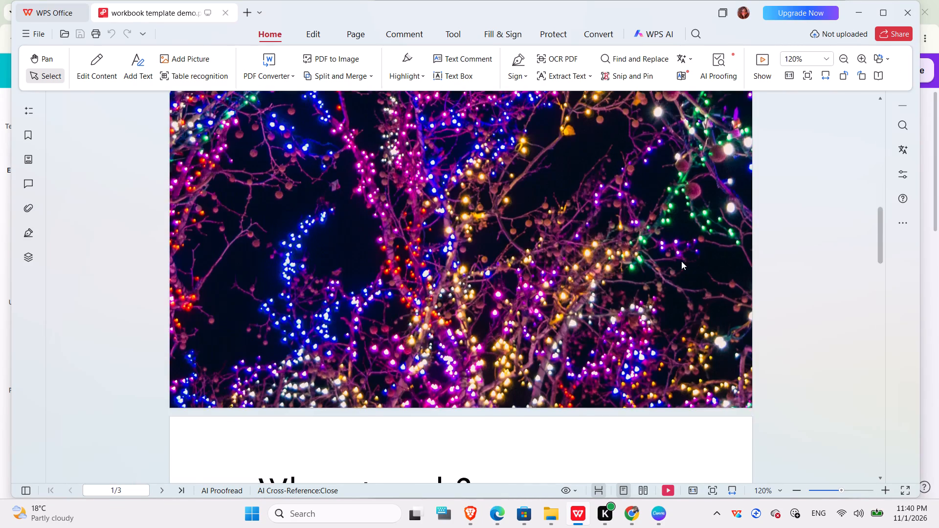
scroll(681, 261, down, 1)
scroll(681, 261, up, 16)
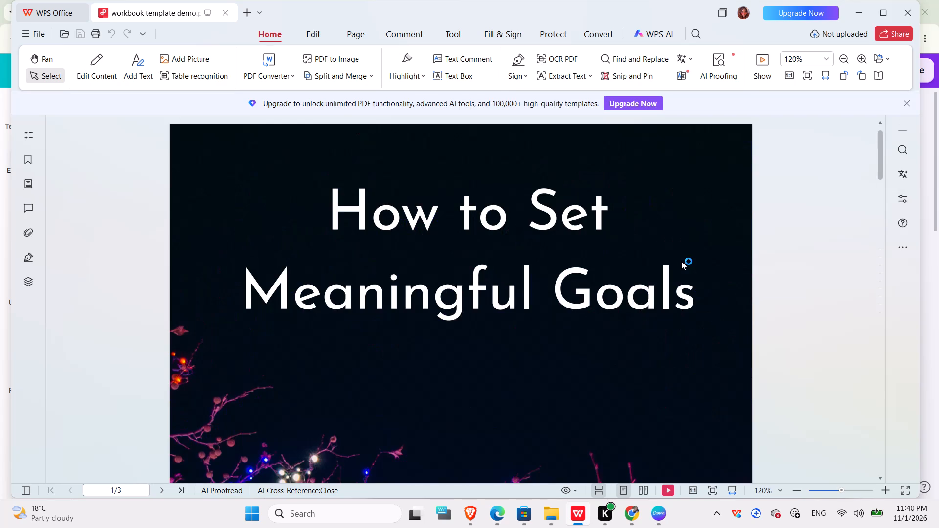
click(908, 16)
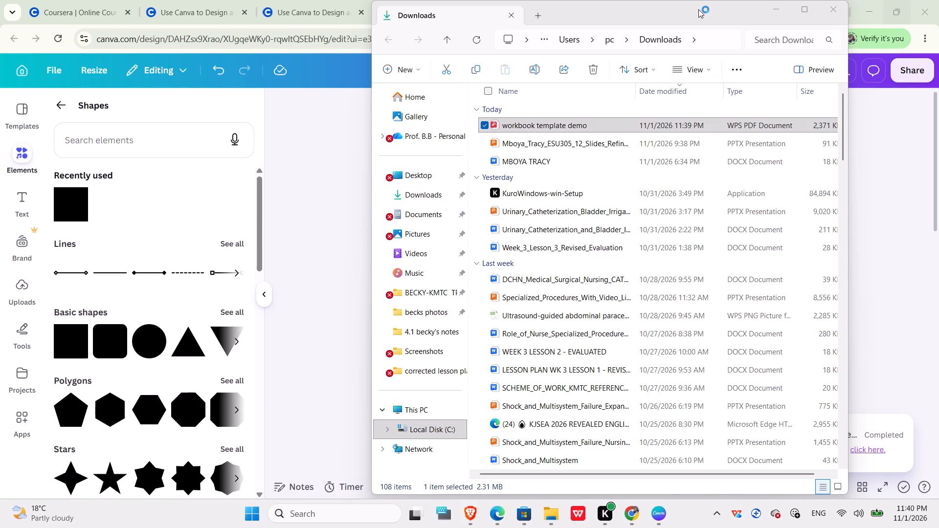
Switch to the Coursera lab page and mark the "Create a workbook template" task as completed.
click(290, 6)
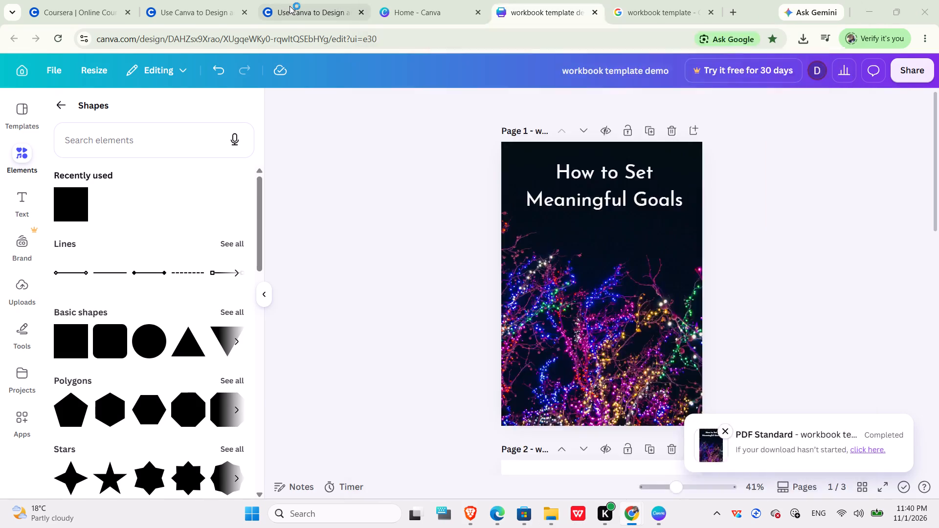
scroll(555, 304, down, 3)
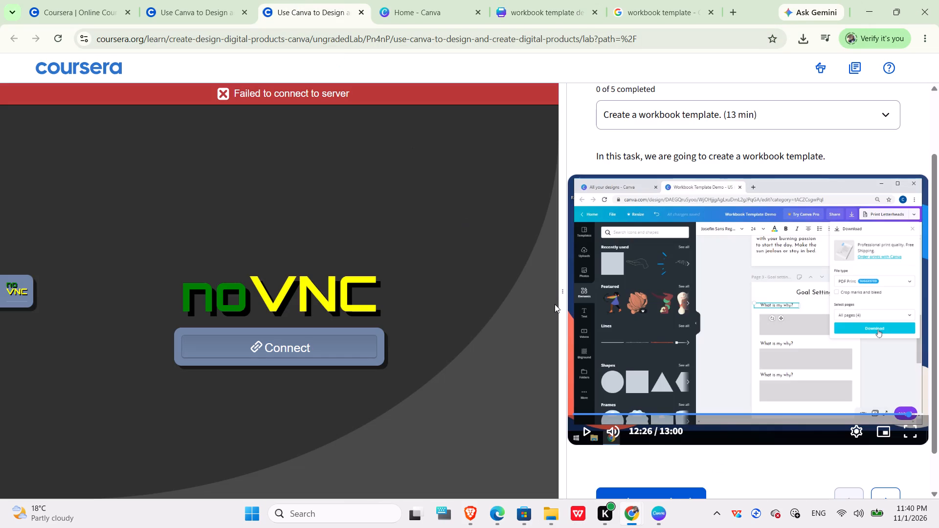
scroll(555, 304, right, 1)
scroll(639, 326, down, 3)
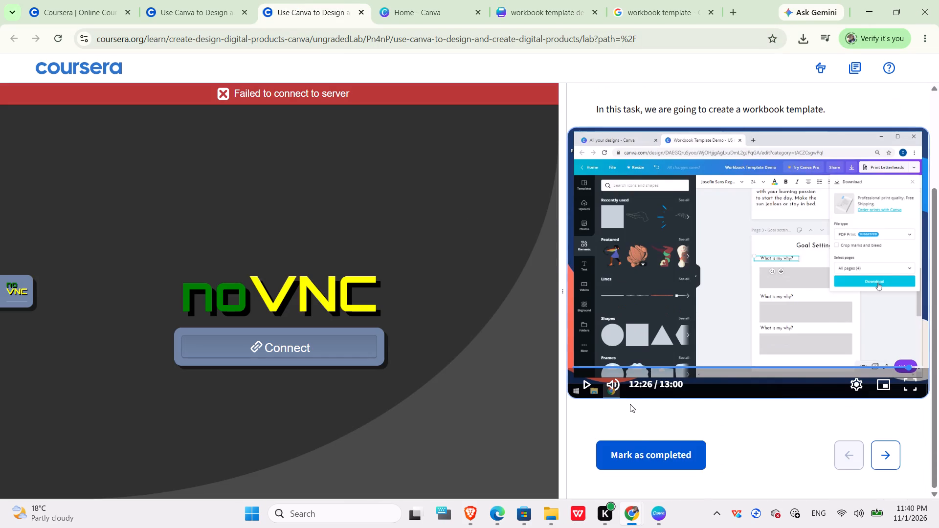
click(648, 455)
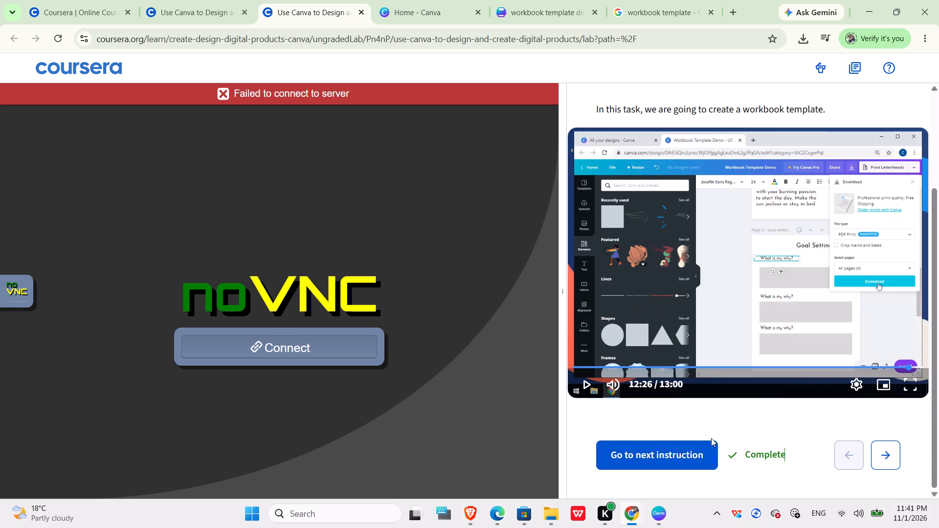
scroll(718, 429, up, 3)
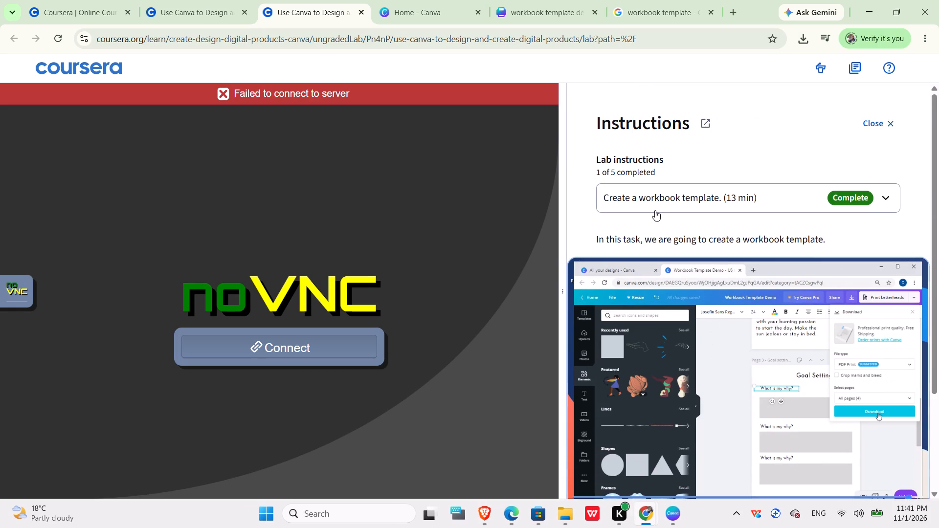
Review the lab instructions and the list of five tasks, from the workbook template to preparing designs to sell.
scroll(684, 353, down, 2)
scroll(684, 353, up, 1)
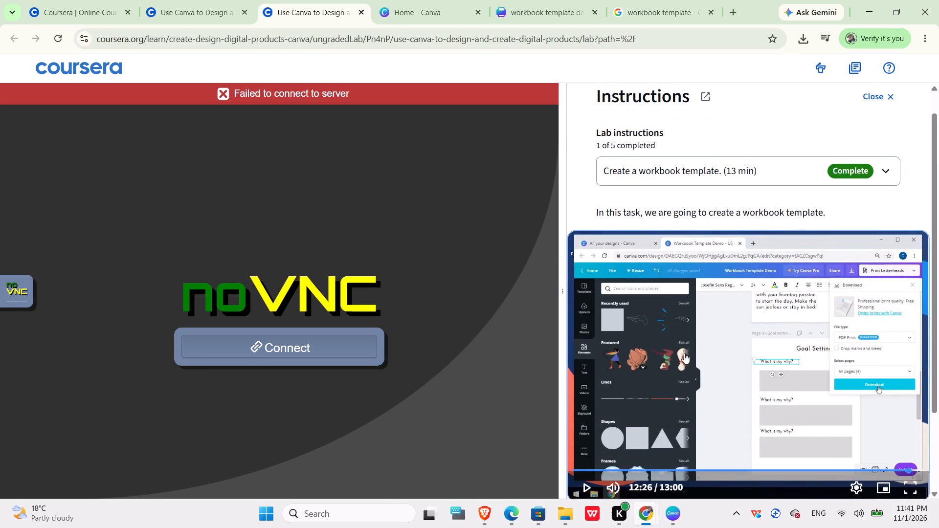
scroll(684, 353, up, 2)
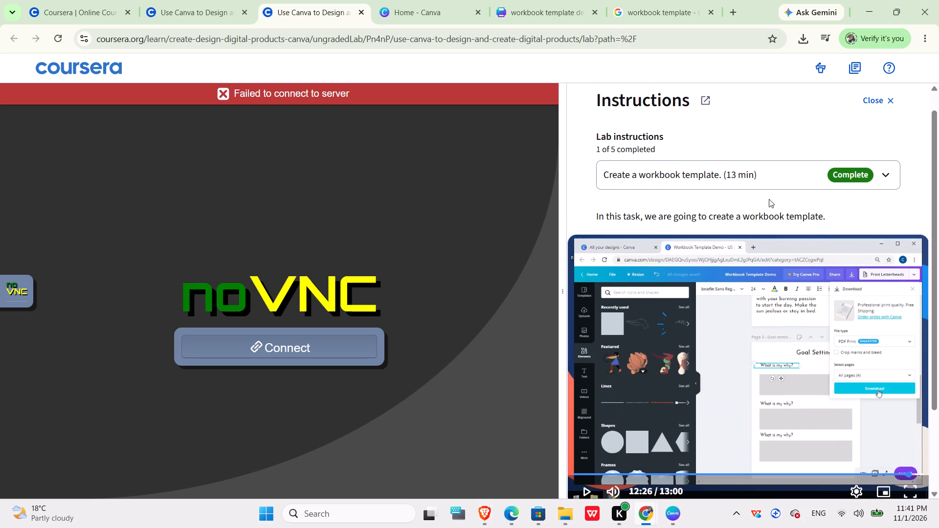
click(772, 179)
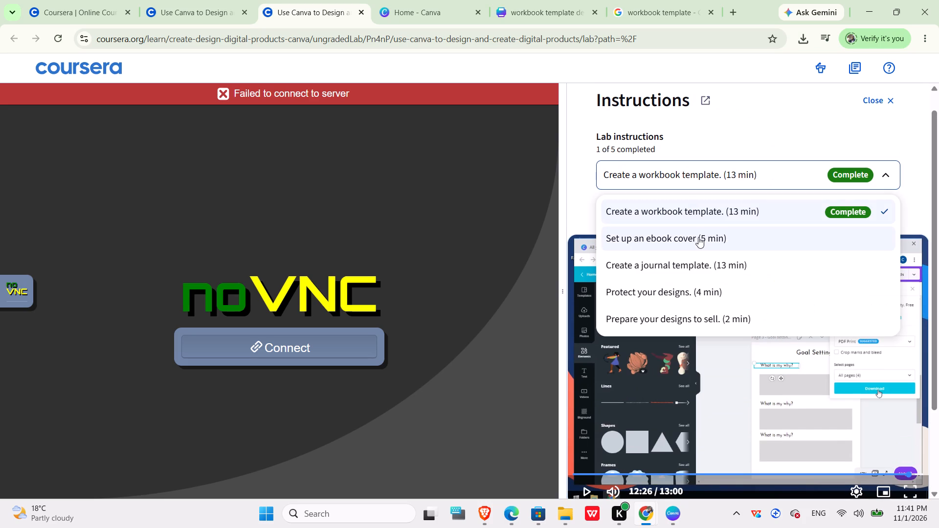
scroll(698, 237, down, 3)
scroll(683, 379, down, 4)
Collapse the task list and close the lab's Instructions pane.
click(889, 99)
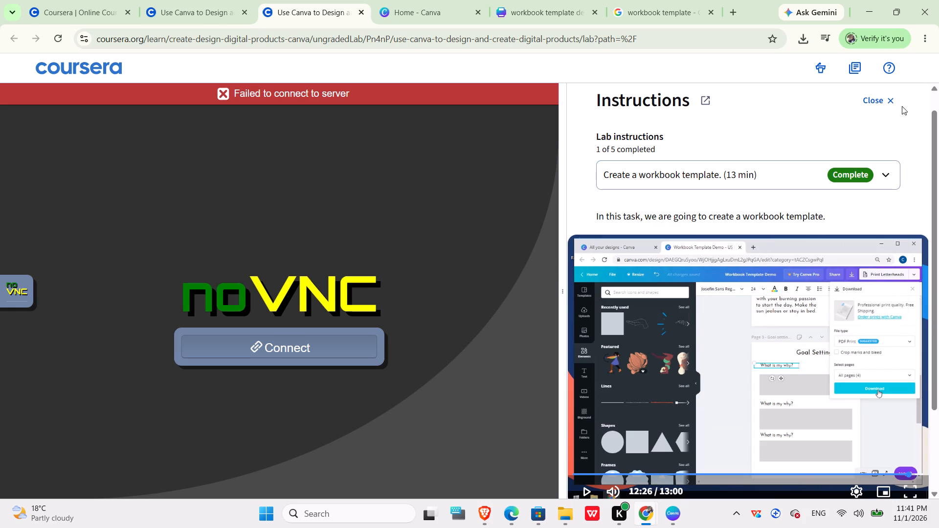
click(894, 100)
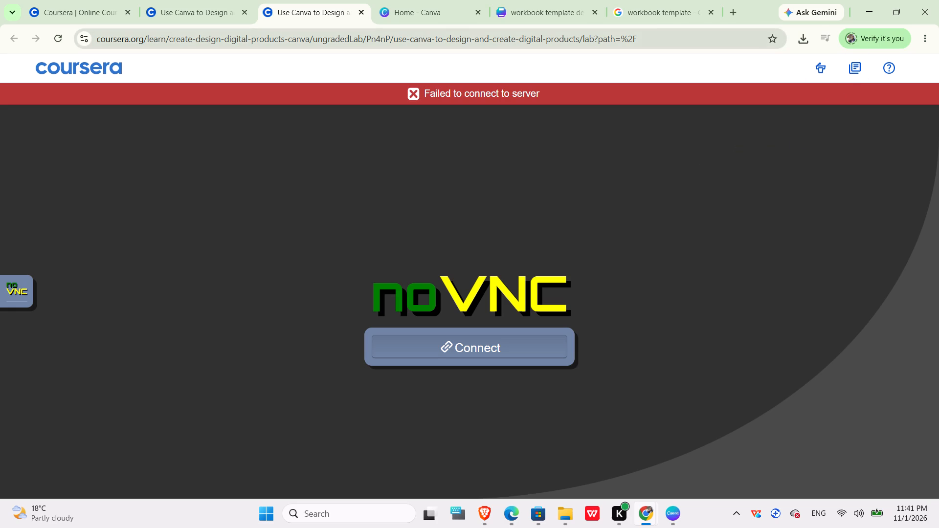
Switch to the Google "workbook template" search page and close the browser window.
click(669, 5)
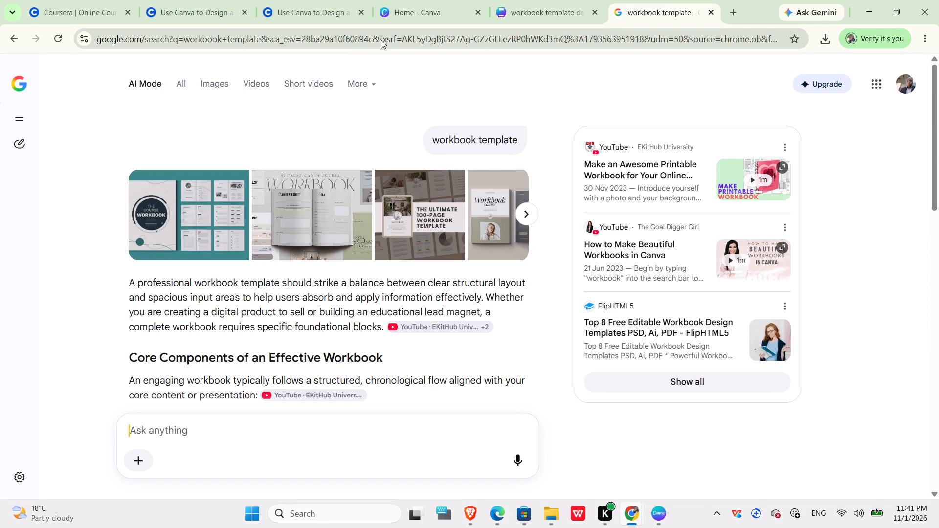
click(932, 14)
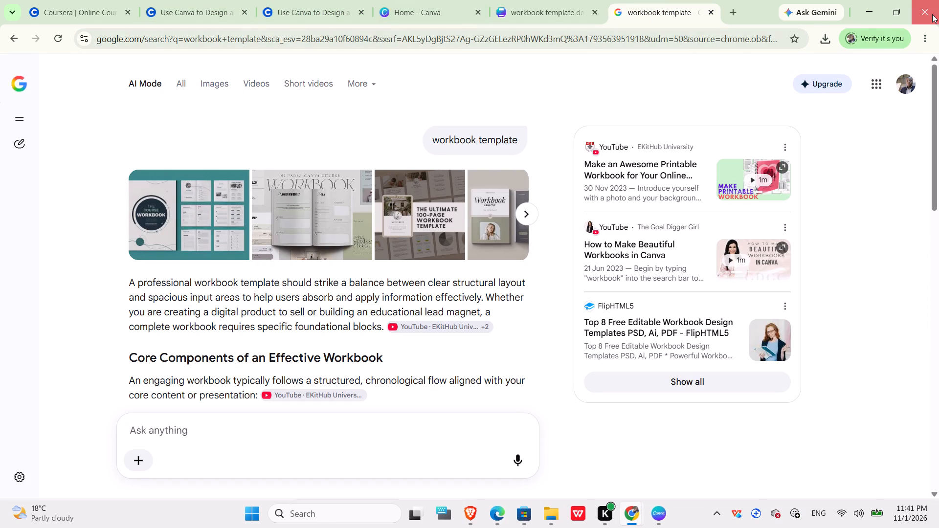
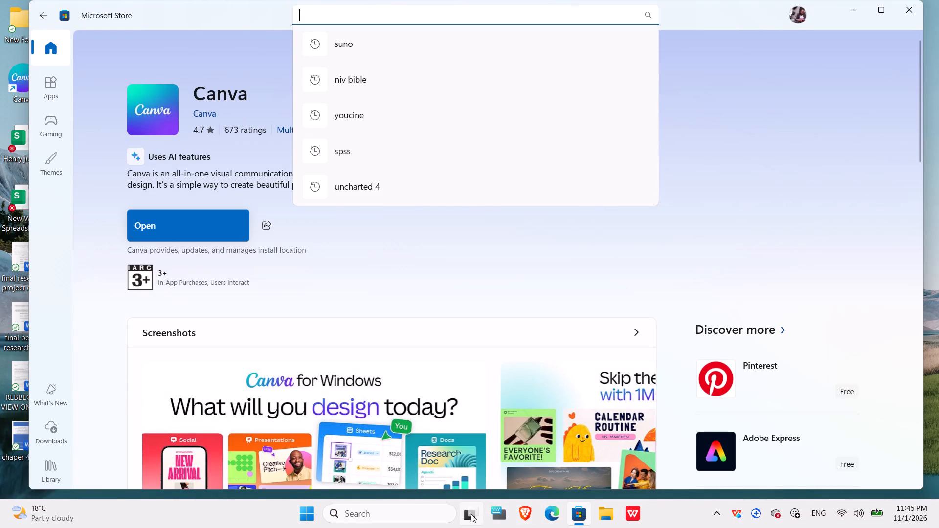
Dismiss the store's search suggestions and close the Microsoft Store window showing the Canva page.
click(355, 527)
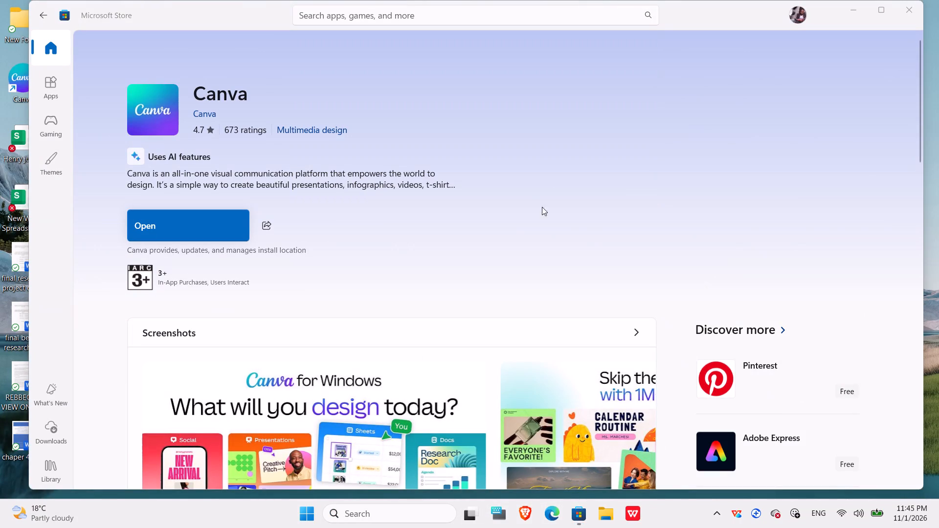
click(905, 14)
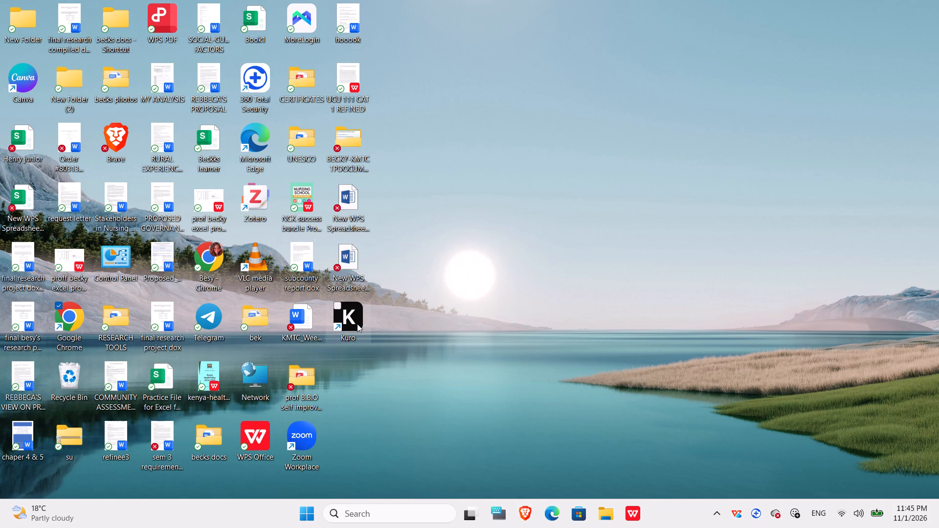
Launch the Kuro application from its desktop shortcut.
double_click(358, 323)
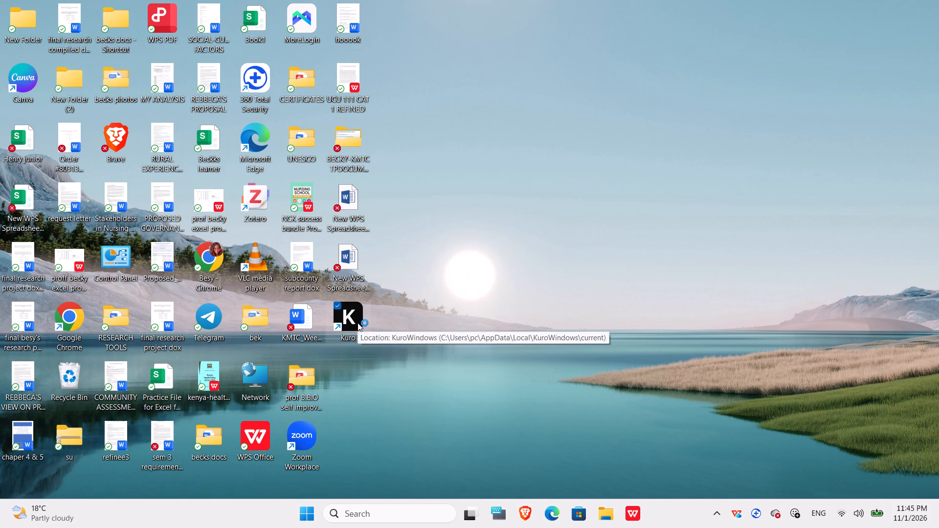